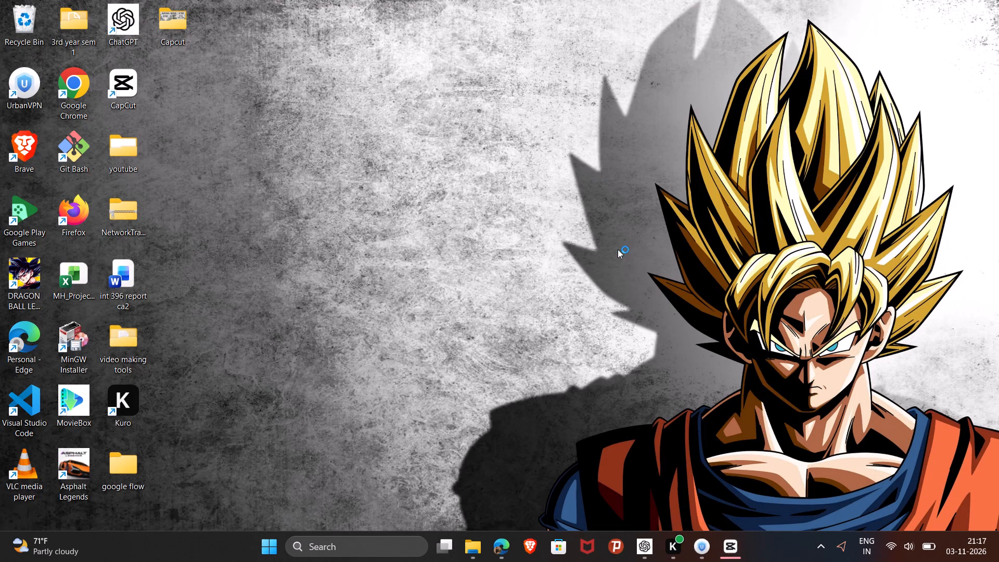
Bring up the CapCut home window from the desktop.
left_click(731, 532)
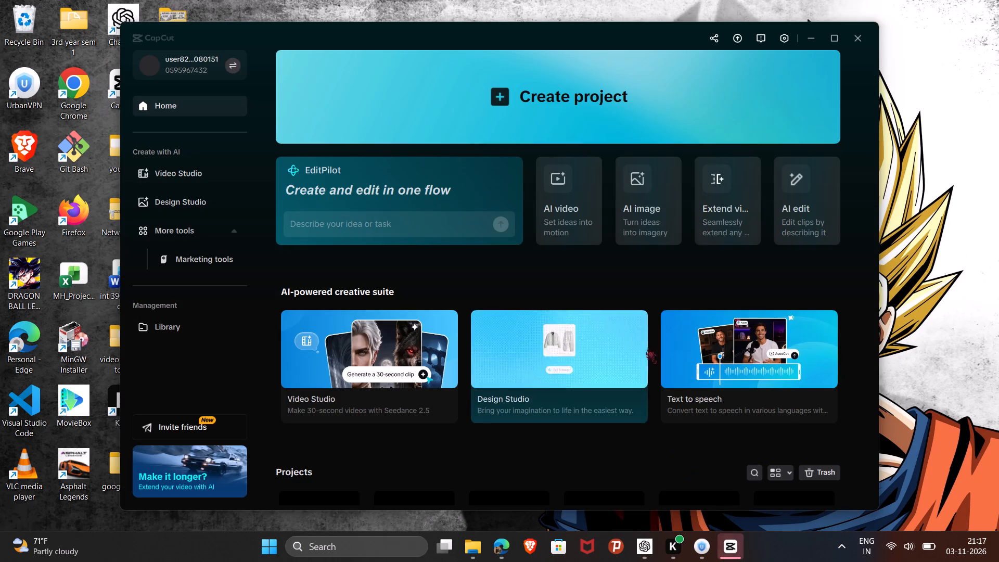
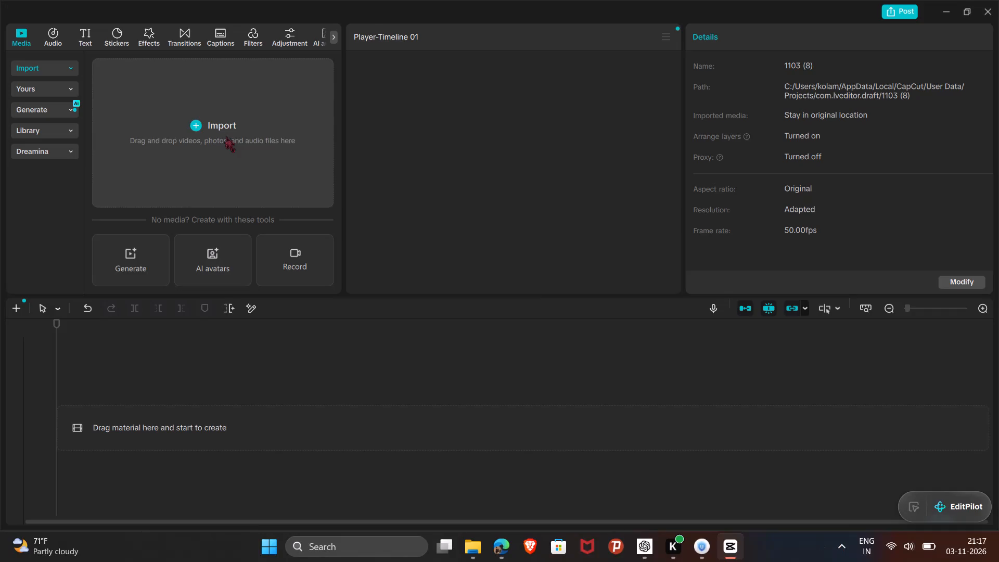
left_click(225, 136)
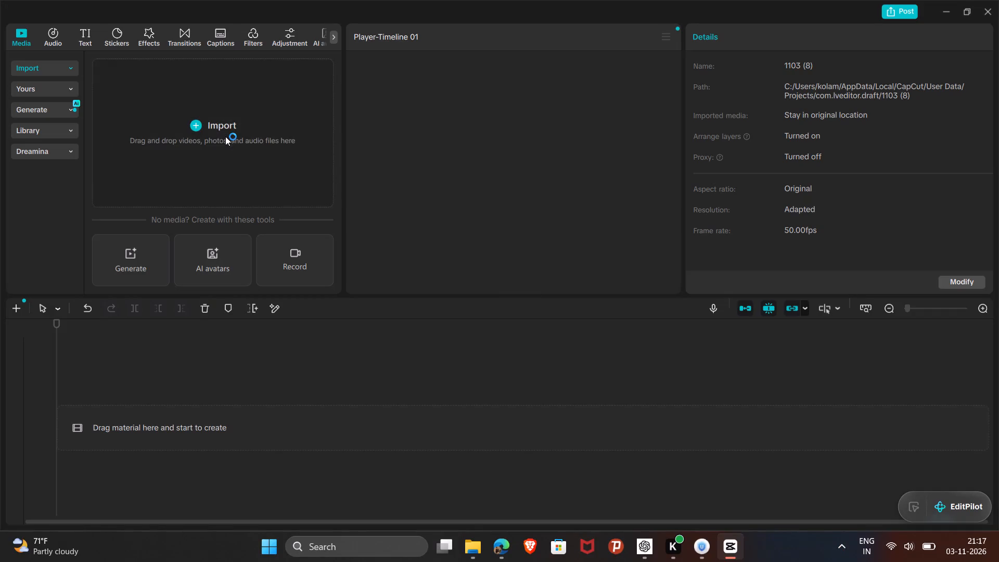
left_click(223, 147)
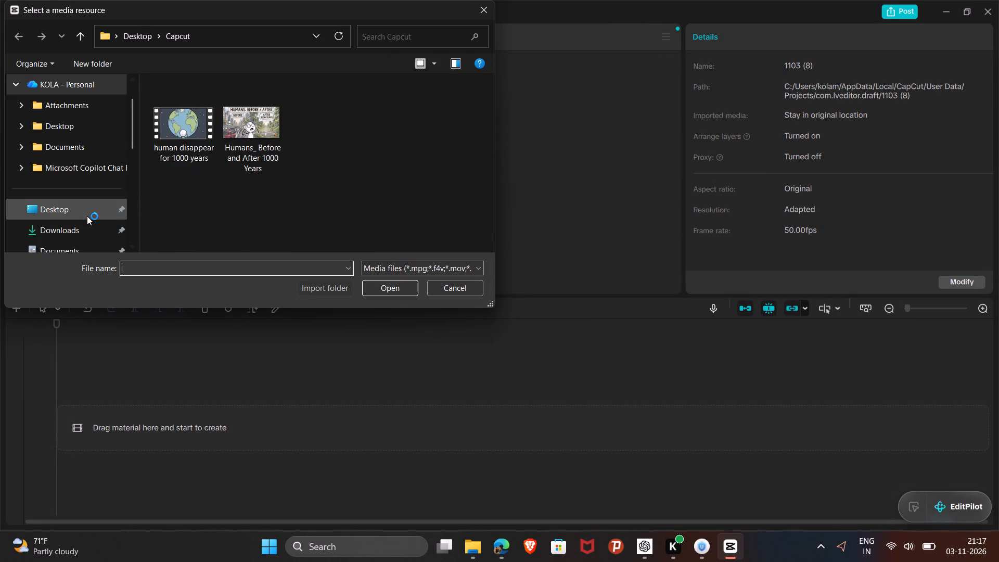
left_click(78, 227)
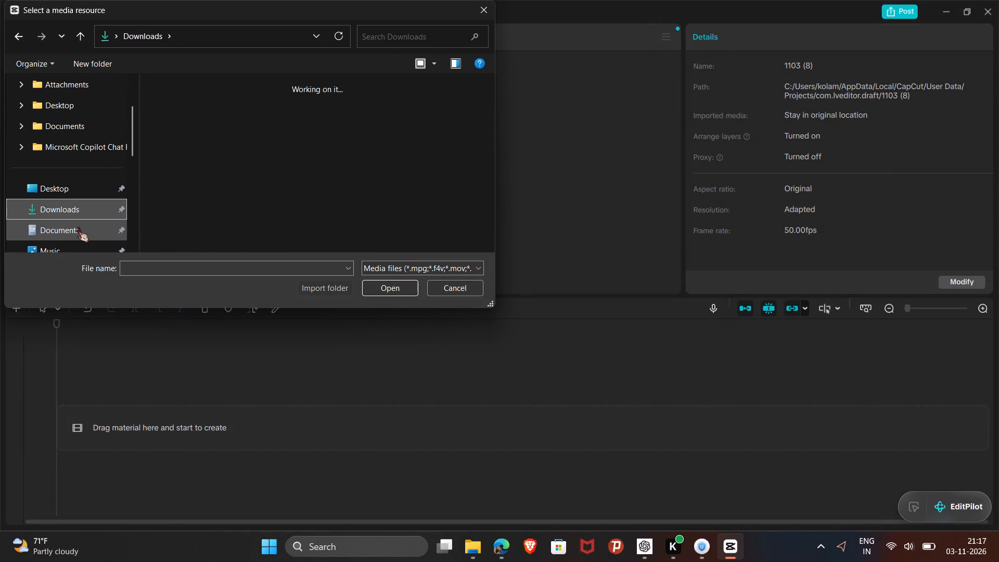
left_click(184, 134)
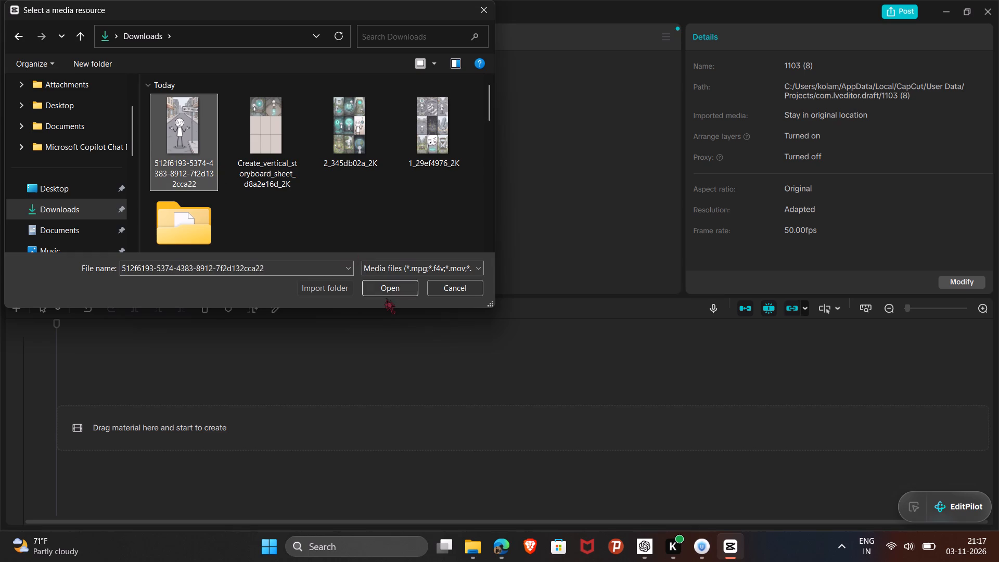
left_click(386, 298)
left_click(383, 290)
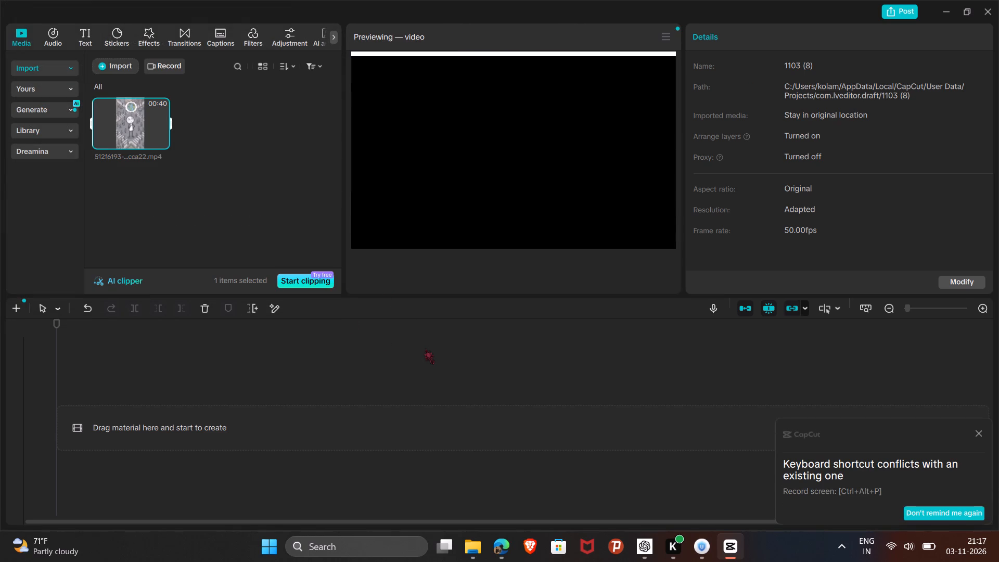
Place the imported video on the timeline, starting at 00:00.
left_click_drag(122, 122, 123, 395)
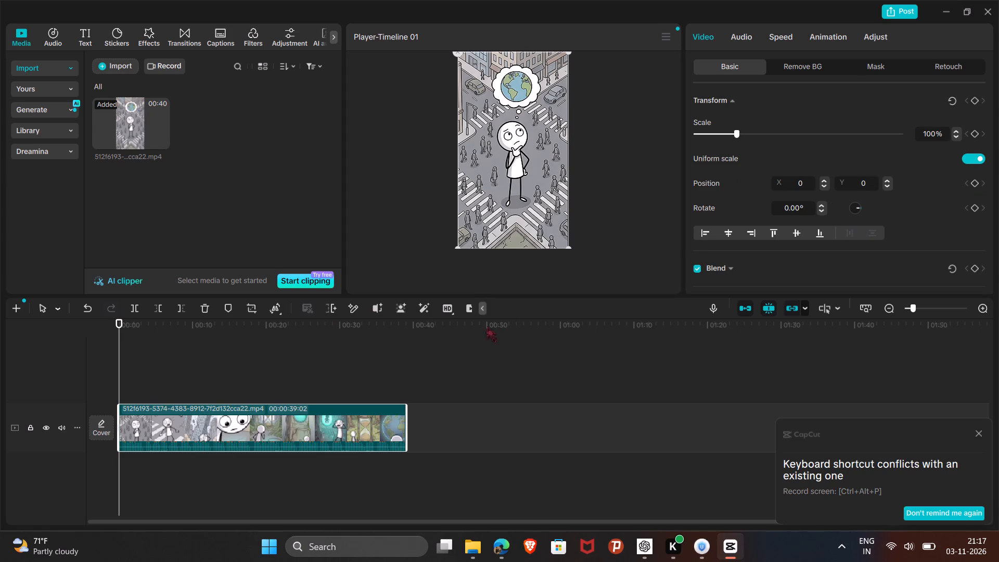
Preview the opening of the video clip and return the playhead to the start.
left_click(511, 282)
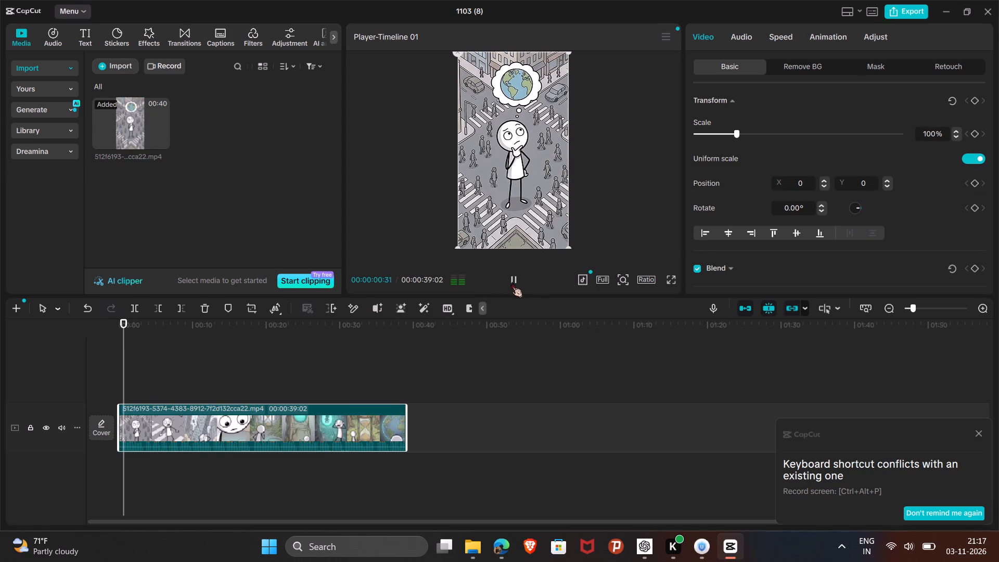
left_click(511, 282)
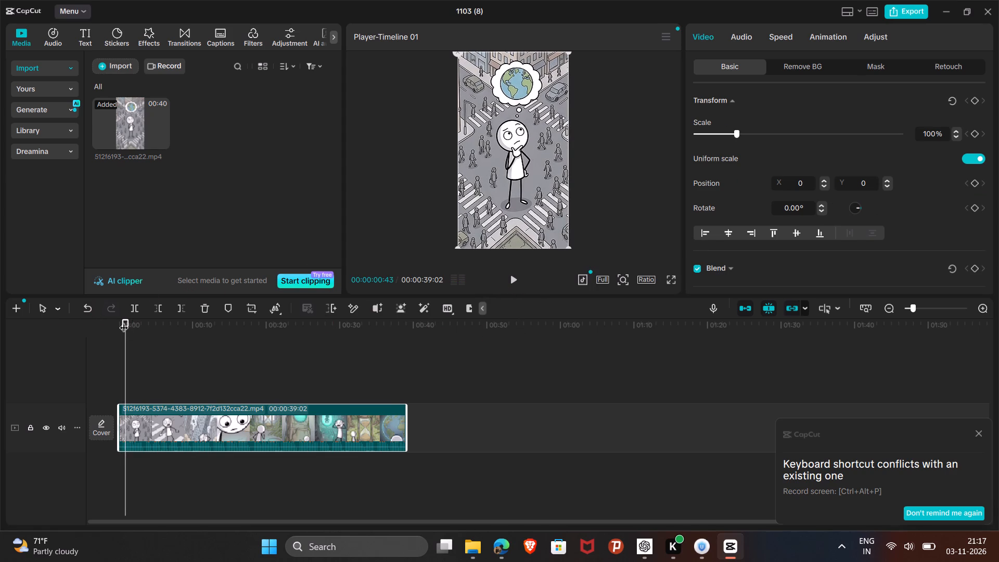
left_click_drag(124, 321, 111, 321)
Import the caption file word_by_word_captions.srt from the voices folder in Downloads.
left_click(217, 36)
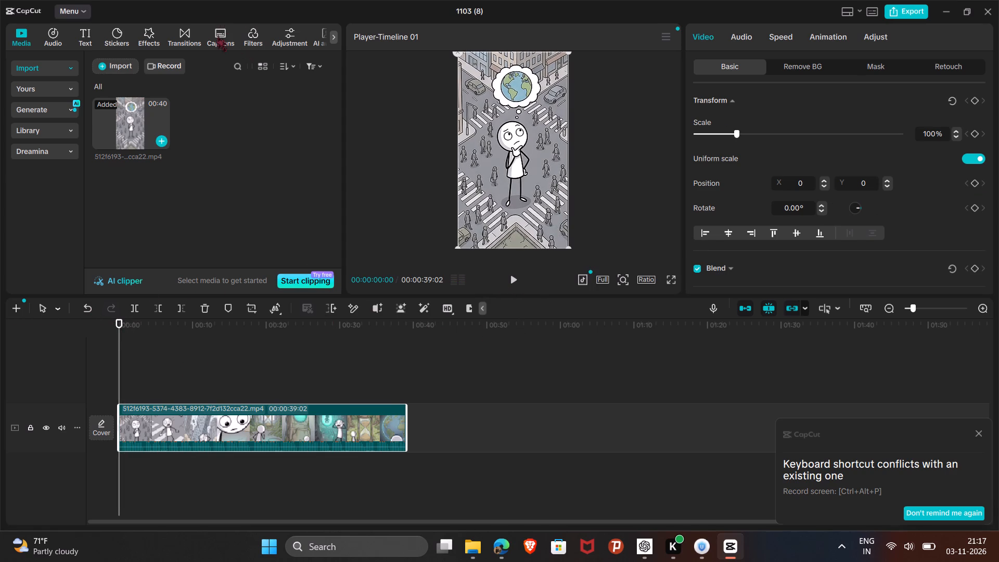
left_click(45, 132)
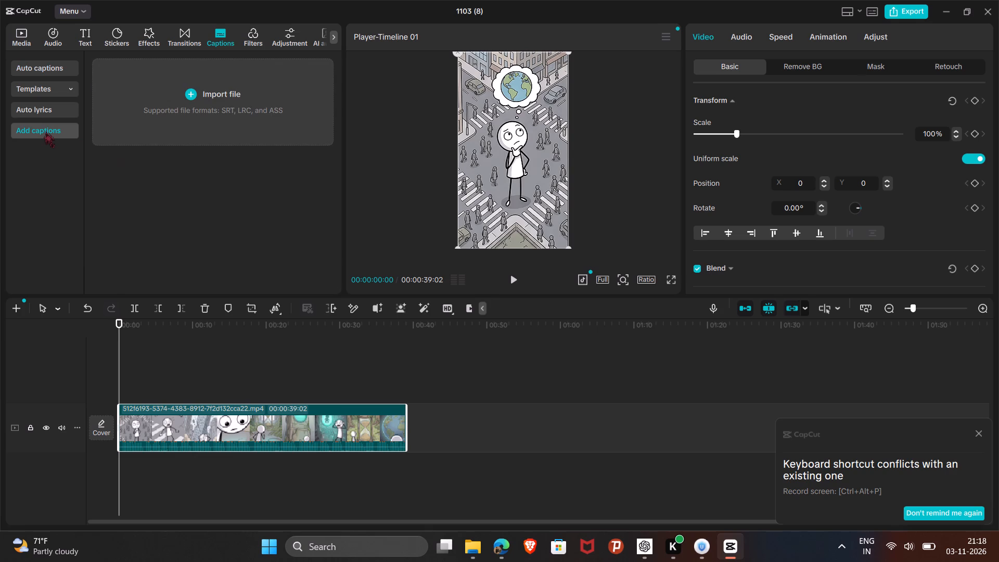
left_click(162, 115)
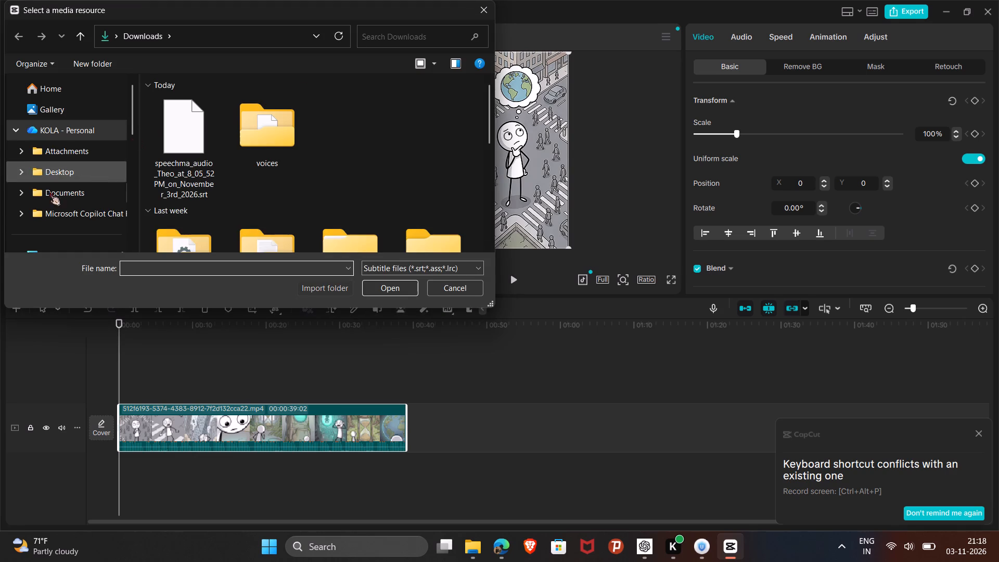
scroll(47, 195, "down", 1)
left_click(93, 172)
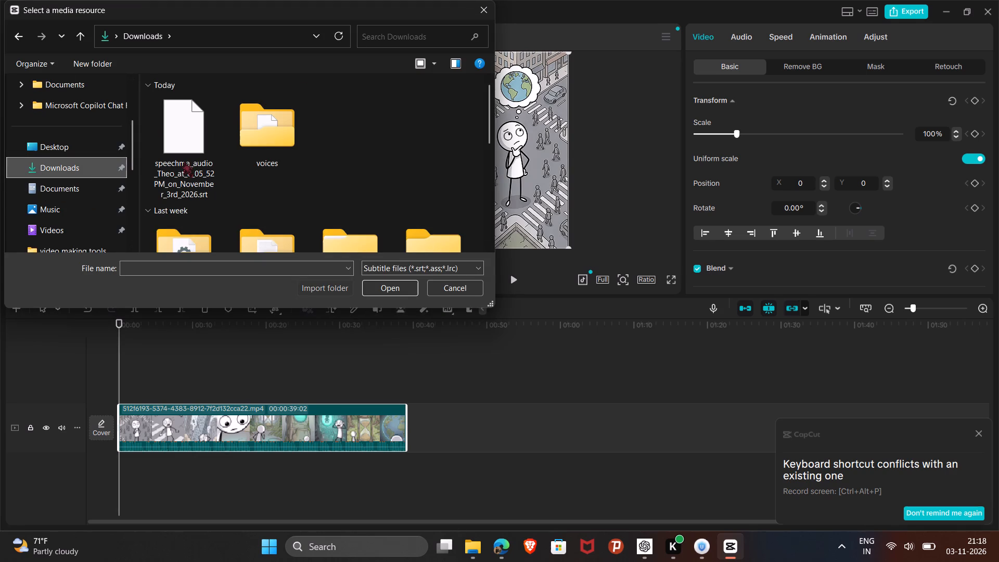
double_click(255, 156)
left_click(220, 138)
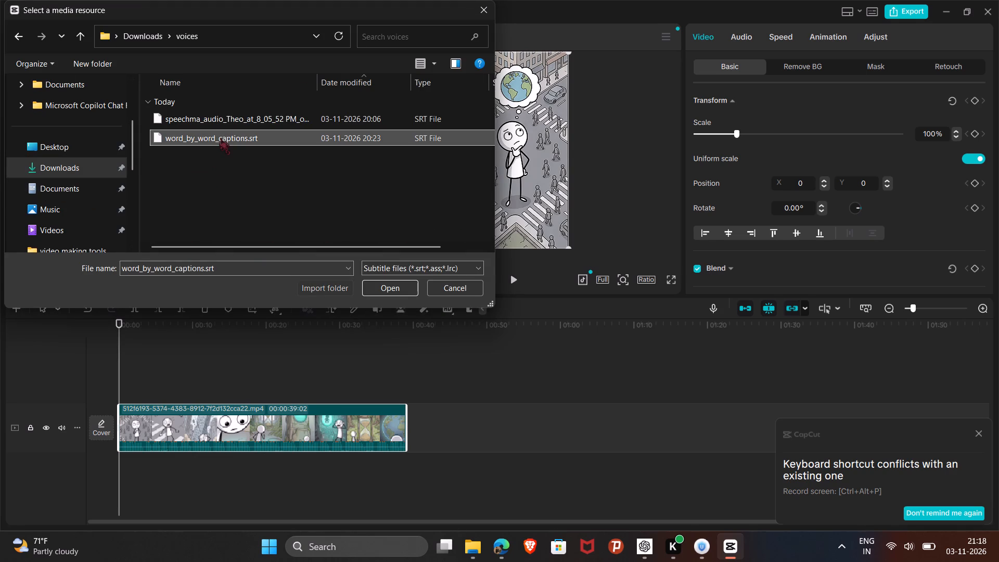
left_click(375, 289)
Add the imported captions to the timeline above the video clip.
left_click_drag(123, 99, 119, 391)
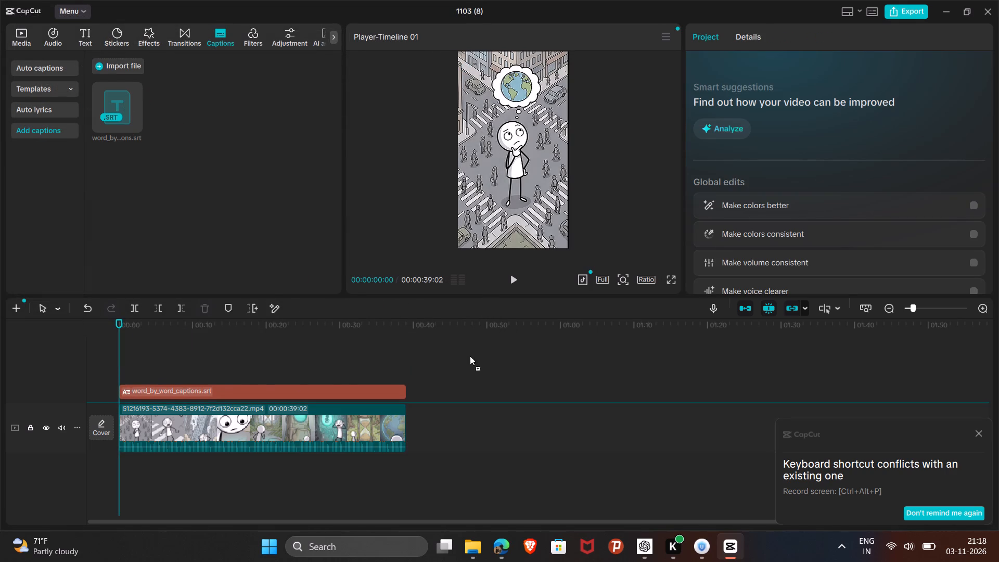
Preview the captions over the opening of the video and return the playhead to the start.
left_click(510, 280)
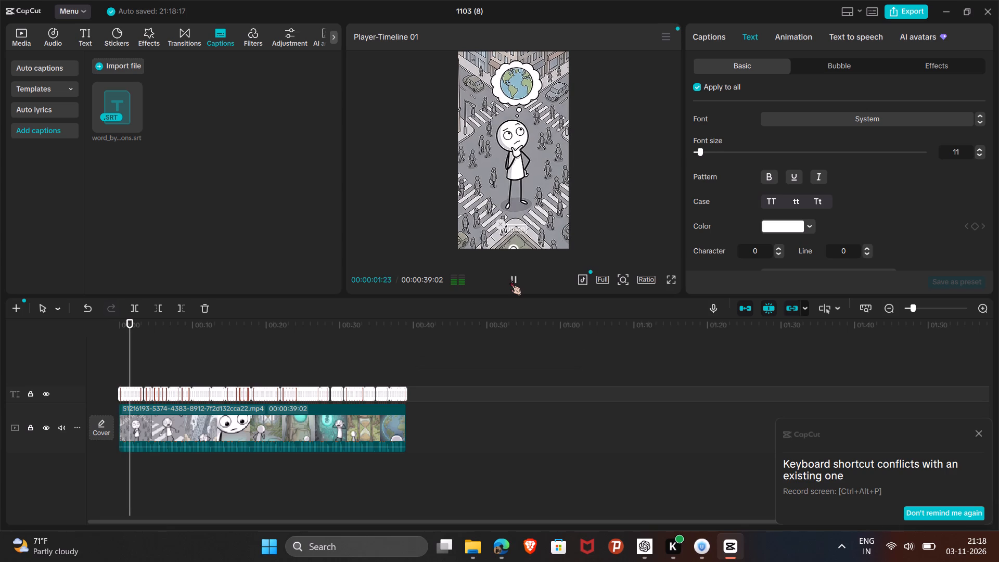
left_click(510, 280)
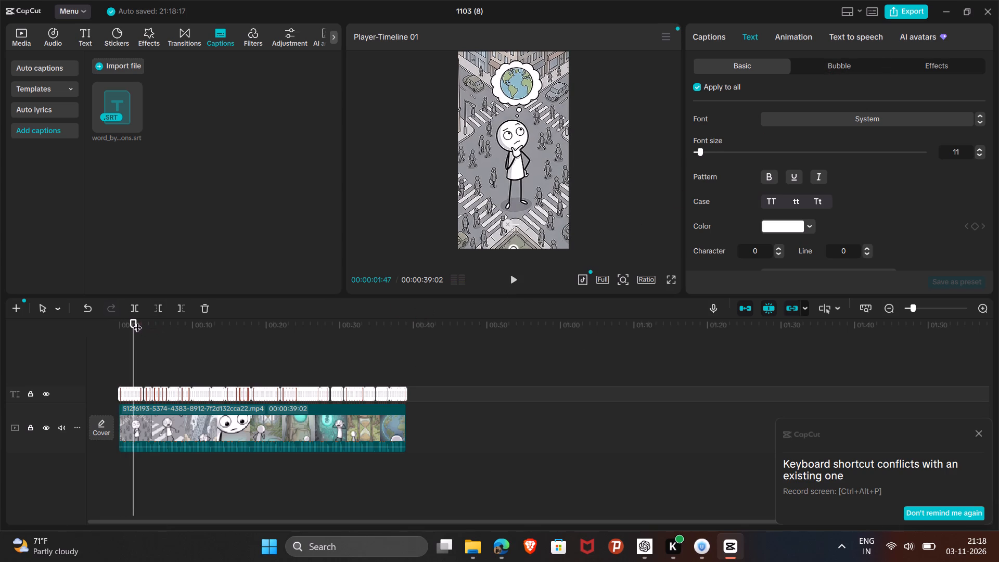
left_click_drag(136, 321, 112, 318)
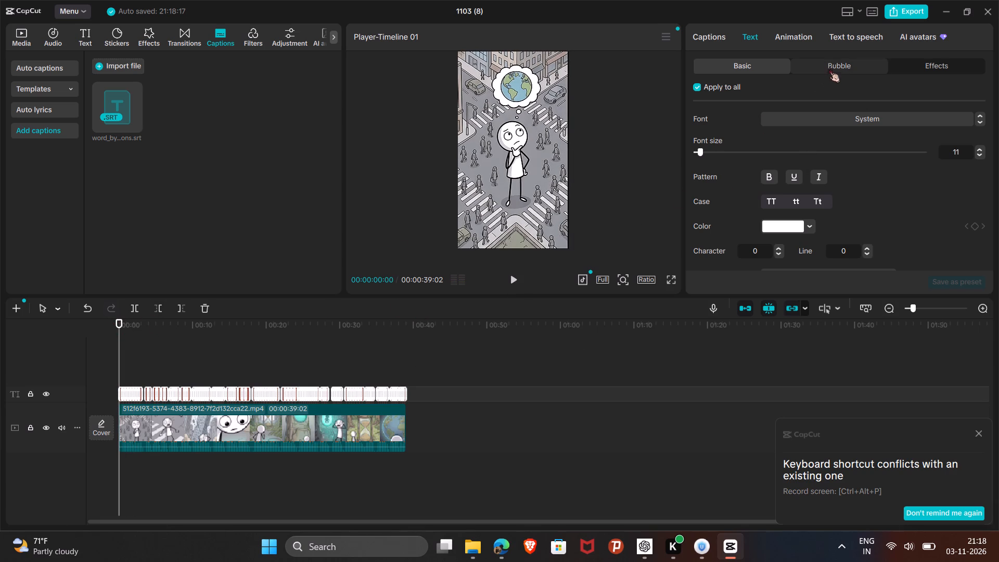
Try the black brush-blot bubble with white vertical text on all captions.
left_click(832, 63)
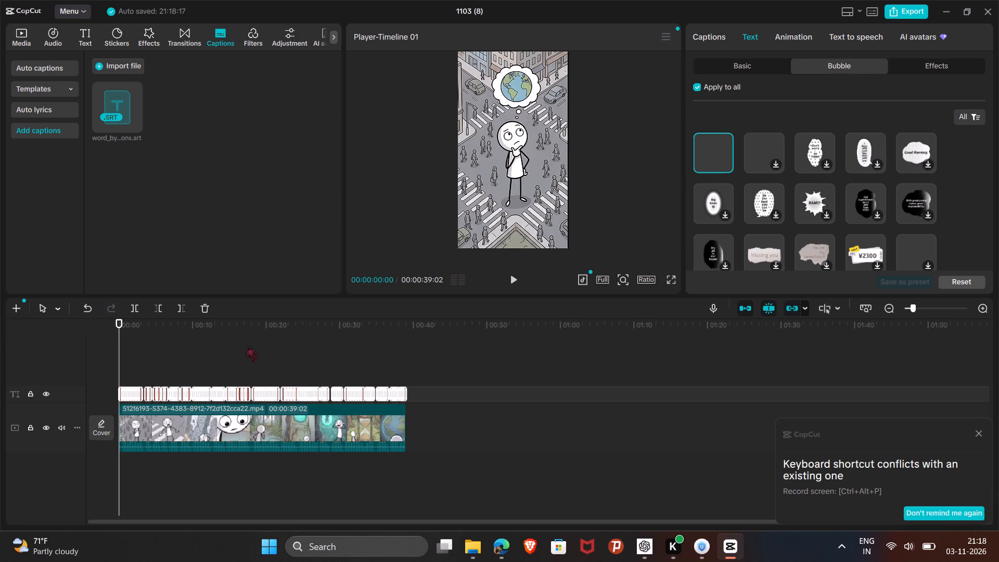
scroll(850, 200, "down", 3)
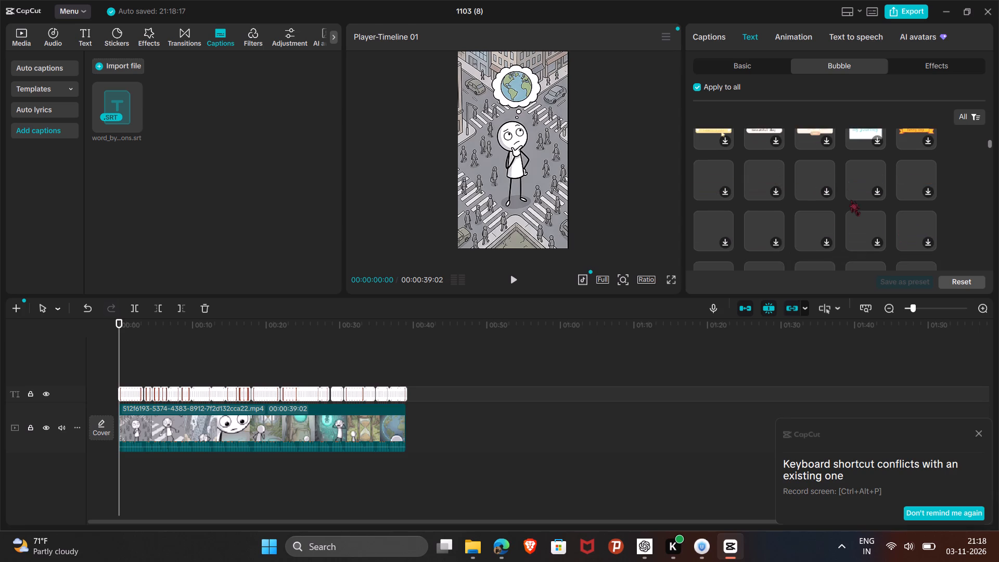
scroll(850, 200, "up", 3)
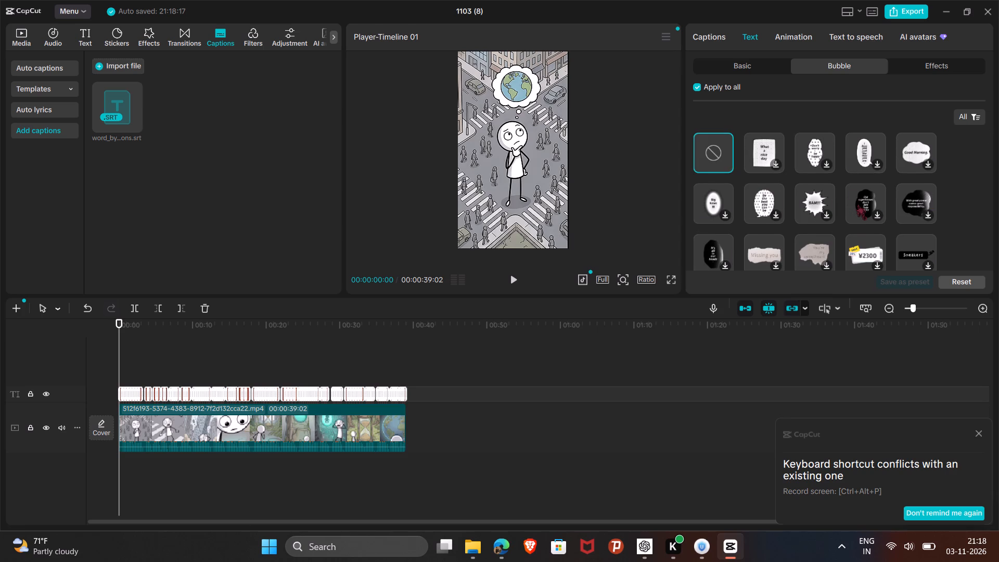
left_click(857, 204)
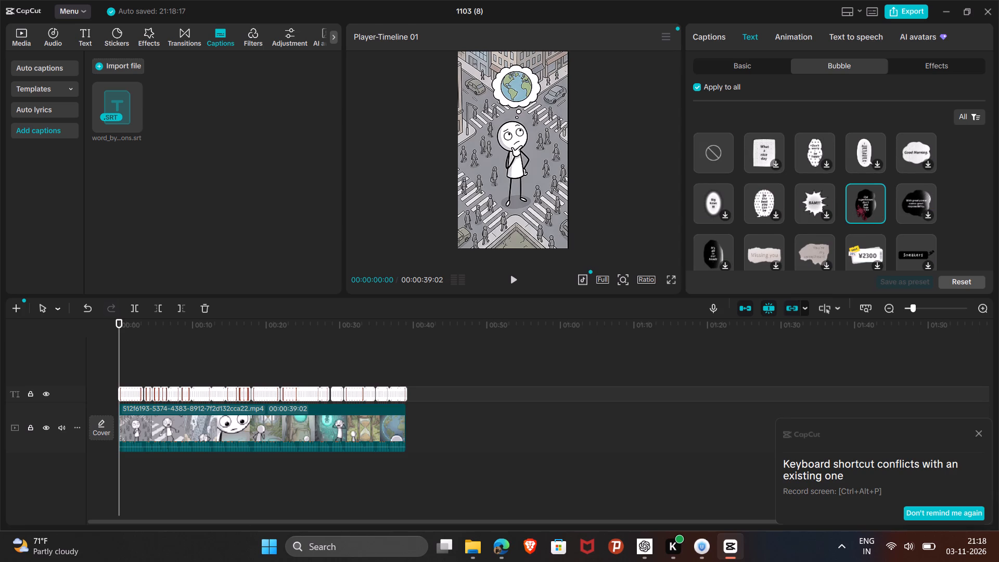
Enlarge the timeline scale and play the first second to check the bubble style on the captions.
left_click(980, 311)
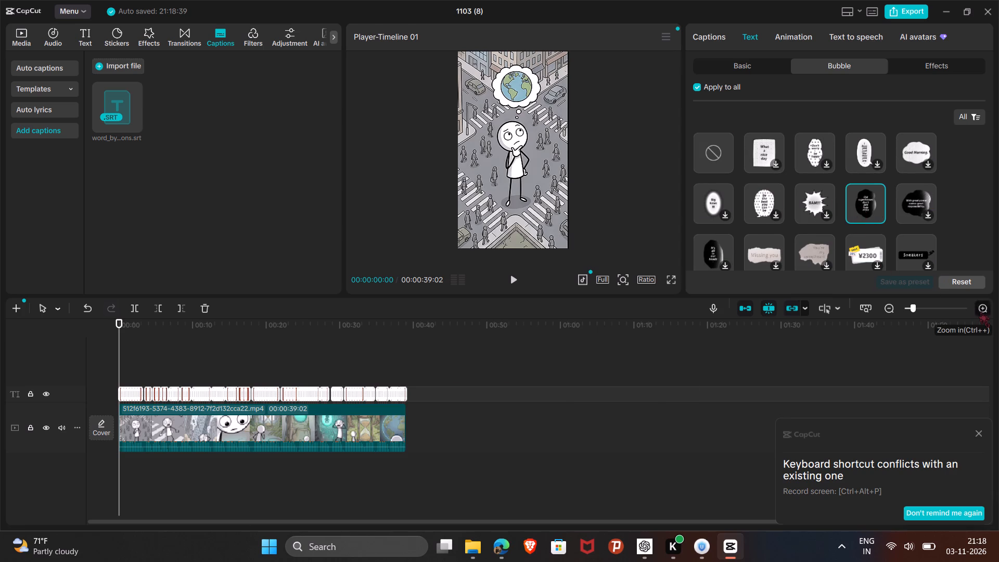
left_click(980, 311)
left_click(980, 310)
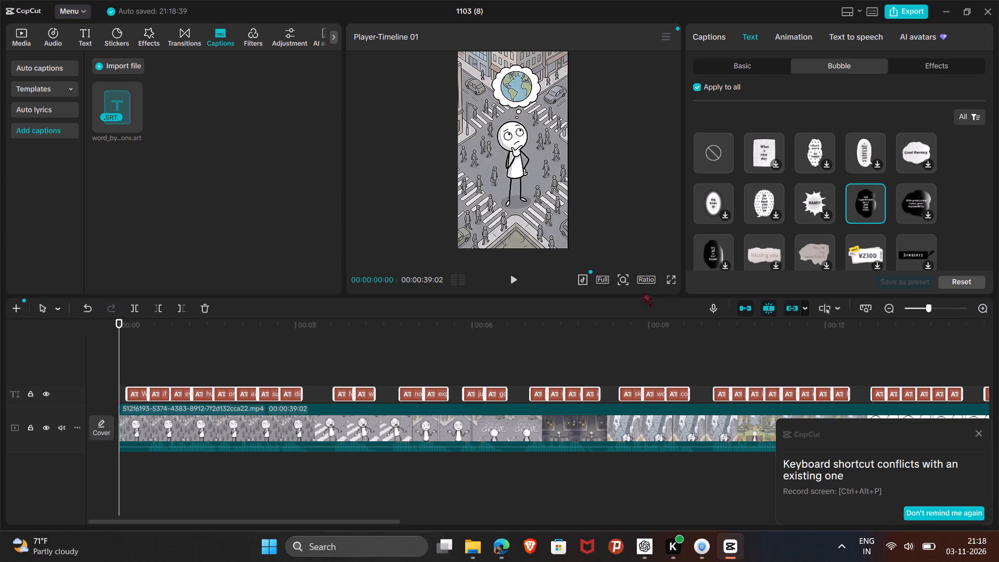
left_click(509, 277)
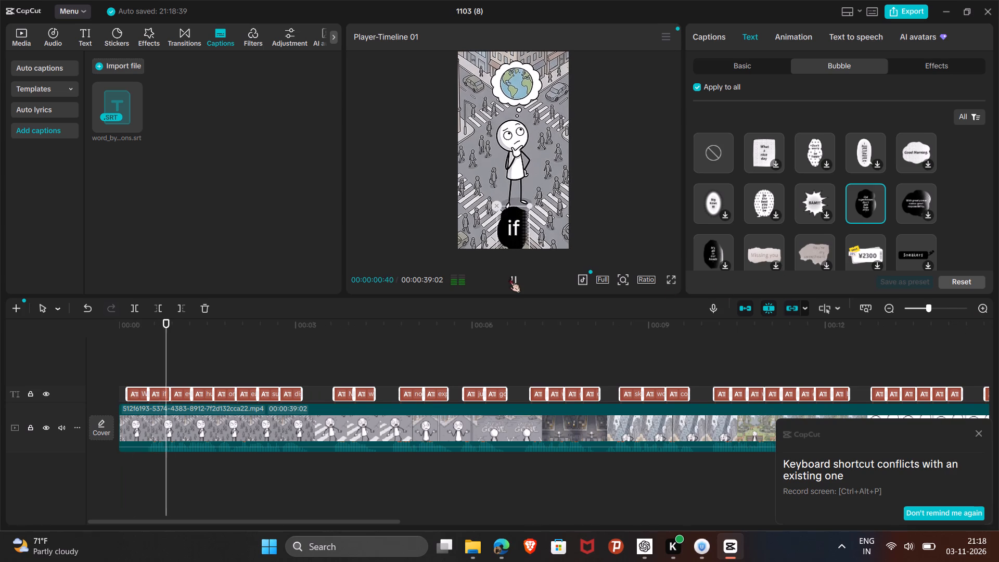
left_click(509, 277)
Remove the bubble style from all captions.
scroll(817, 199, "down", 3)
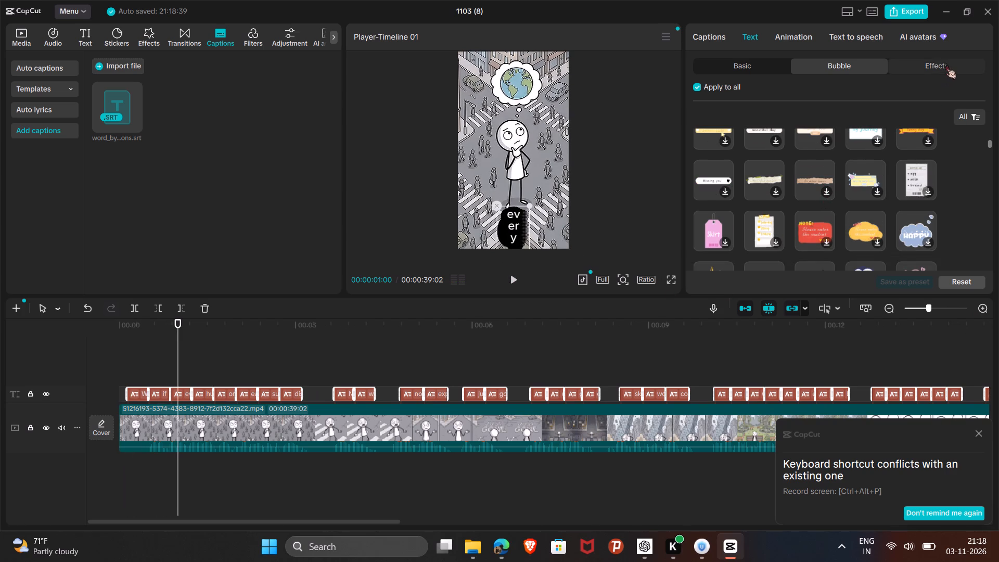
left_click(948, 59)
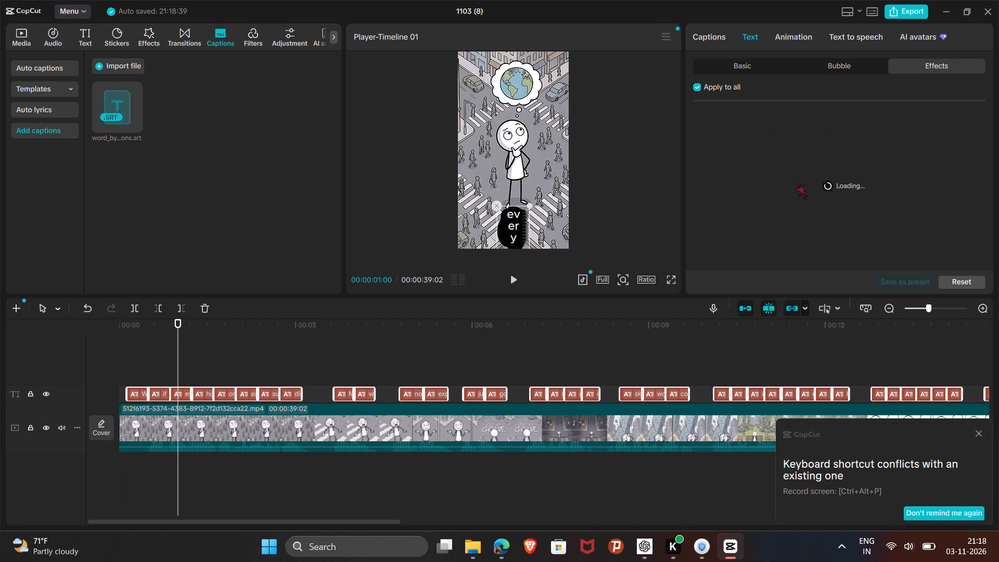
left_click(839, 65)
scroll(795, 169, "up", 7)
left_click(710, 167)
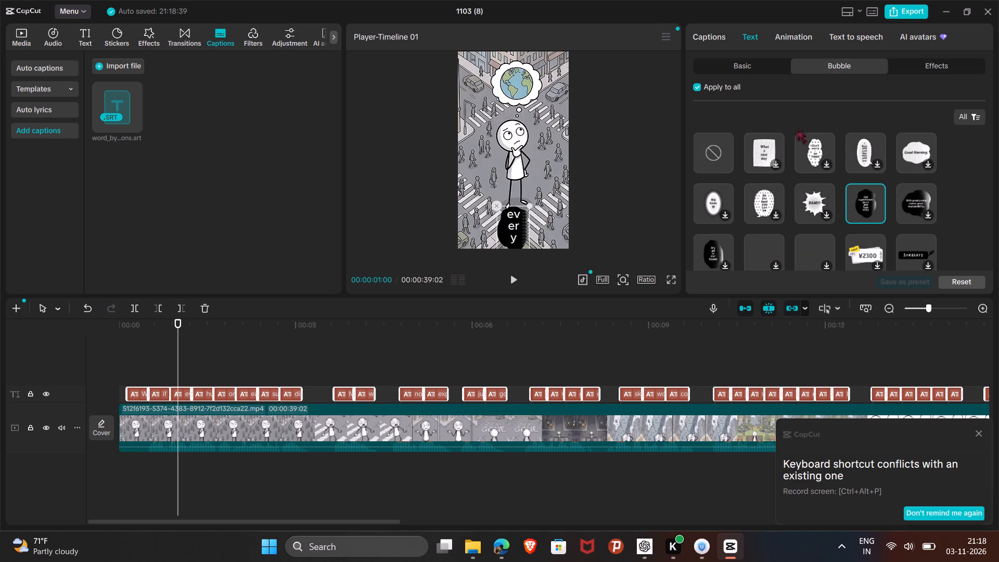
Browse the trending text effects and apply the grey-blue lettering effect with a dark blue outline to all captions.
left_click(948, 61)
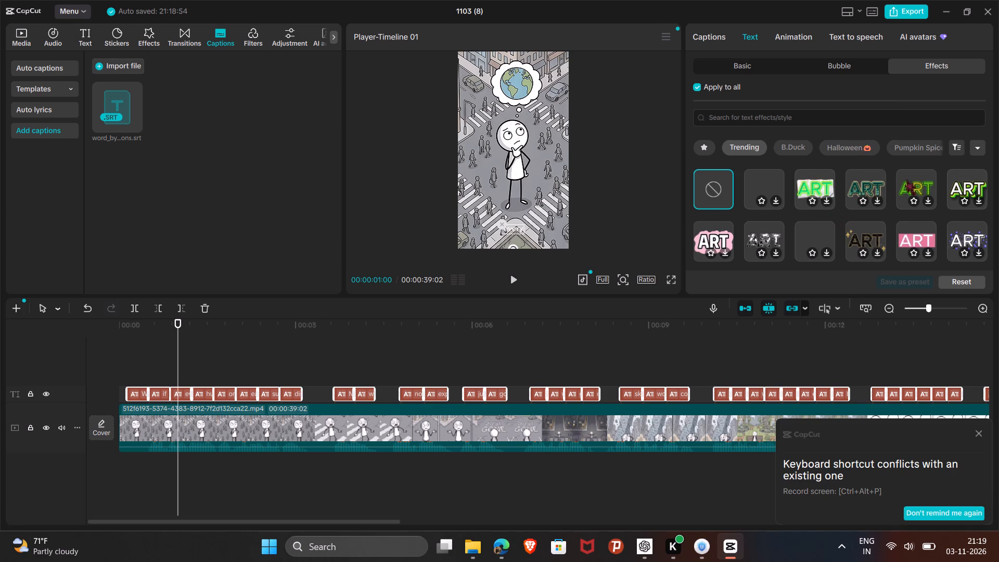
scroll(876, 188, "down", 3)
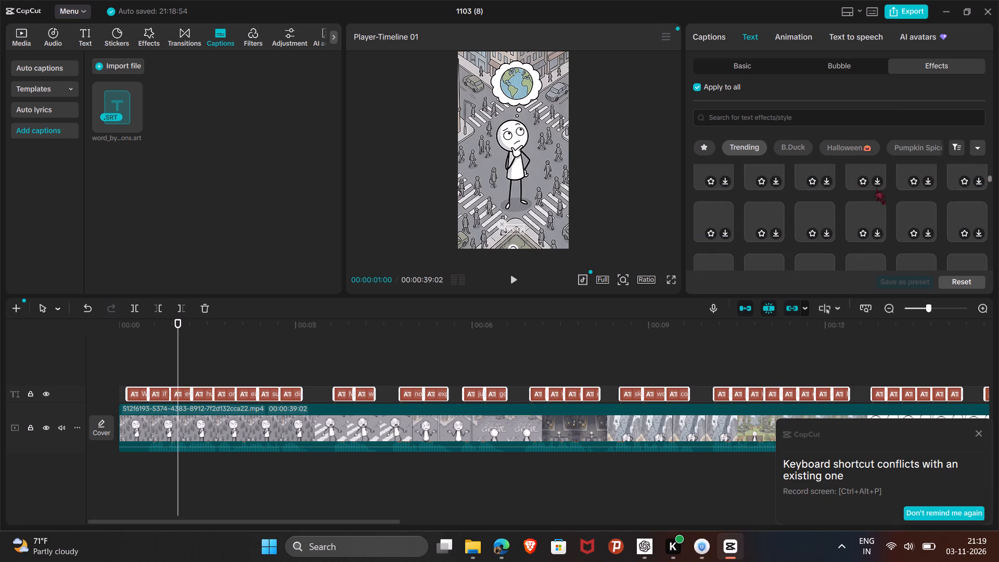
scroll(876, 188, "down", 1)
scroll(876, 188, "up", 1)
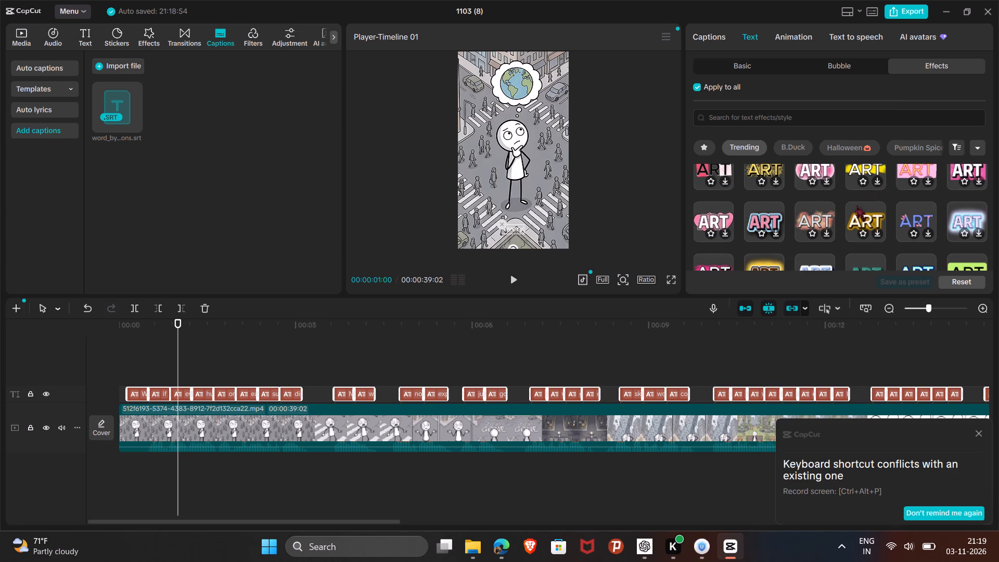
scroll(856, 206, "down", 4)
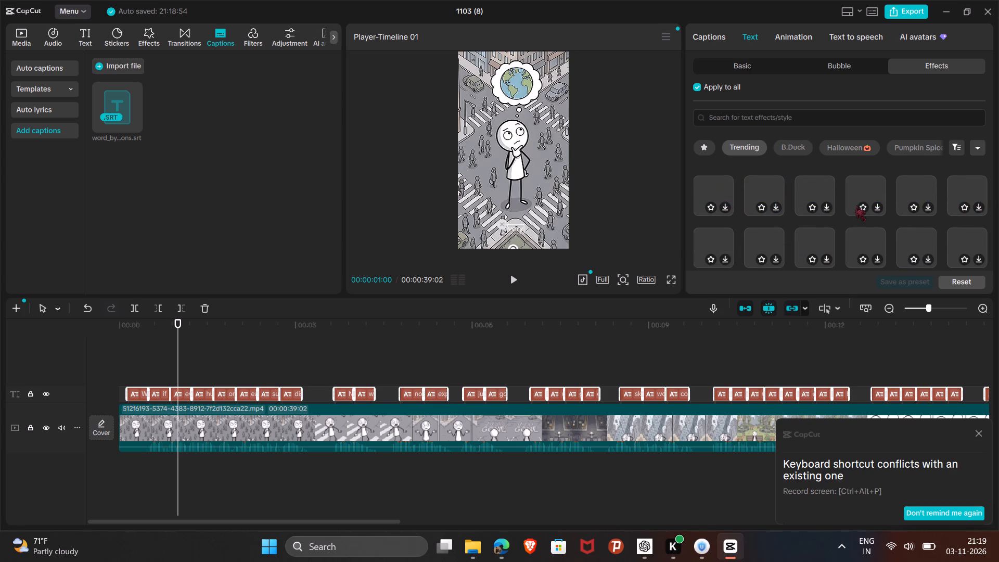
scroll(856, 206, "down", 7)
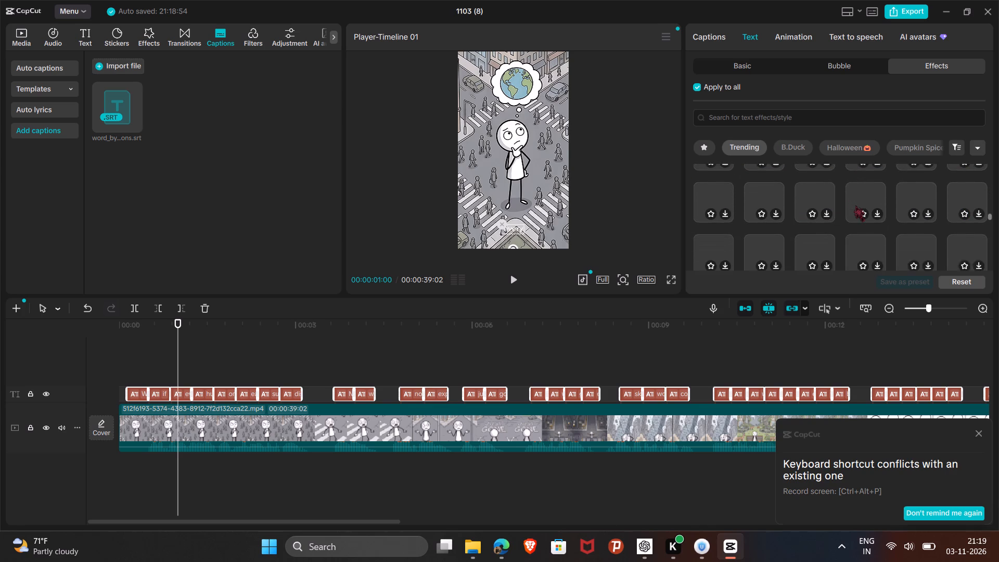
scroll(855, 206, "down", 2)
scroll(855, 206, "up", 3)
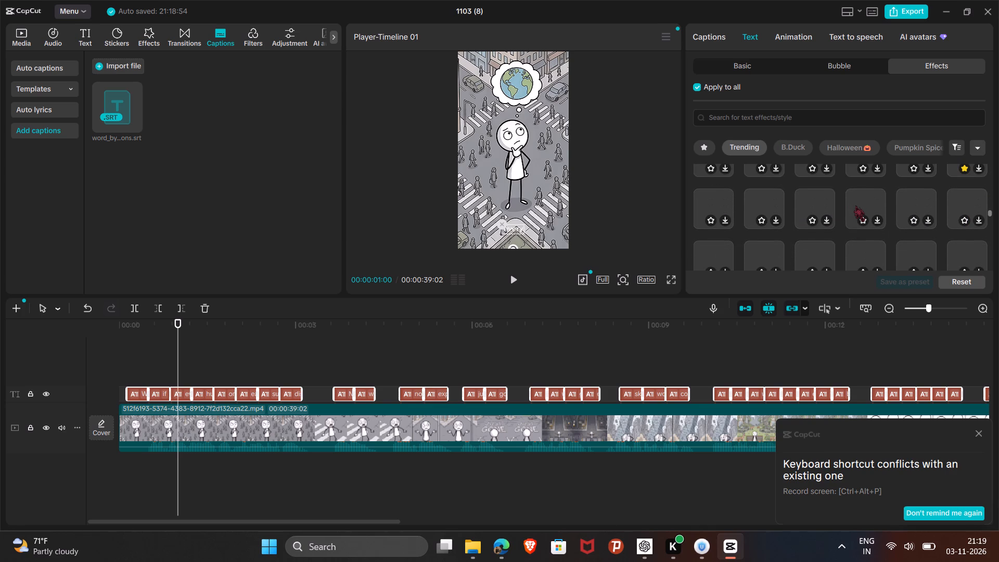
scroll(855, 206, "up", 10)
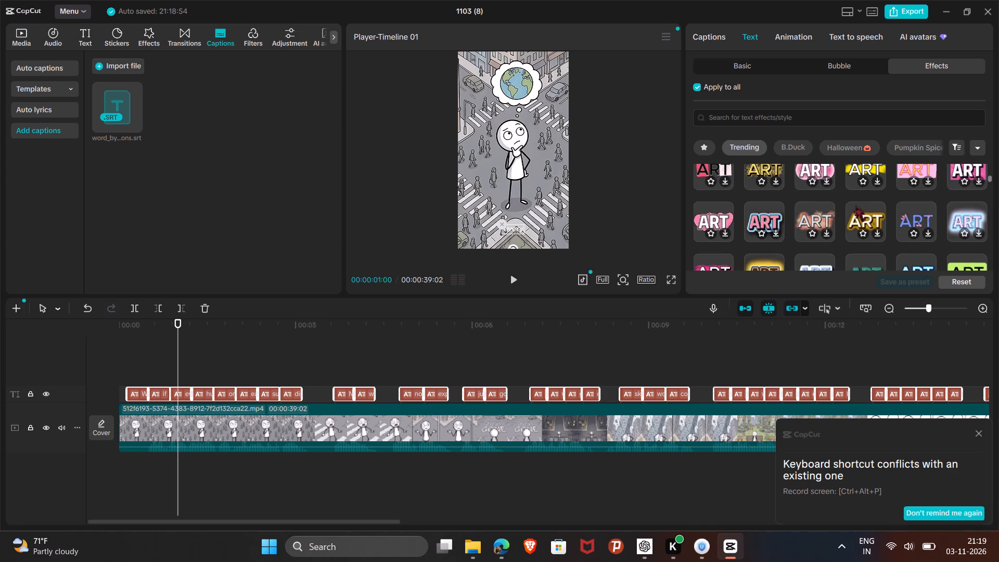
scroll(855, 206, "down", 2)
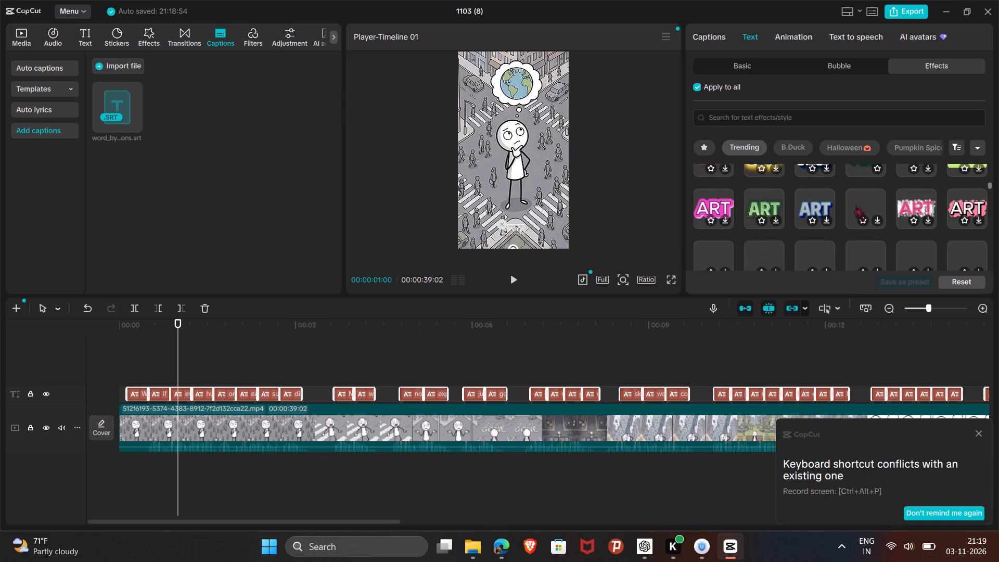
left_click(813, 198)
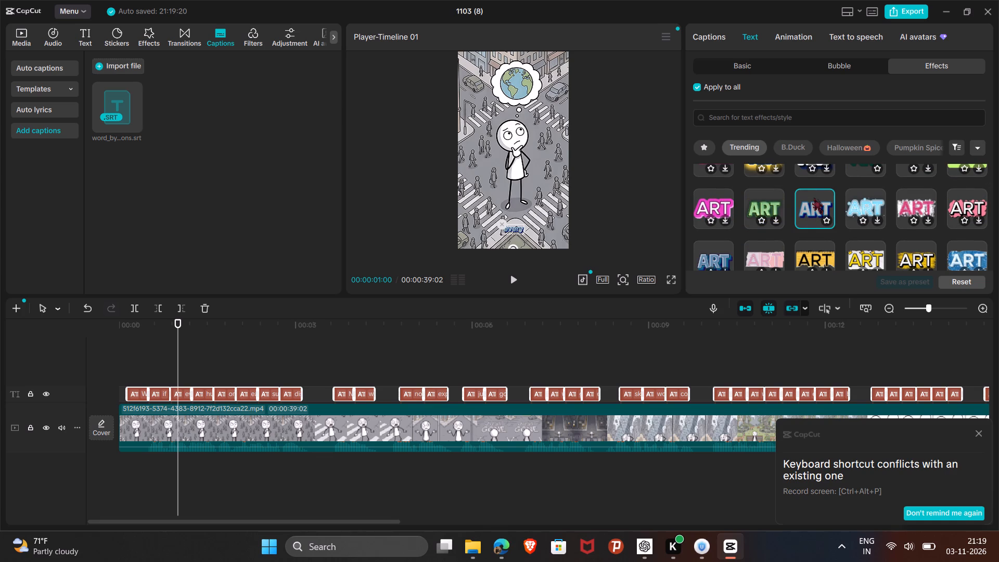
Play the video from its start to about 13 seconds to check the new caption effect.
left_click(510, 282)
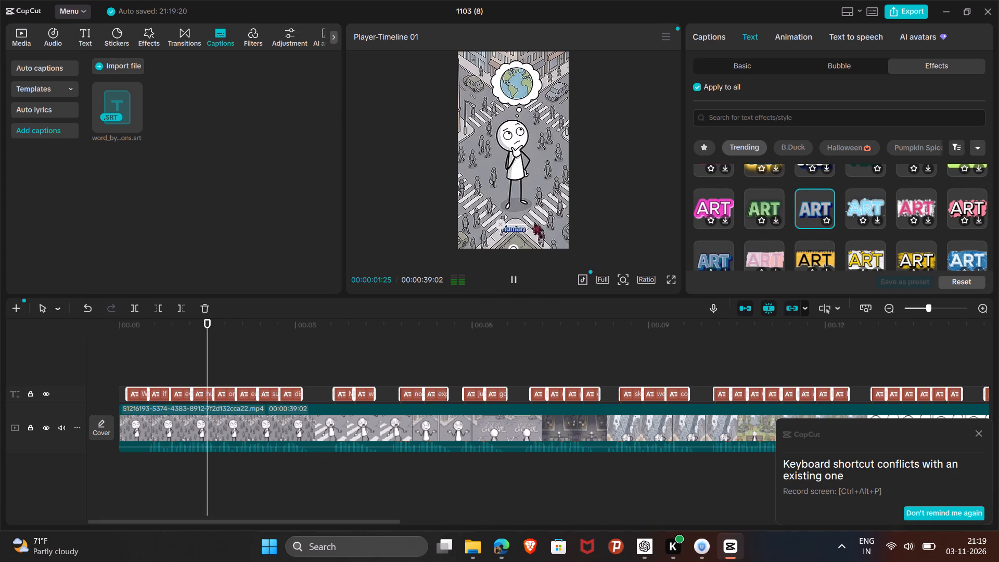
left_click(542, 199)
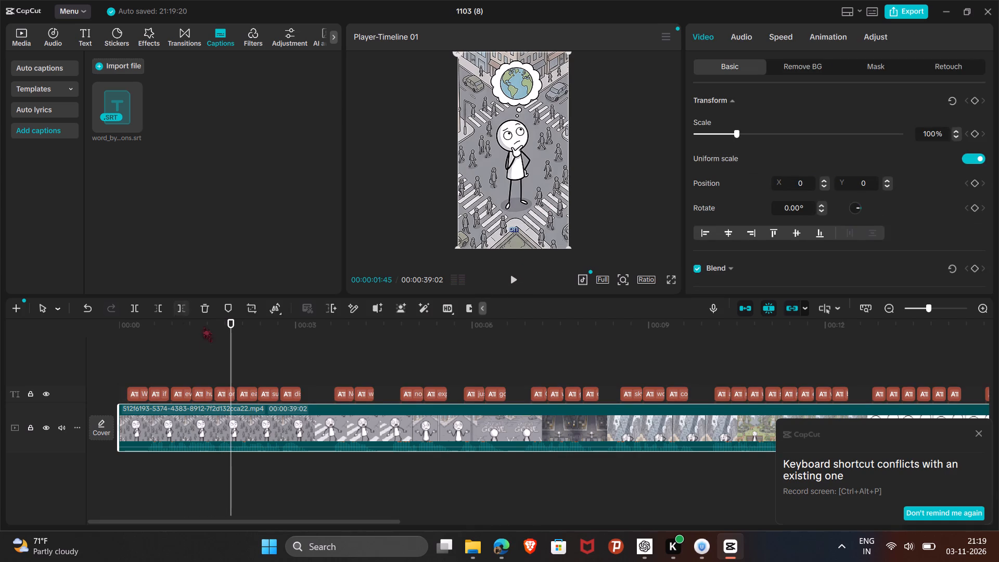
left_click_drag(233, 322, 108, 323)
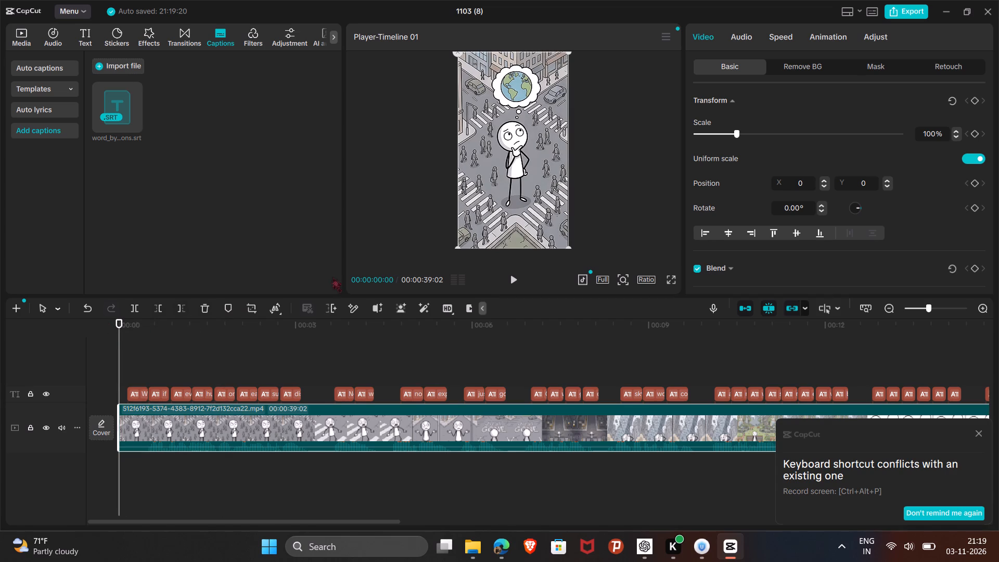
left_click(516, 279)
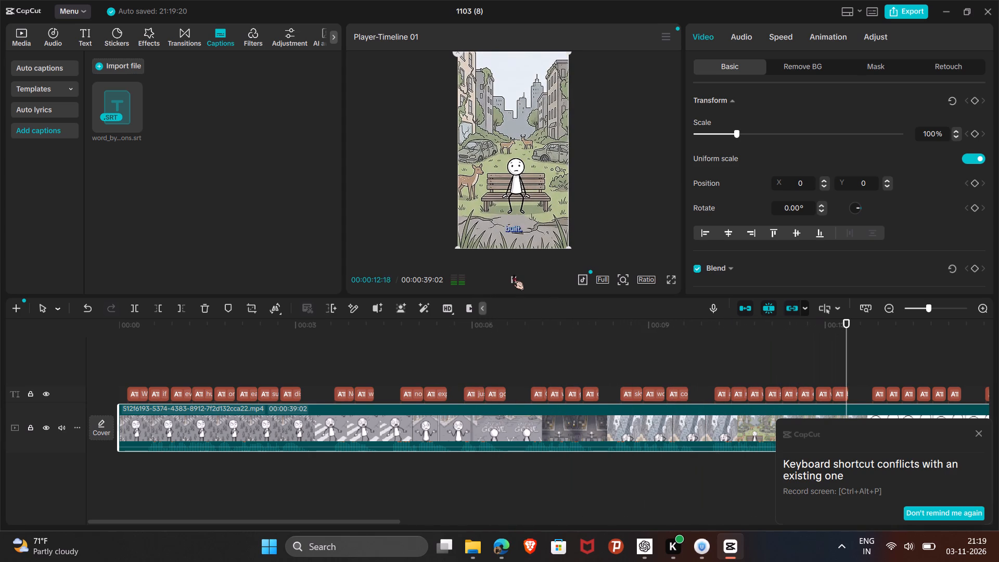
left_click(513, 275)
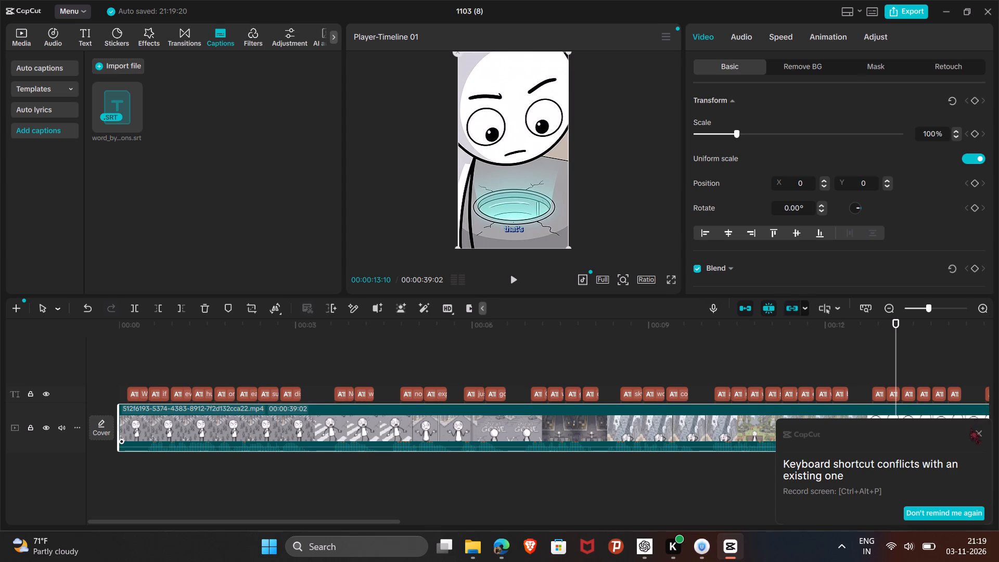
Dismiss the notification about the conflicting keyboard shortcut.
left_click(979, 441)
left_click(978, 431)
Continue previewing the styled captions from about 13 to 23 seconds.
scroll(960, 430, "left", 2)
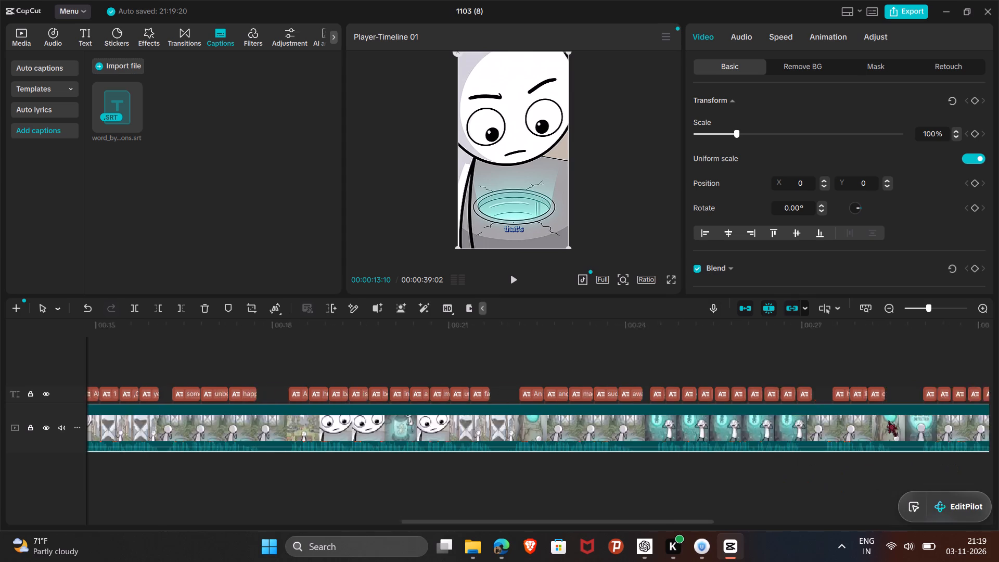
scroll(888, 420, "left", 3)
left_click(516, 277)
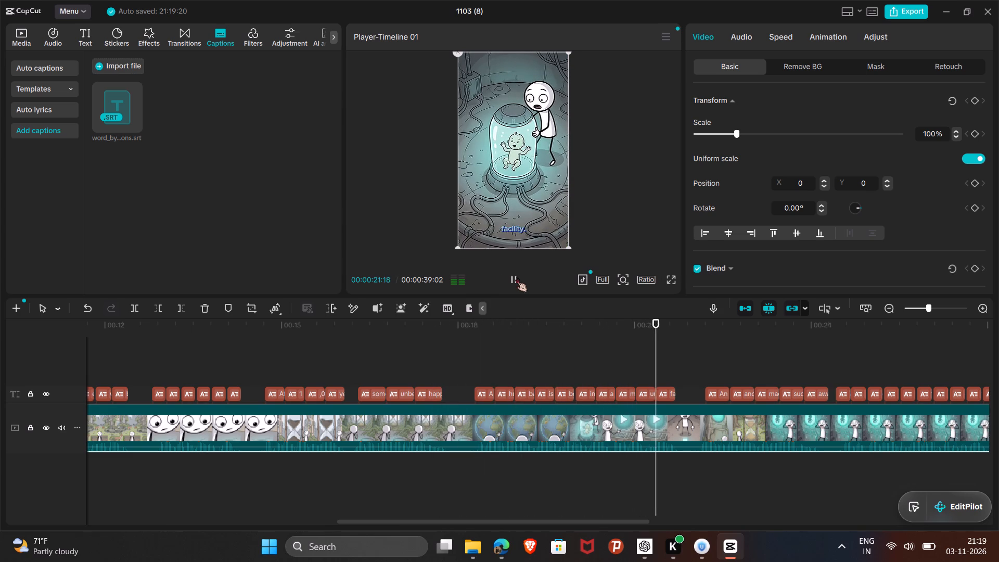
double_click(516, 277)
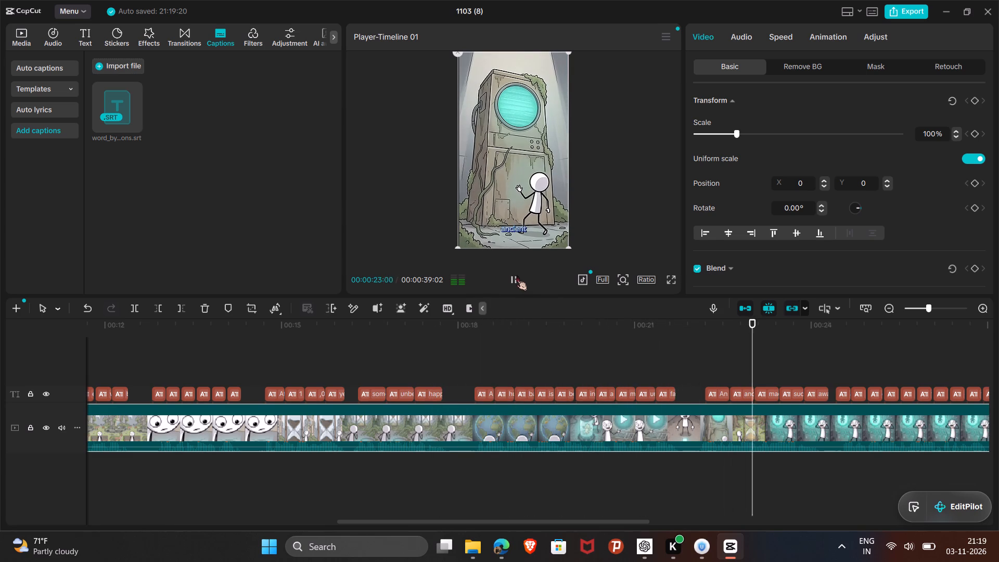
left_click(516, 275)
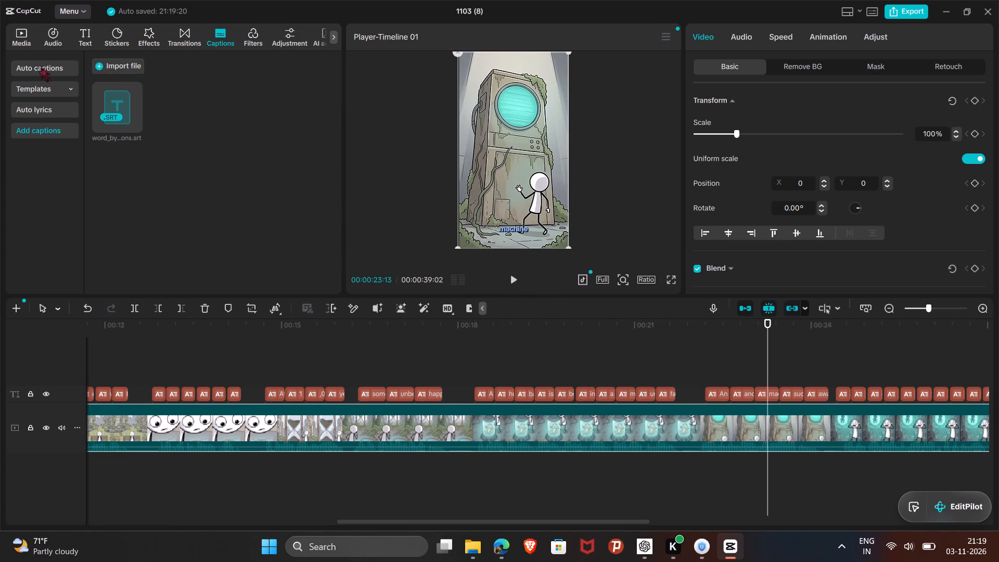
Import the image Xelomori Moonlit Vigil Emblem-Photoroom from the youtube folder on the Desktop into the project media.
left_click(15, 31)
left_click(106, 66)
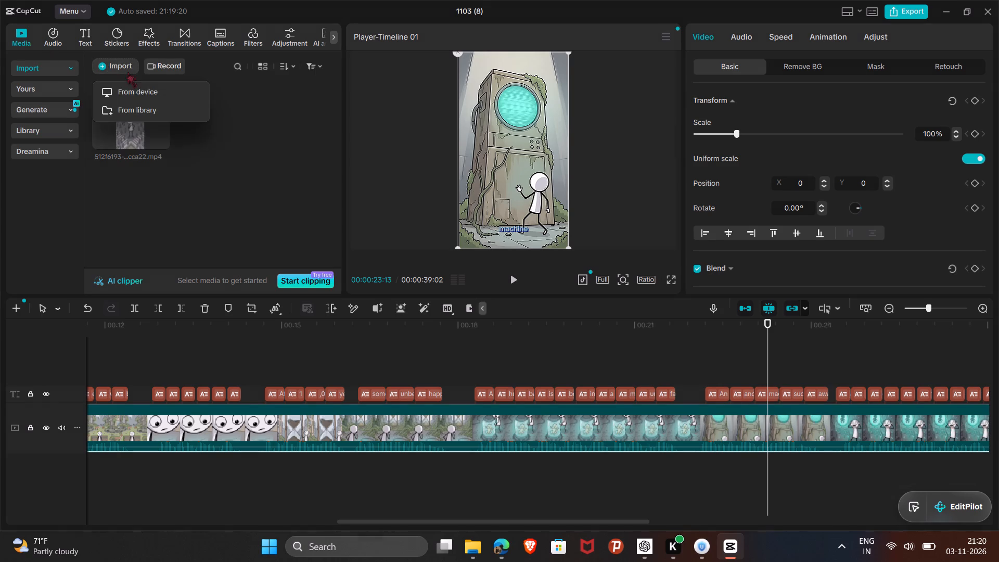
left_click(137, 87)
left_click(75, 223)
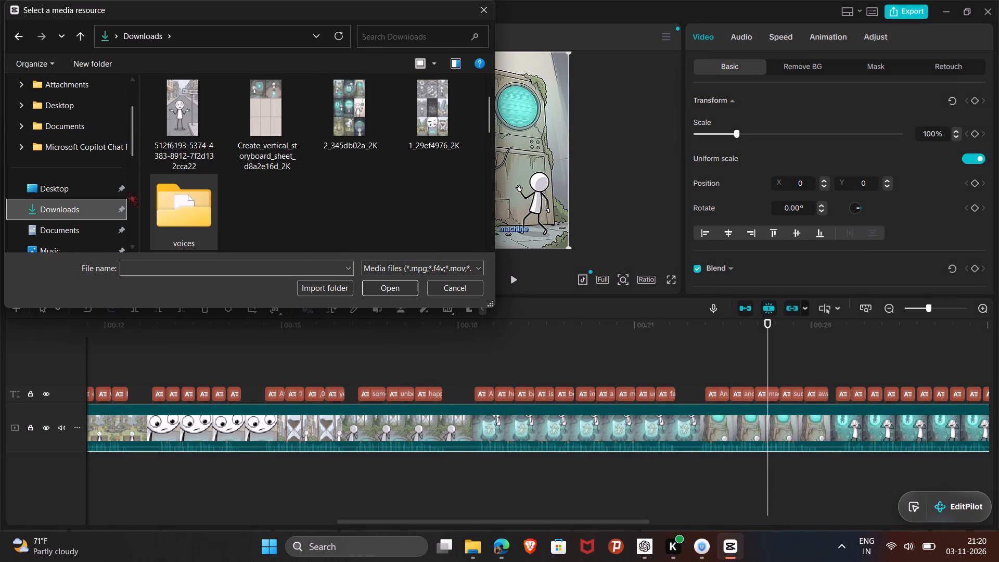
left_click(103, 192)
double_click(173, 177)
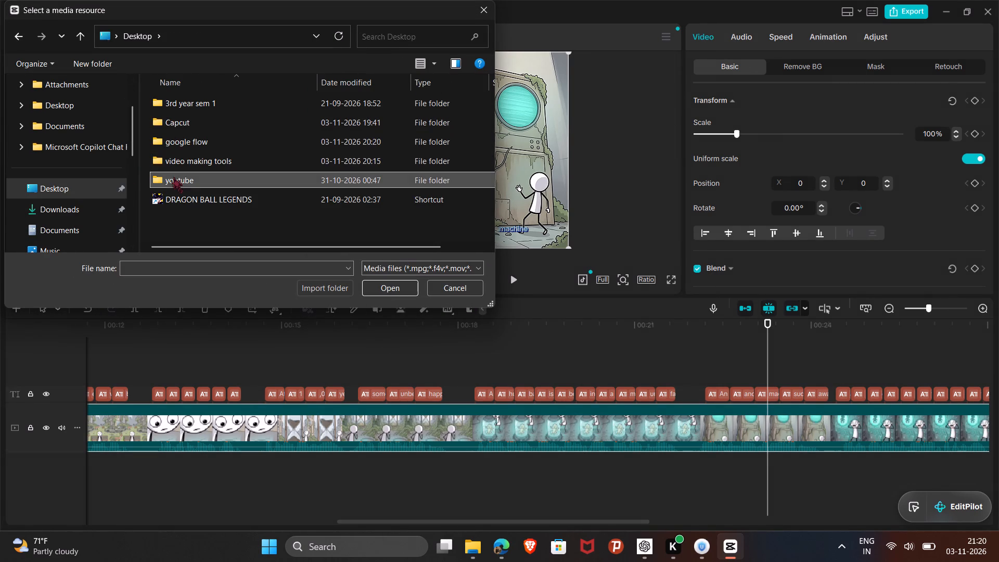
left_click(444, 121)
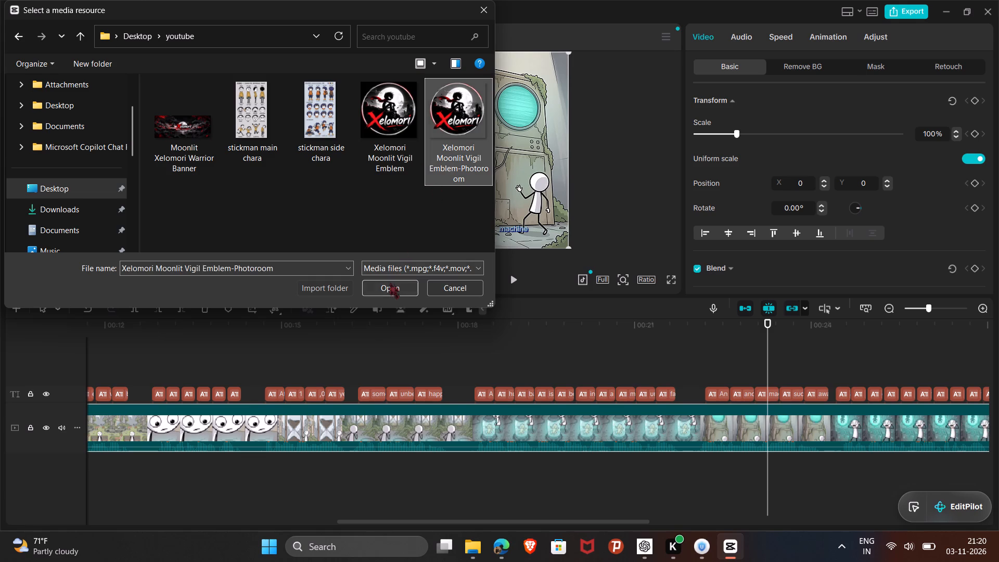
left_click(389, 283)
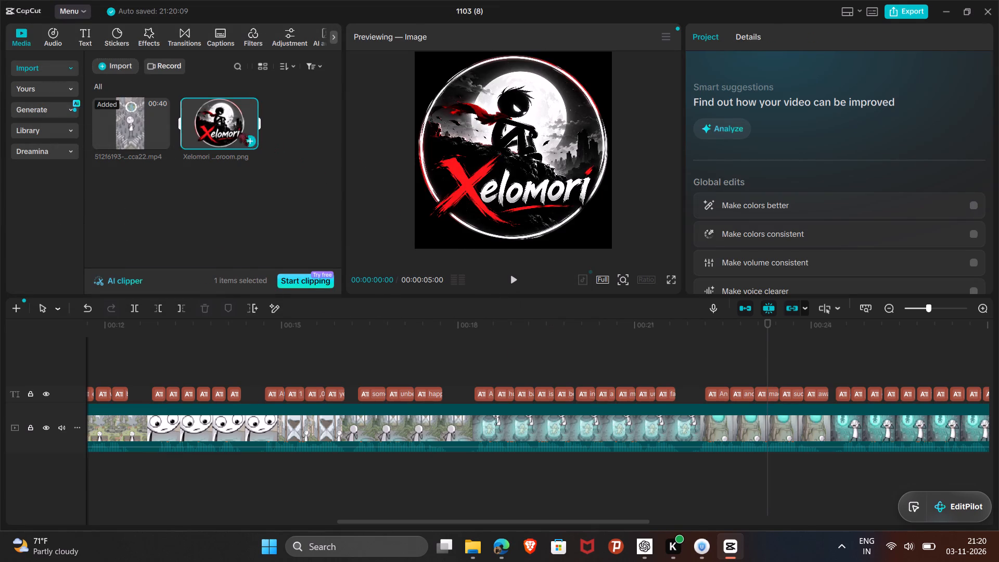
Place the Xelomori emblem image on a new track above the captions, near the beginning of the timeline.
left_click_drag(232, 128, 156, 355)
scroll(173, 360, "right", 20)
scroll(173, 360, "right", 12)
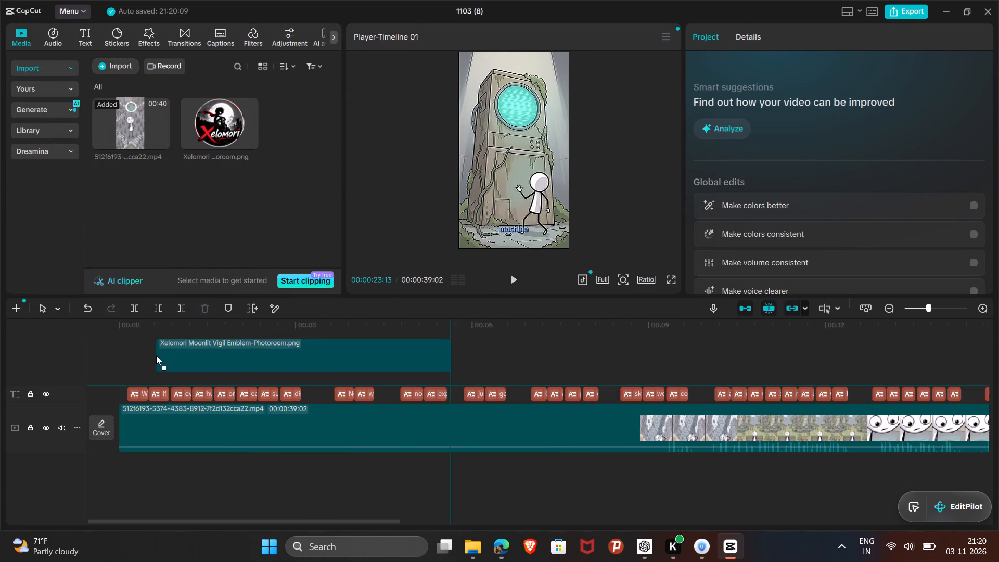
scroll(156, 355, "right", 9)
left_click_drag(156, 355, 132, 358)
scroll(310, 355, "right", 9)
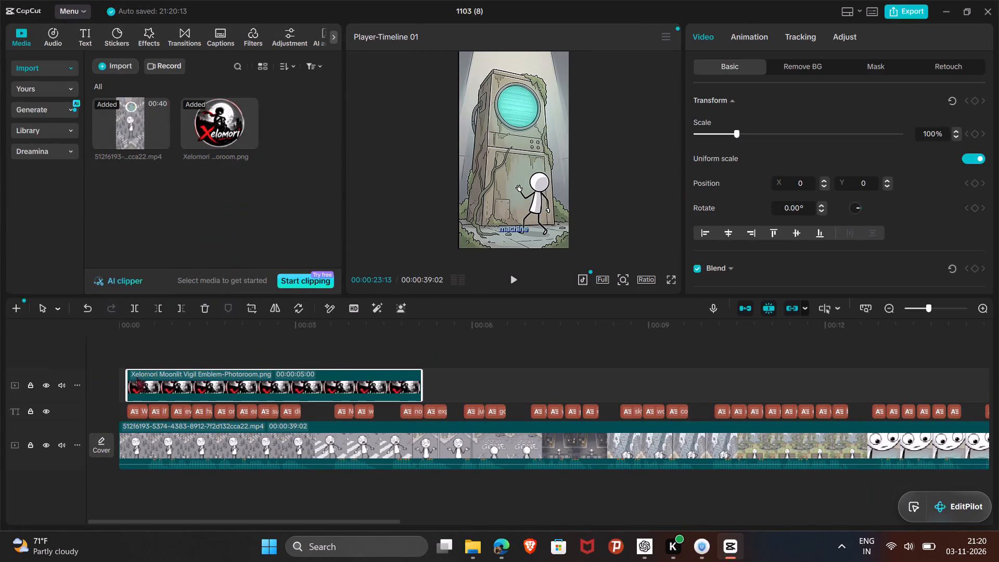
Extend both ends of the emblem clip so it spans the whole video, from 00:00 to its end.
left_click_drag(126, 382, 116, 382)
left_click_drag(423, 382, 437, 382)
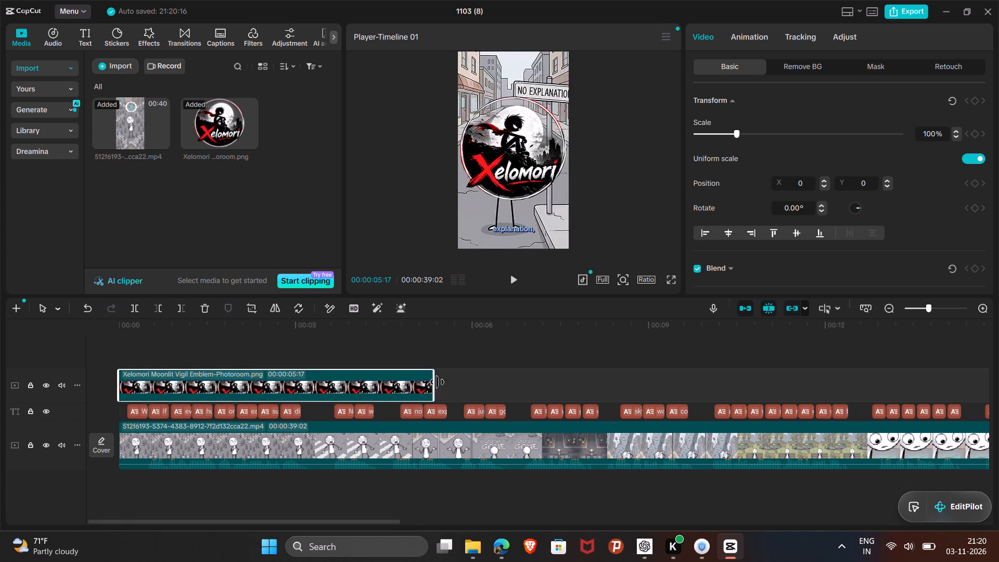
left_click_drag(437, 382, 748, 384)
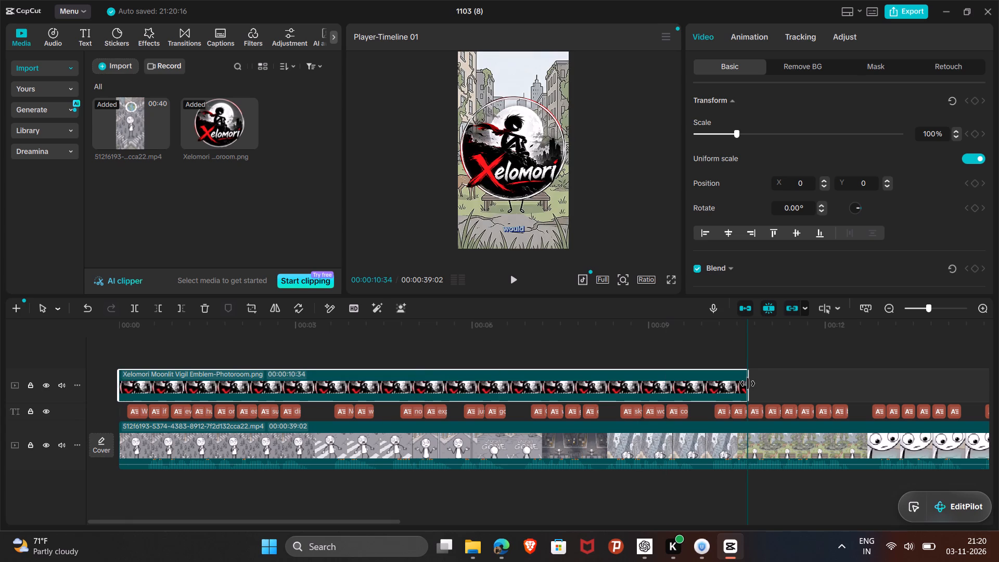
left_click_drag(748, 384, 808, 389)
scroll(748, 384, "left", 6)
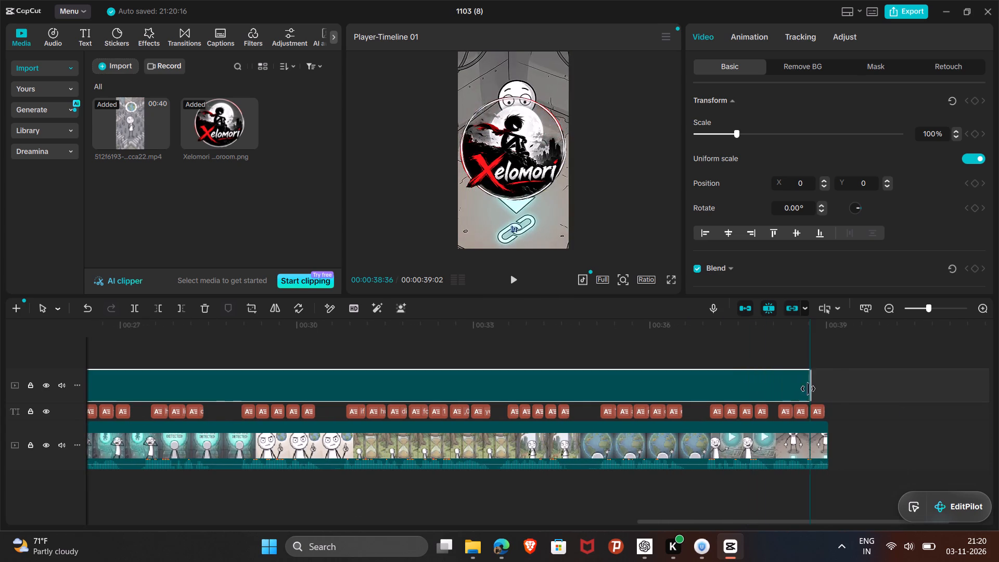
left_click_drag(808, 389, 831, 384)
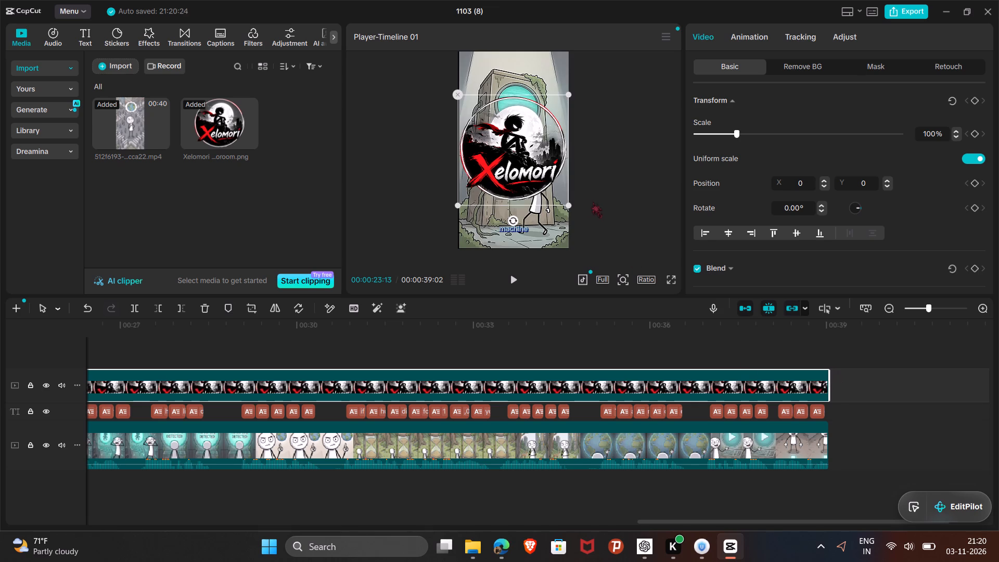
Shrink the Xelomori emblem overlay to 20% scale.
left_click_drag(567, 202, 521, 181)
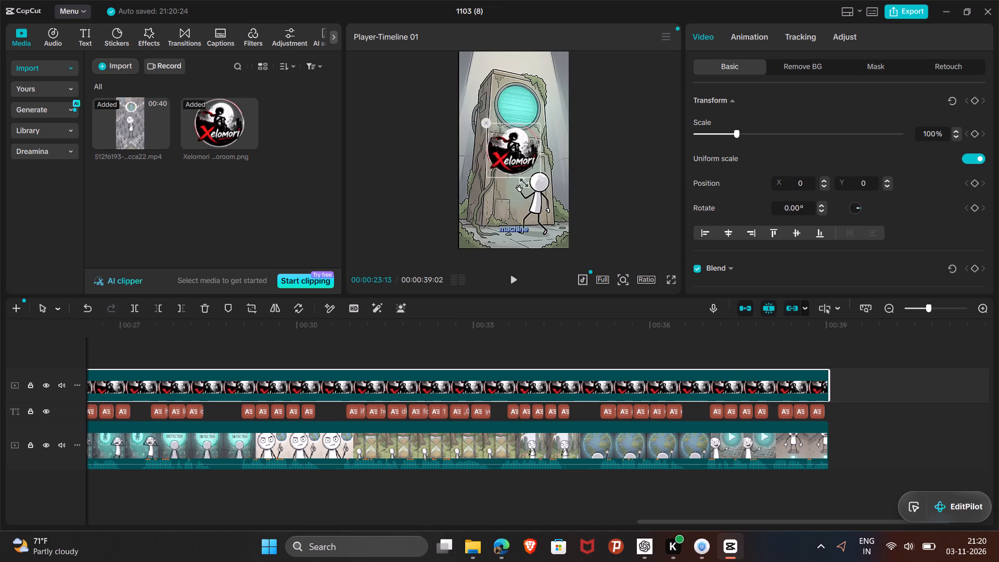
left_click_drag(521, 181, 514, 176)
left_click_drag(514, 176, 510, 170)
left_click(527, 143)
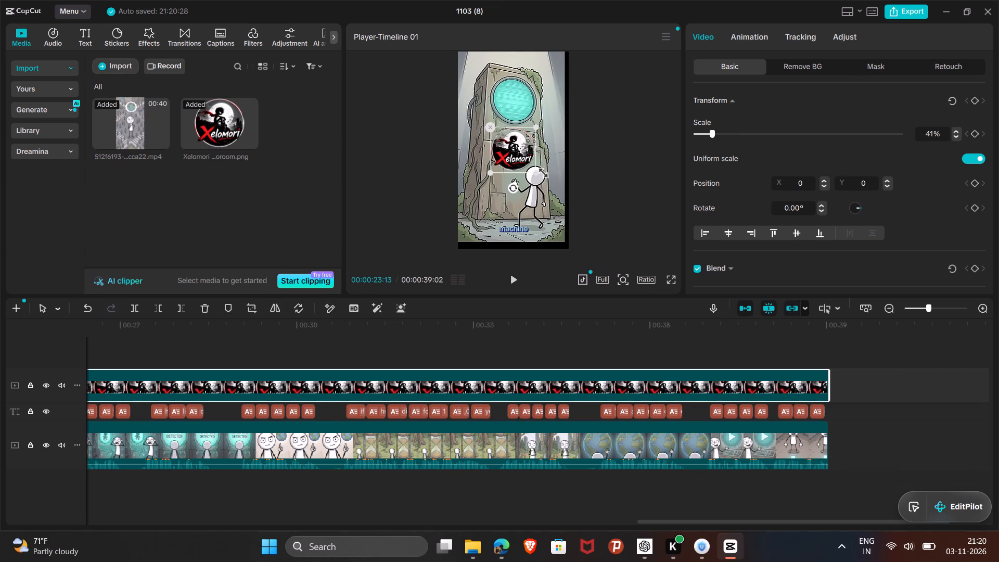
left_click_drag(533, 172, 520, 154)
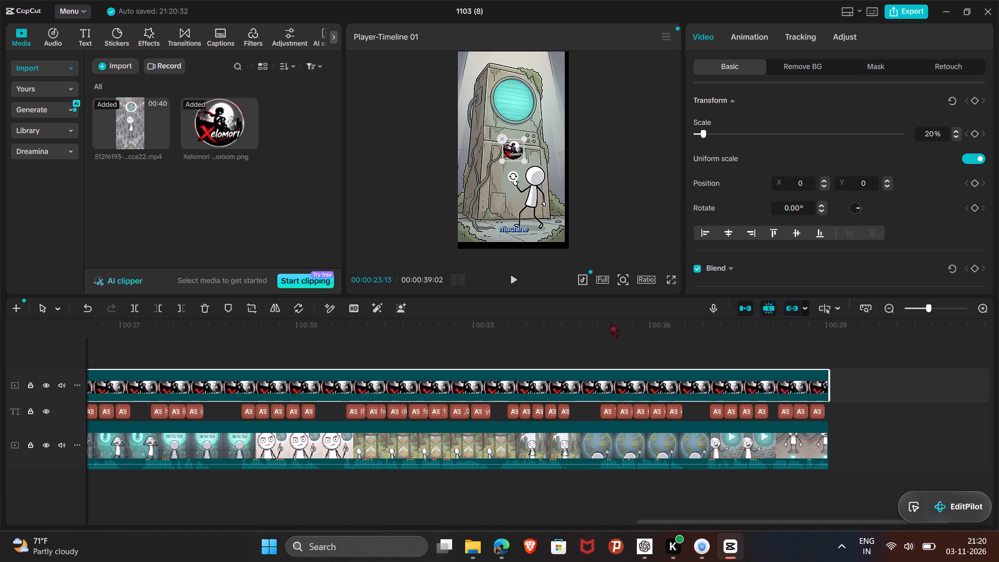
Play the video from about 33 to 35 seconds to check the reduced emblem over the footage.
left_click(570, 316)
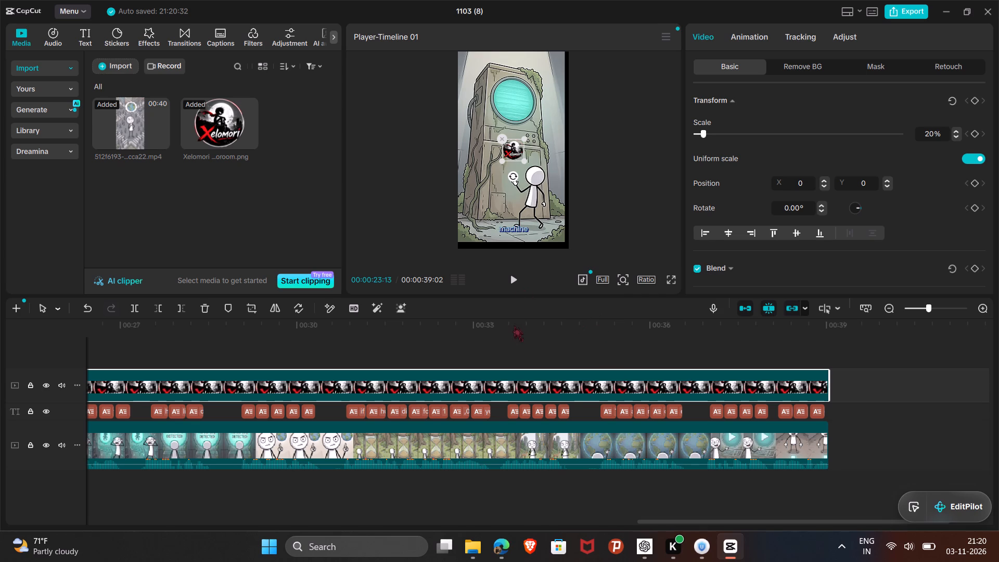
left_click(514, 329)
left_click(517, 279)
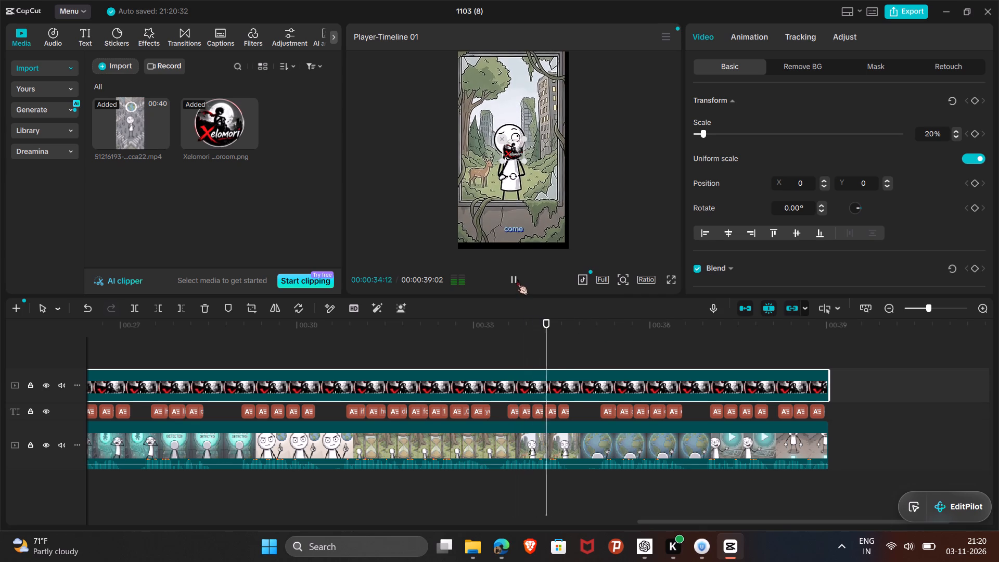
left_click(517, 279)
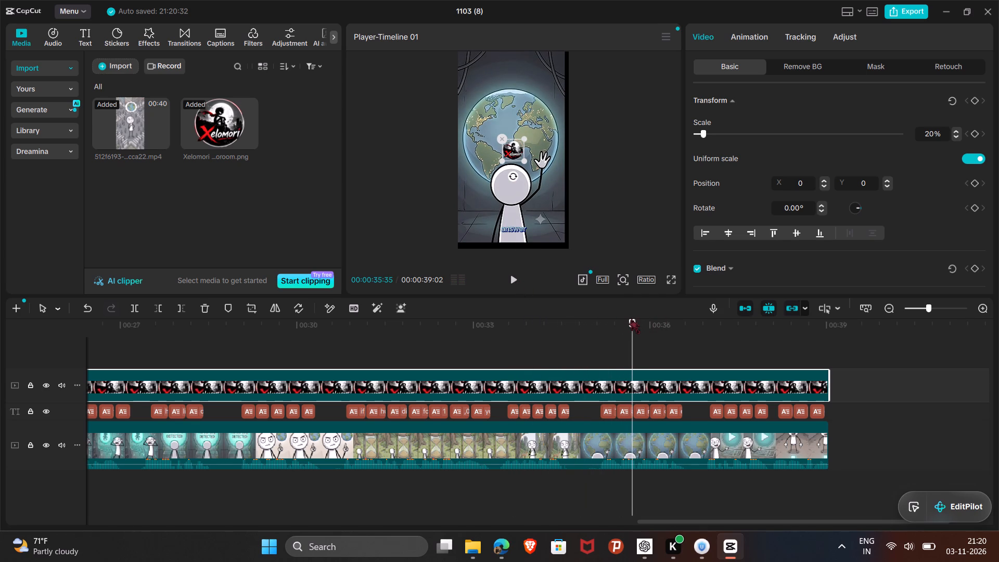
Split both the main video clip and the emblem clip at 00:00:34:48, just before the globe scene.
left_click_drag(631, 321, 607, 321)
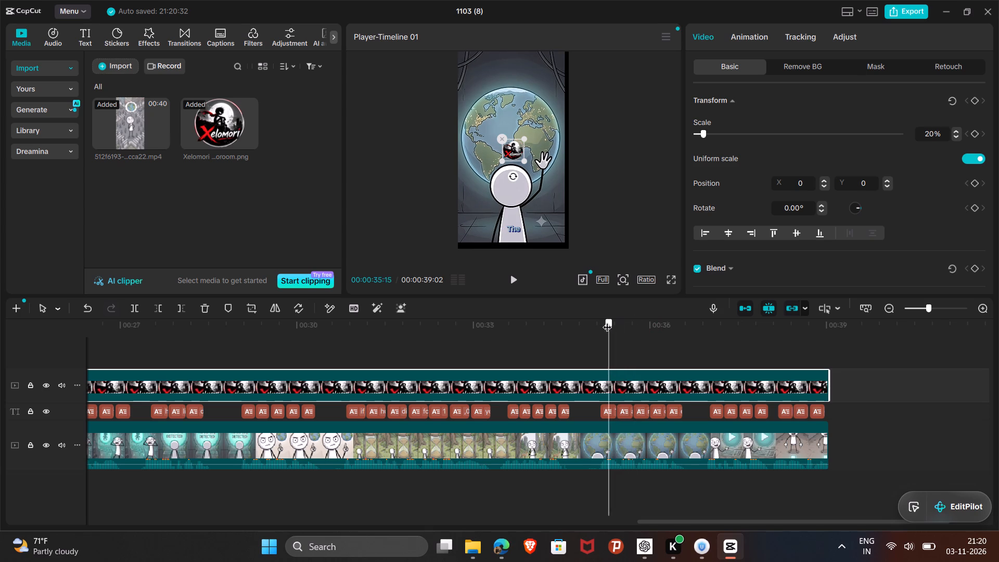
left_click_drag(607, 321, 588, 323)
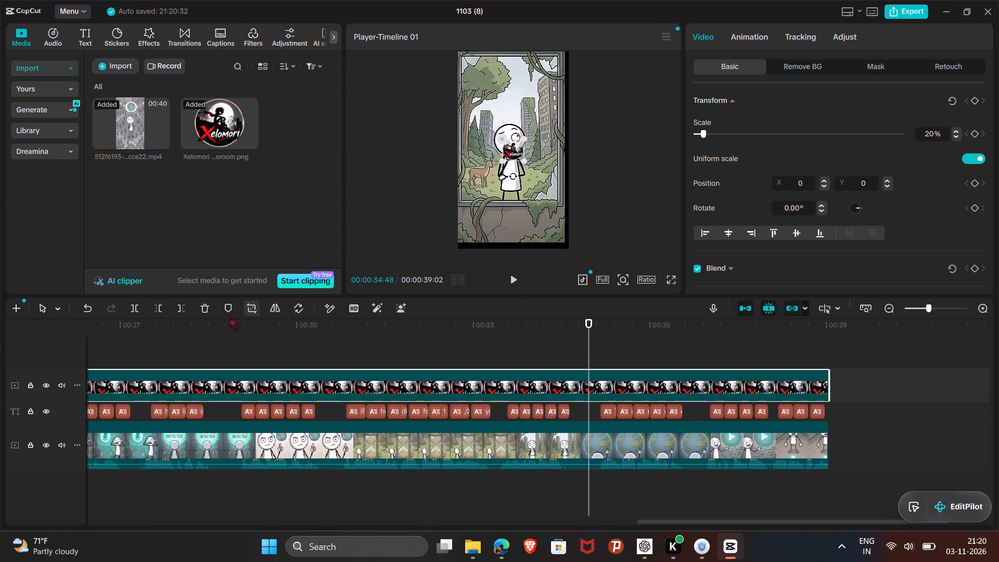
left_click(135, 306)
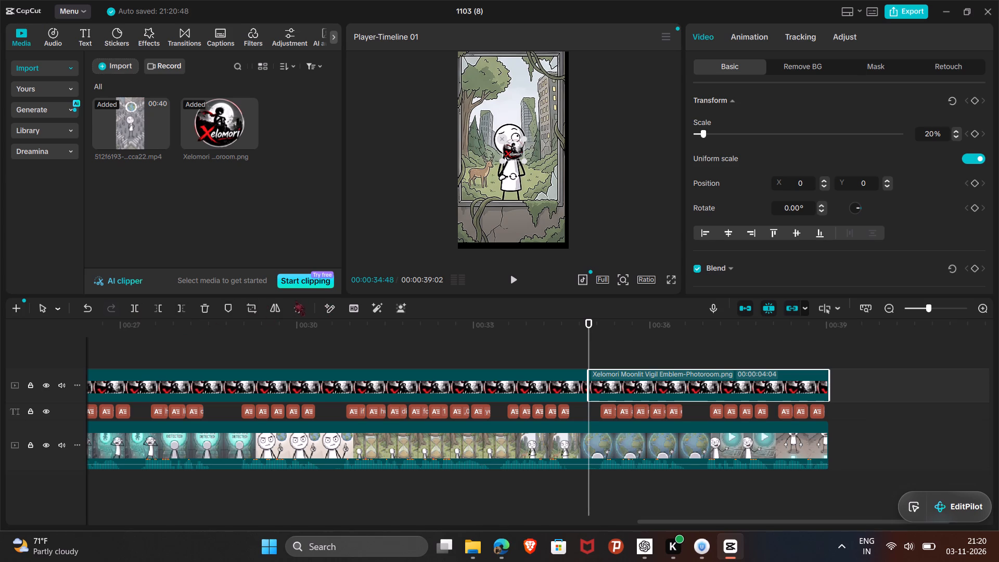
key("ctrl+z")
left_click(578, 446)
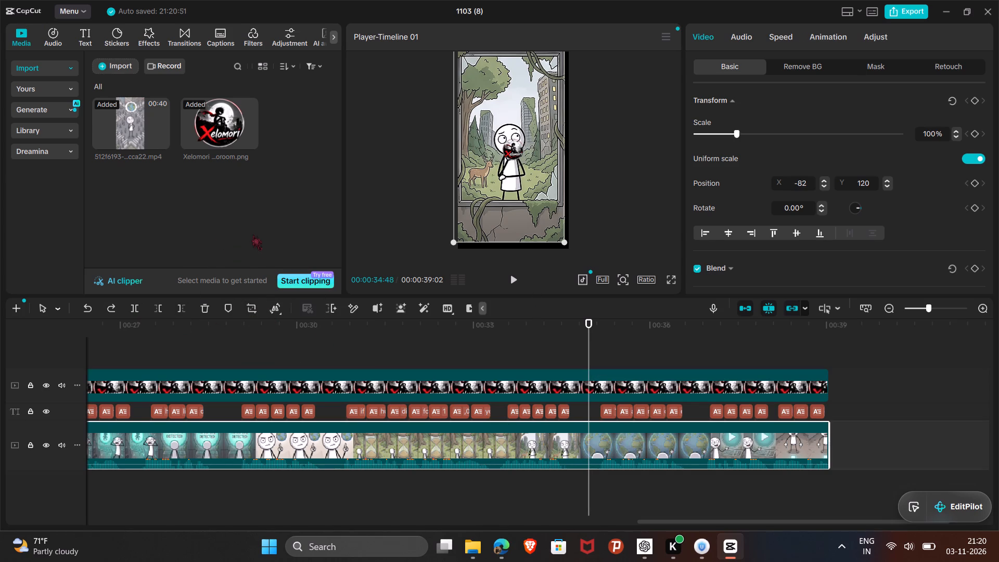
left_click(138, 305)
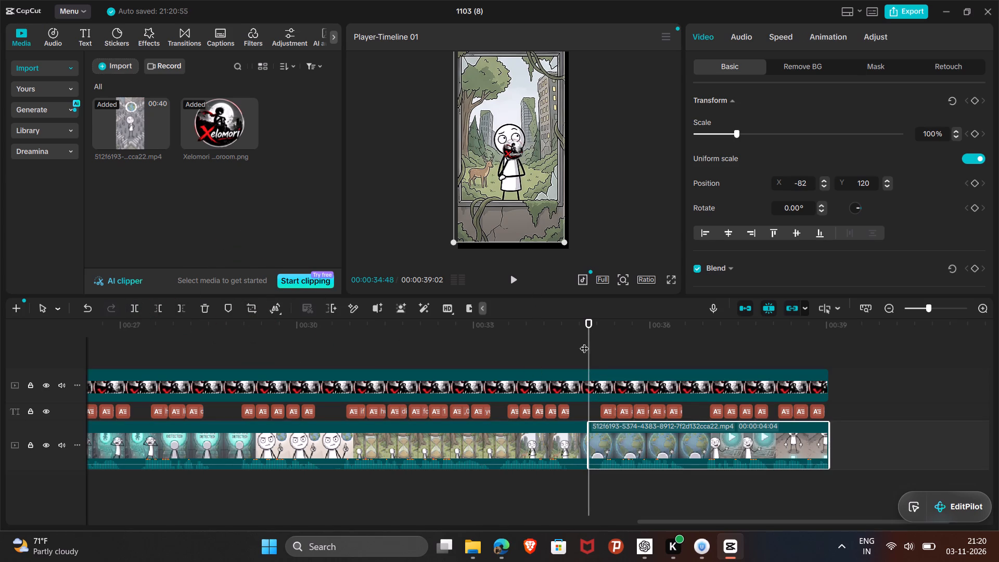
left_click(603, 382)
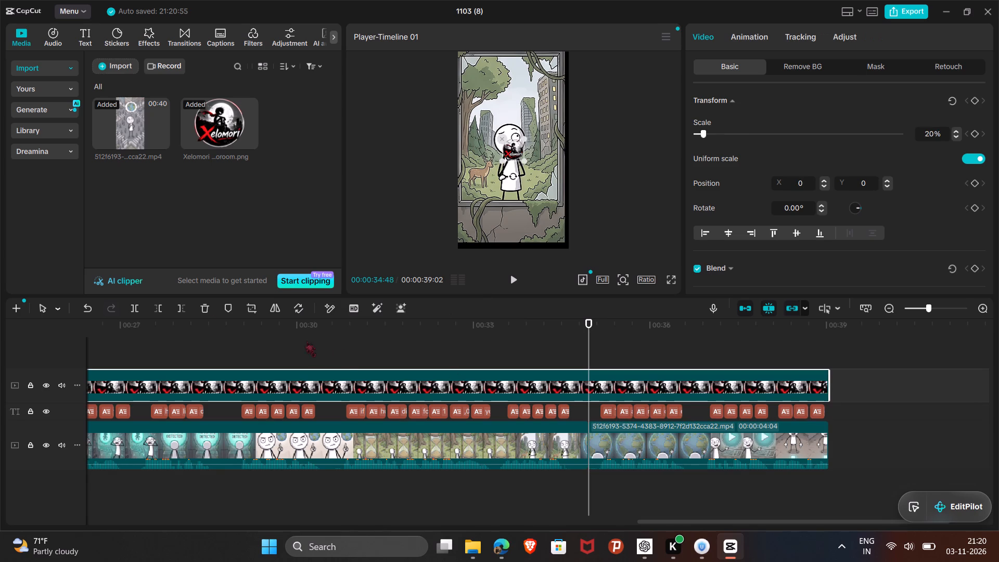
left_click(141, 304)
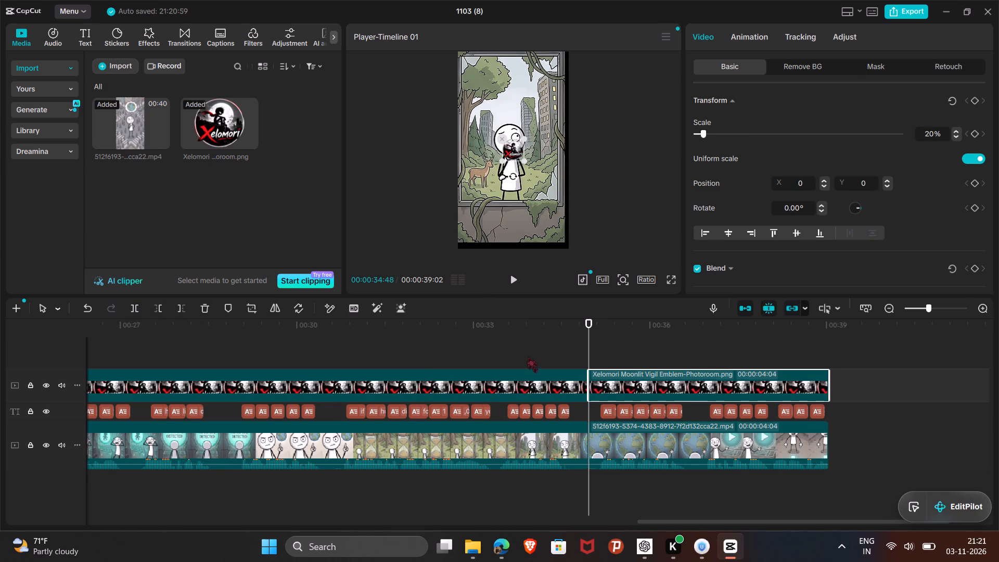
Move the emblem in the final segment to the frame's lower-right corner, at about X 564, Y -1418.
left_click(604, 436)
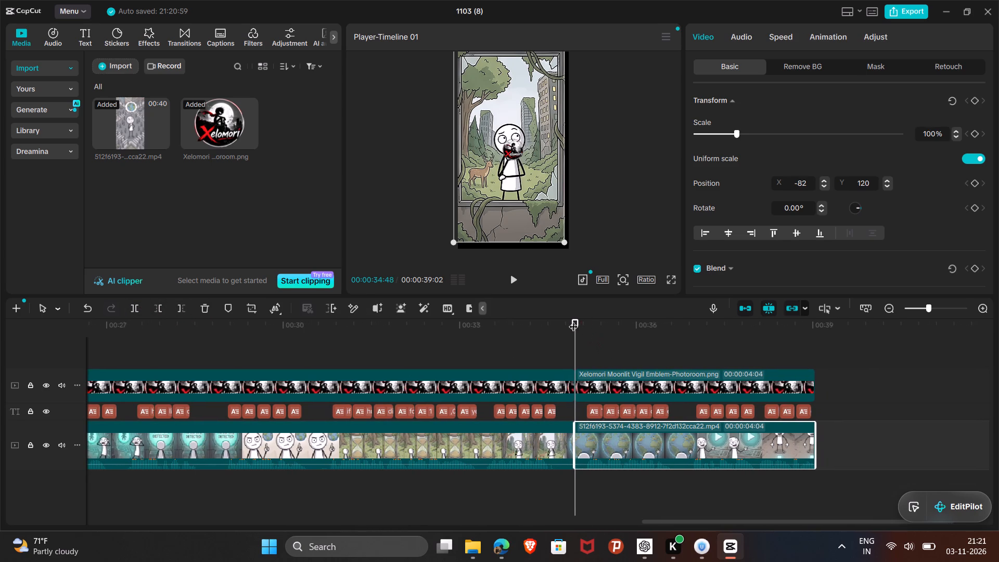
left_click_drag(573, 320, 581, 320)
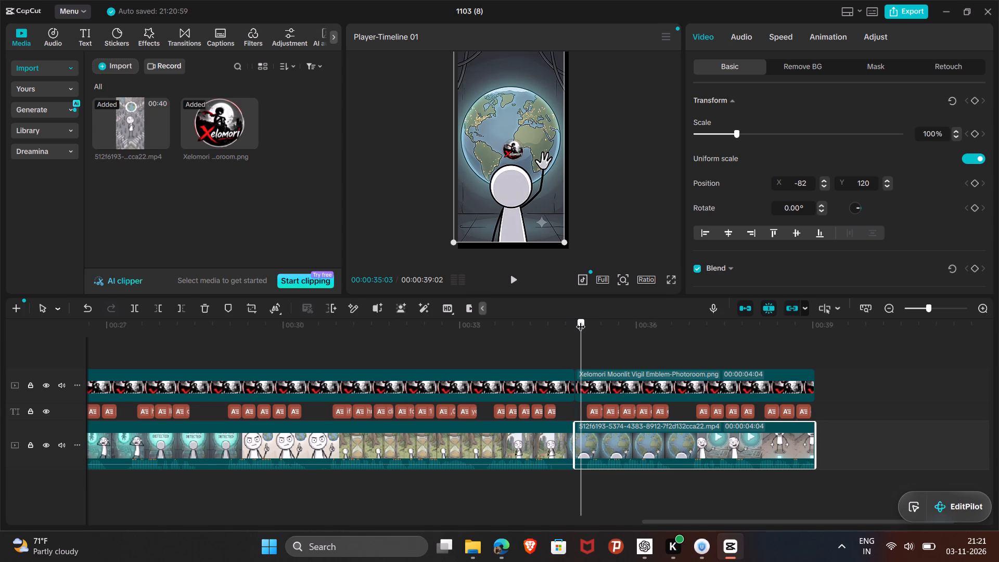
left_click_drag(581, 320, 584, 320)
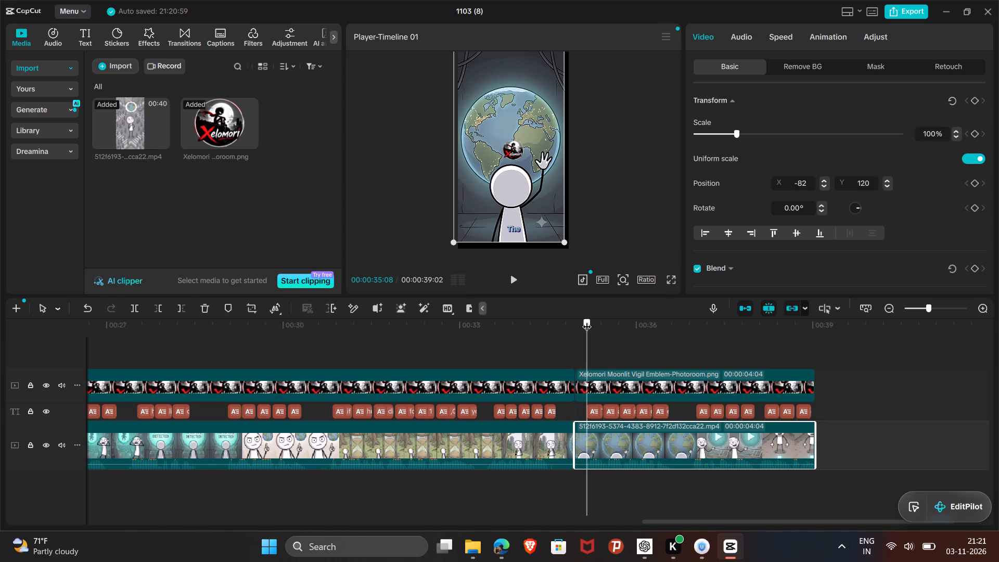
left_click_drag(587, 320, 609, 320)
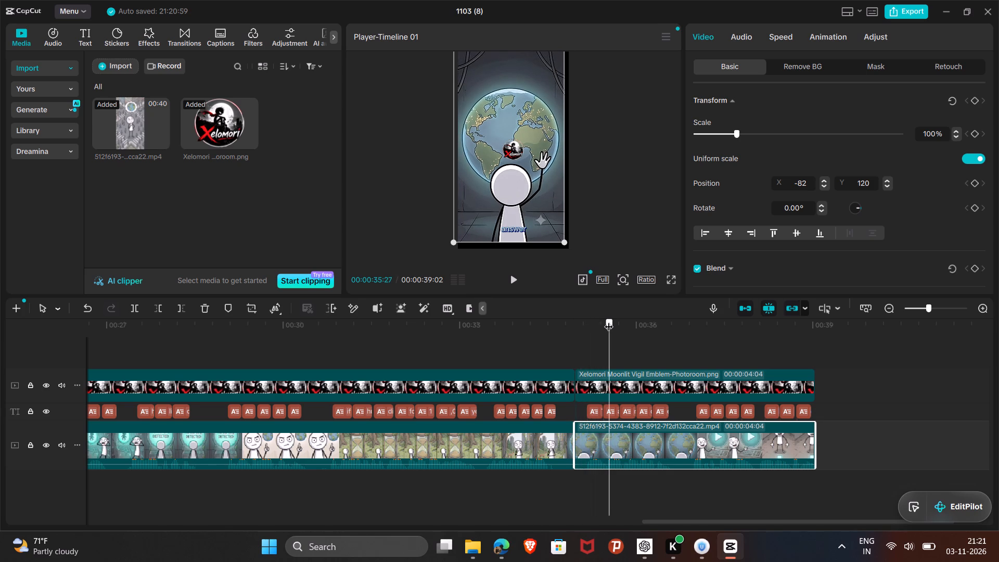
left_click_drag(609, 320, 592, 320)
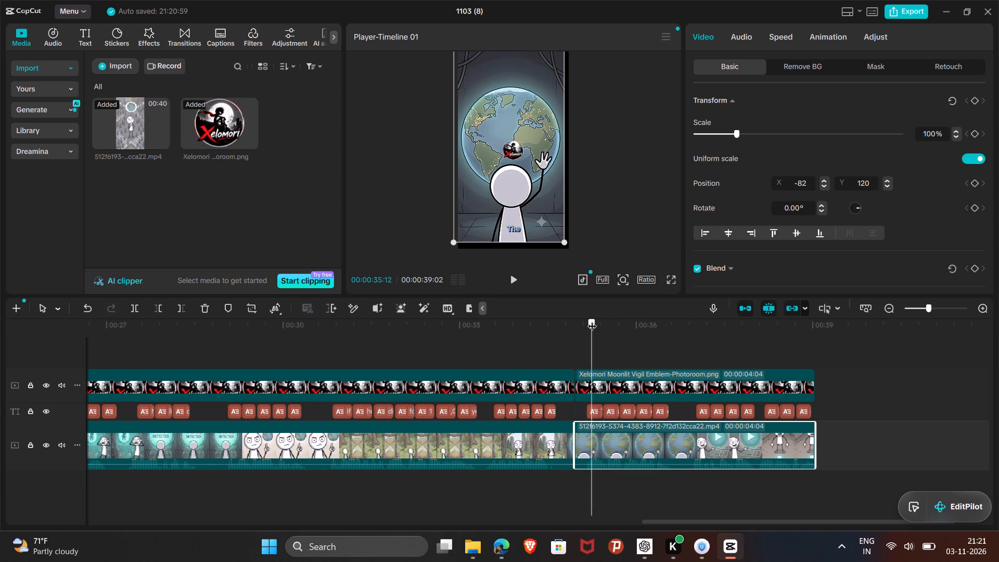
left_click_drag(592, 320, 580, 320)
left_click(586, 375)
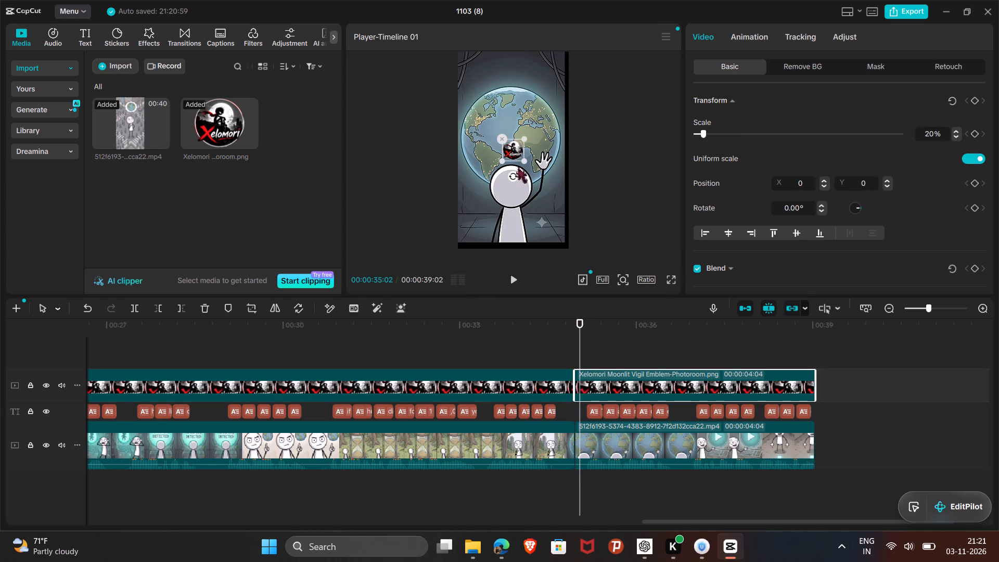
left_click_drag(511, 151, 540, 224)
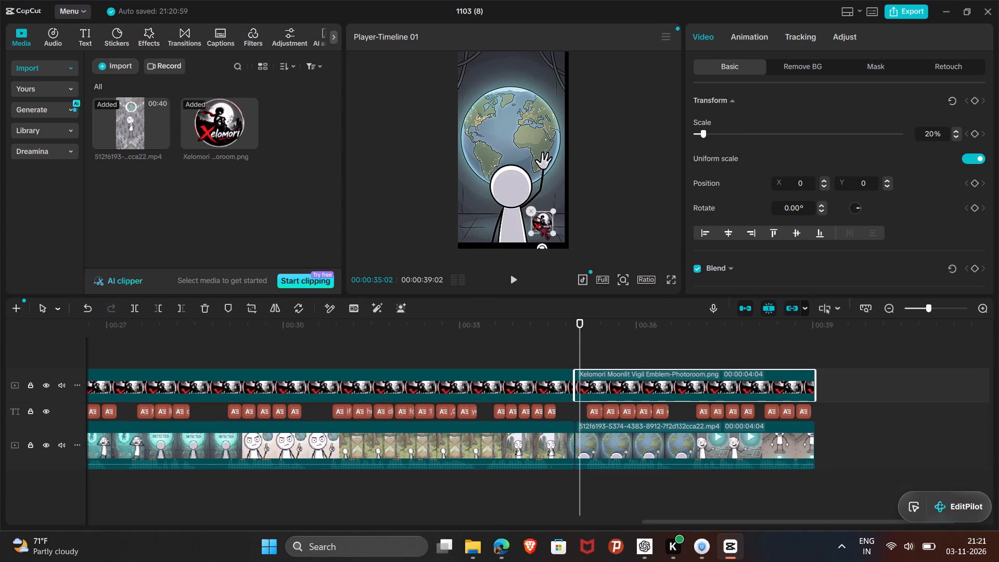
left_click_drag(540, 224, 540, 224)
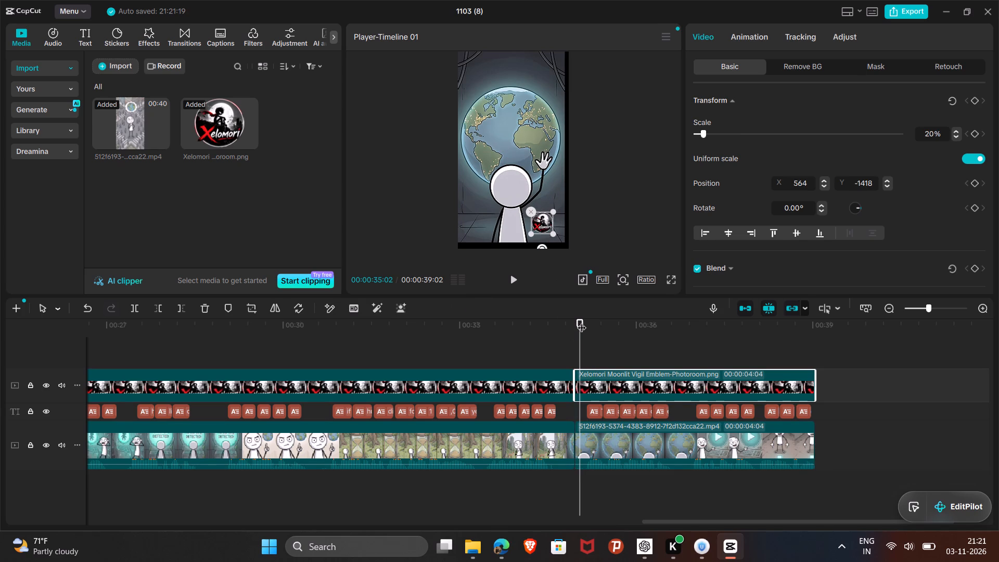
Scrub from about 35 seconds to the end of the video to examine the emblem's placement against the captions and footage.
left_click_drag(582, 321, 597, 321)
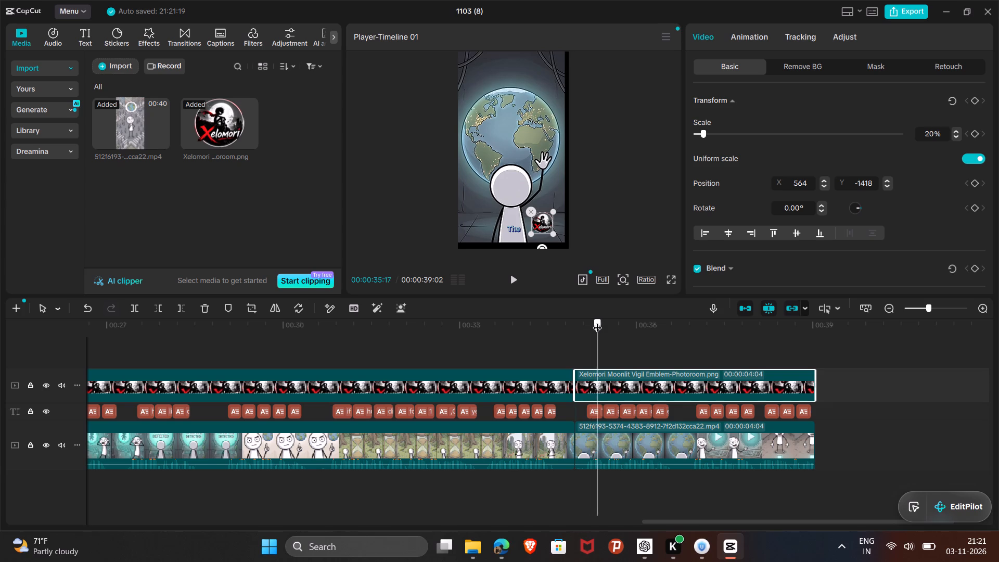
left_click_drag(597, 321, 584, 318)
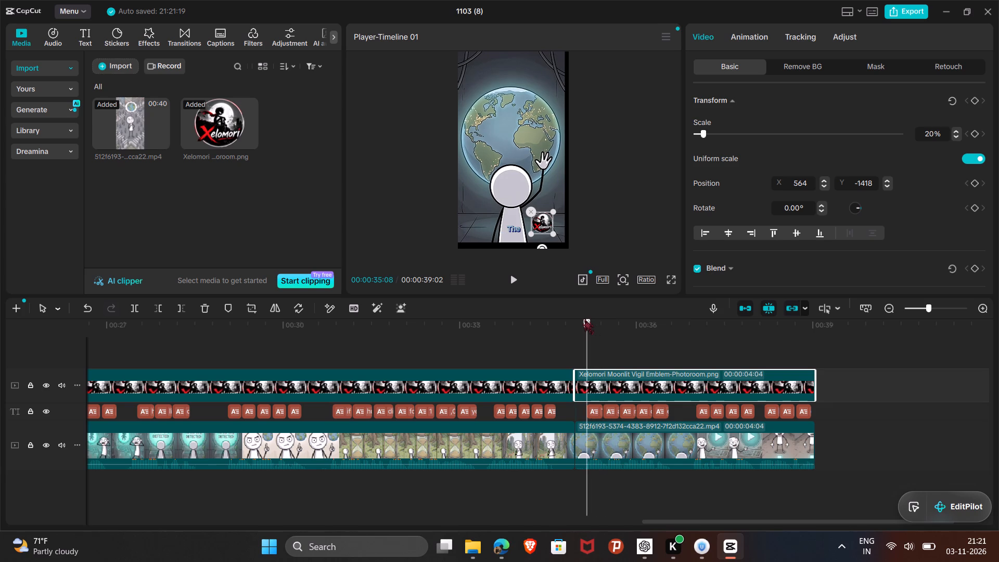
left_click_drag(584, 318, 580, 318)
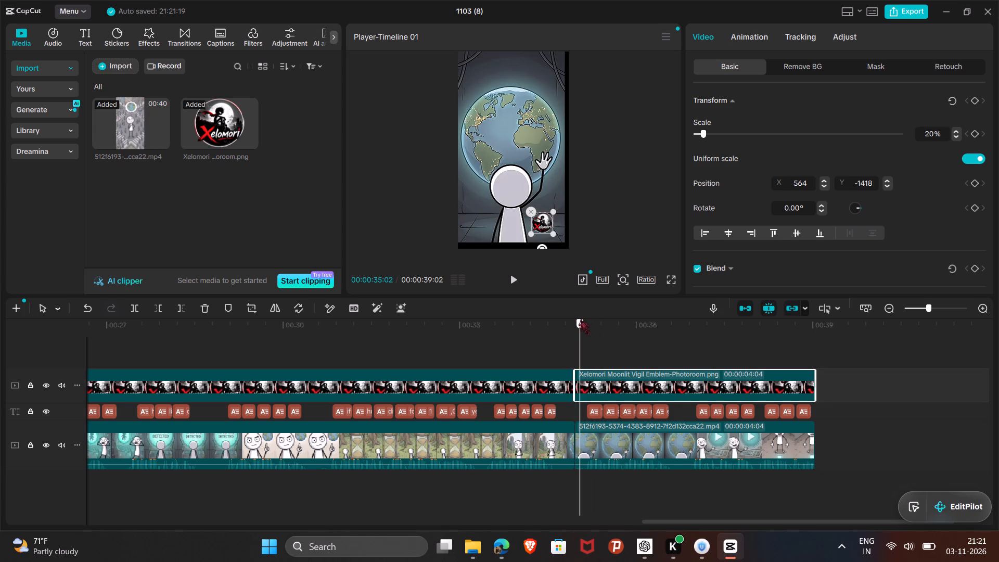
left_click_drag(580, 318, 584, 318)
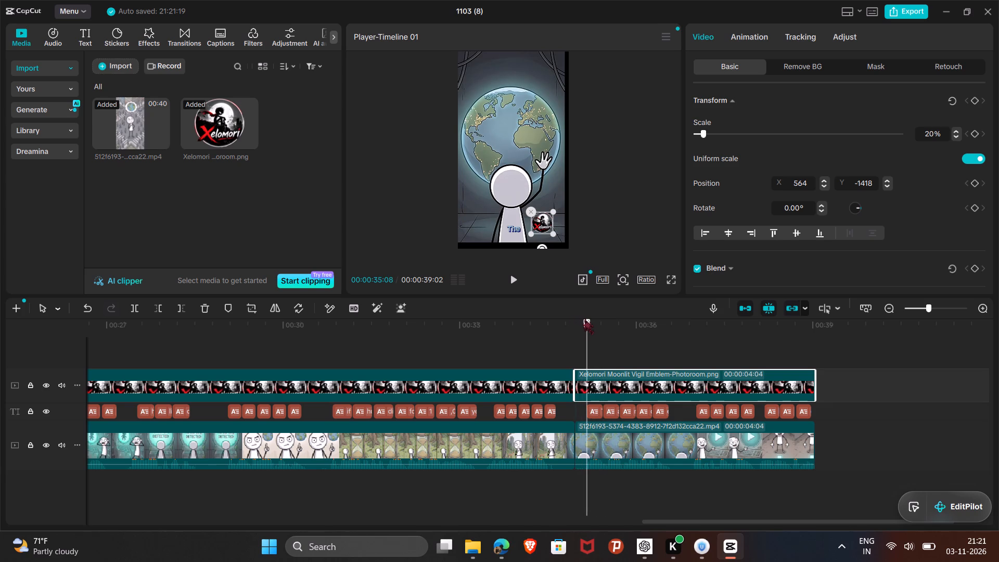
left_click_drag(584, 318, 595, 318)
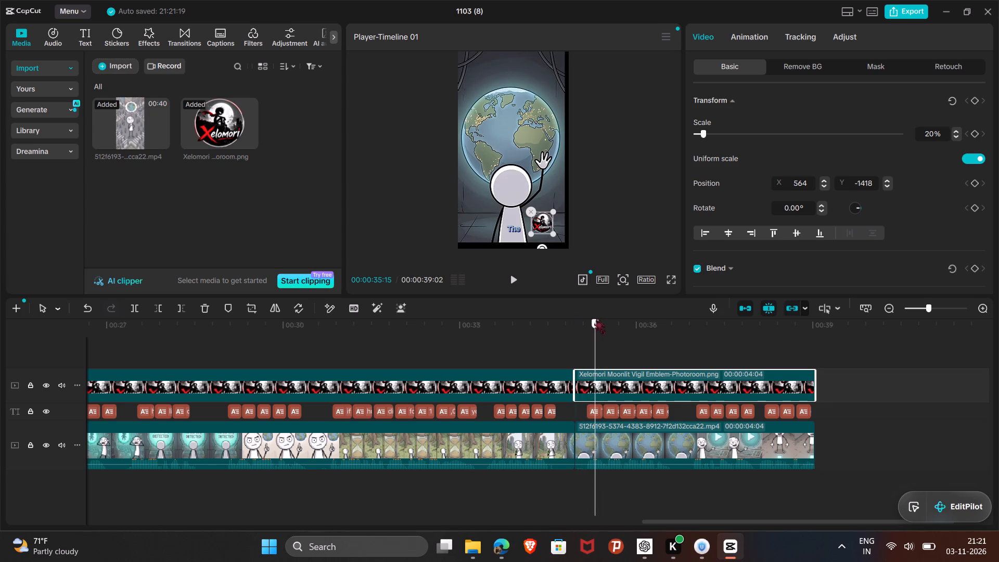
left_click_drag(595, 318, 599, 318)
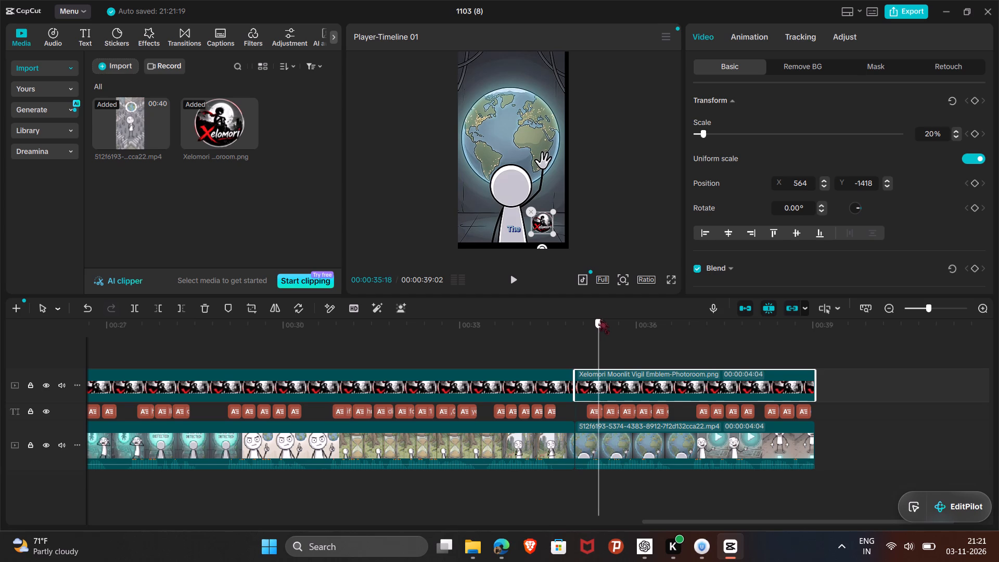
left_click_drag(599, 318, 623, 318)
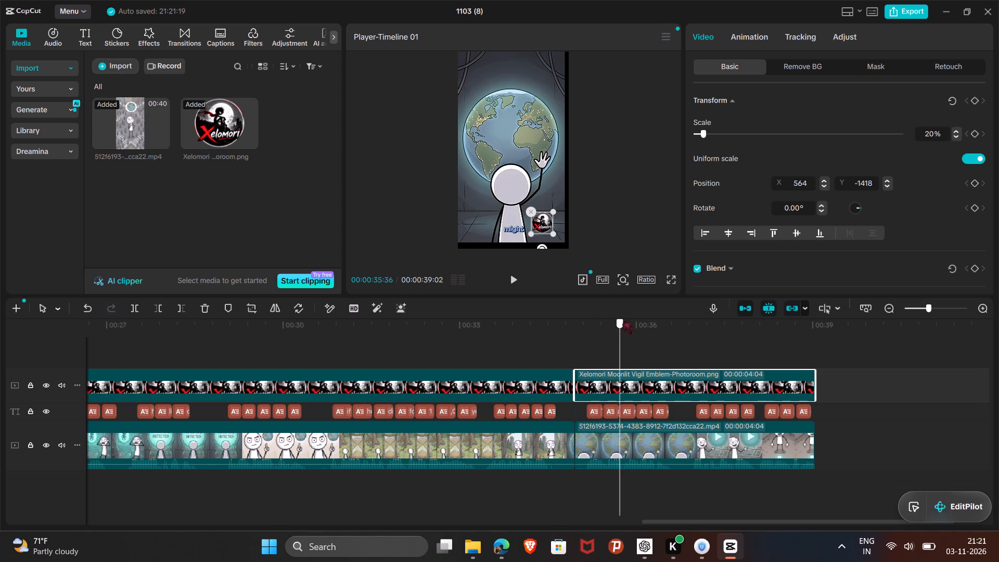
left_click_drag(623, 318, 686, 322)
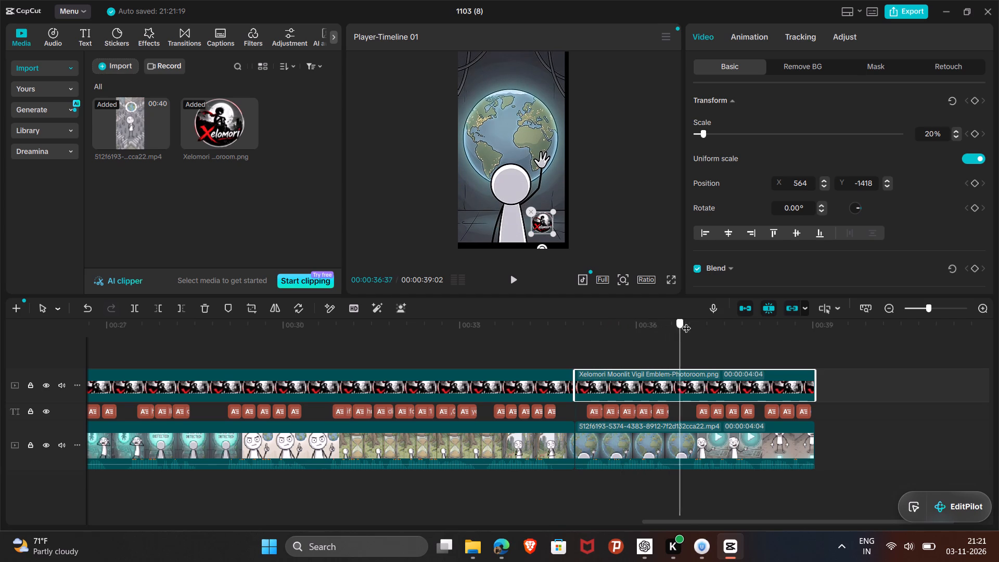
left_click_drag(686, 322, 708, 322)
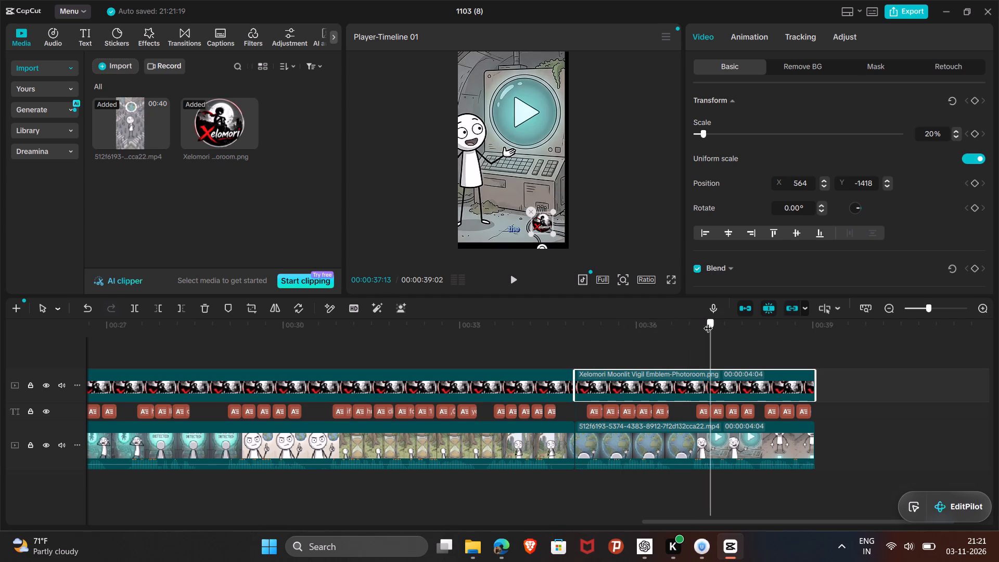
left_click_drag(708, 322, 799, 322)
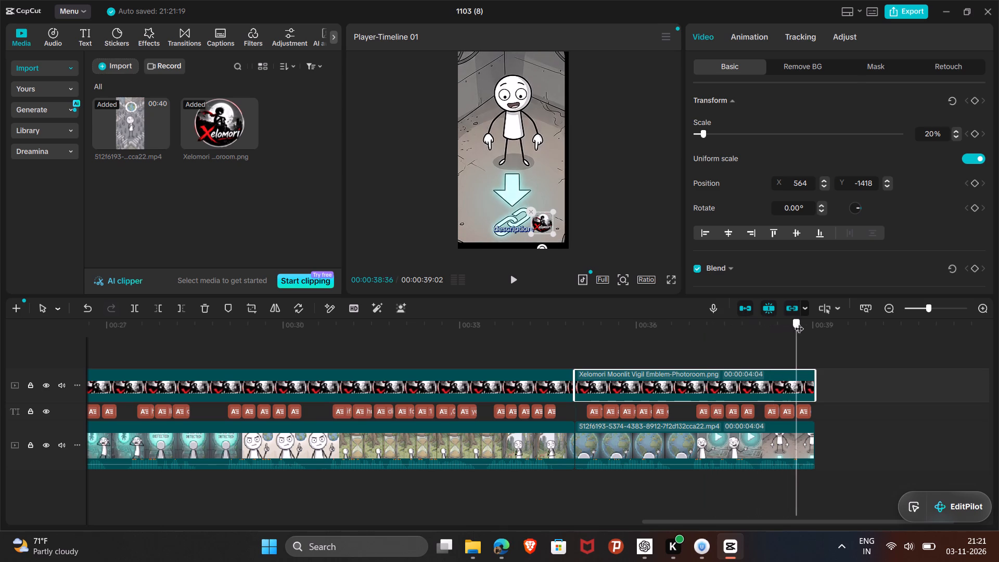
left_click_drag(799, 322, 845, 324)
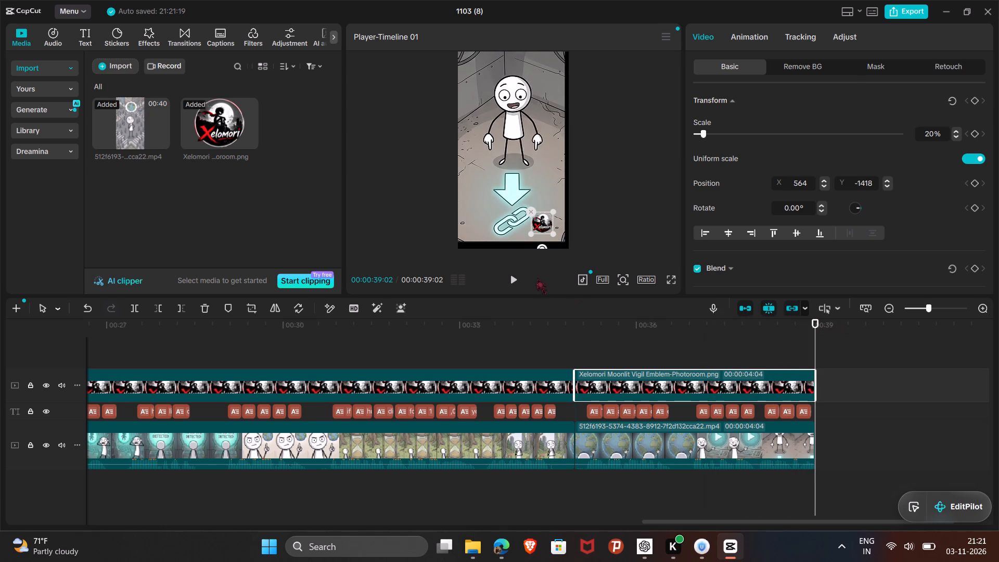
Centre the final video segment in the frame at about 35 seconds so it covers the black edges.
left_click(581, 328)
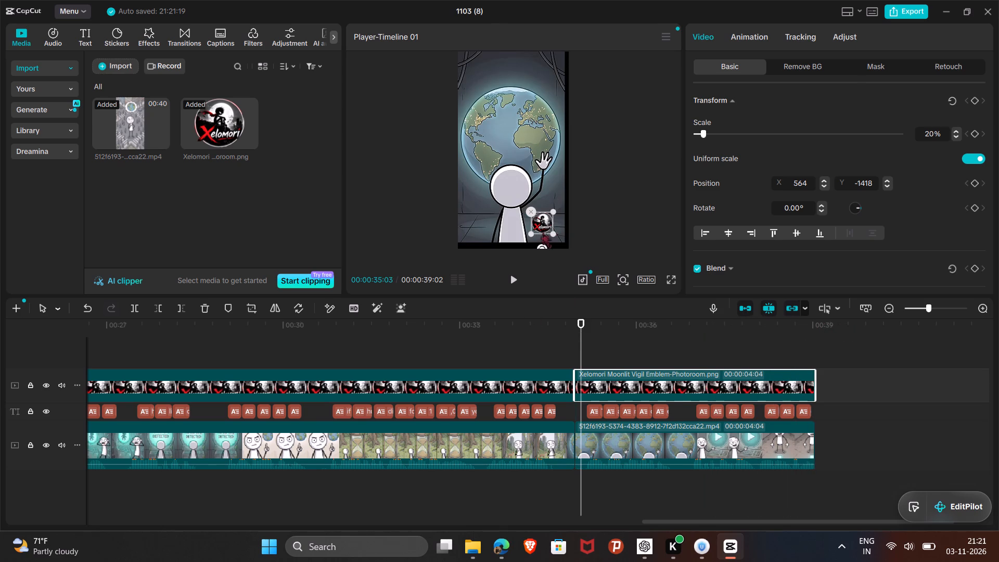
left_click(547, 235)
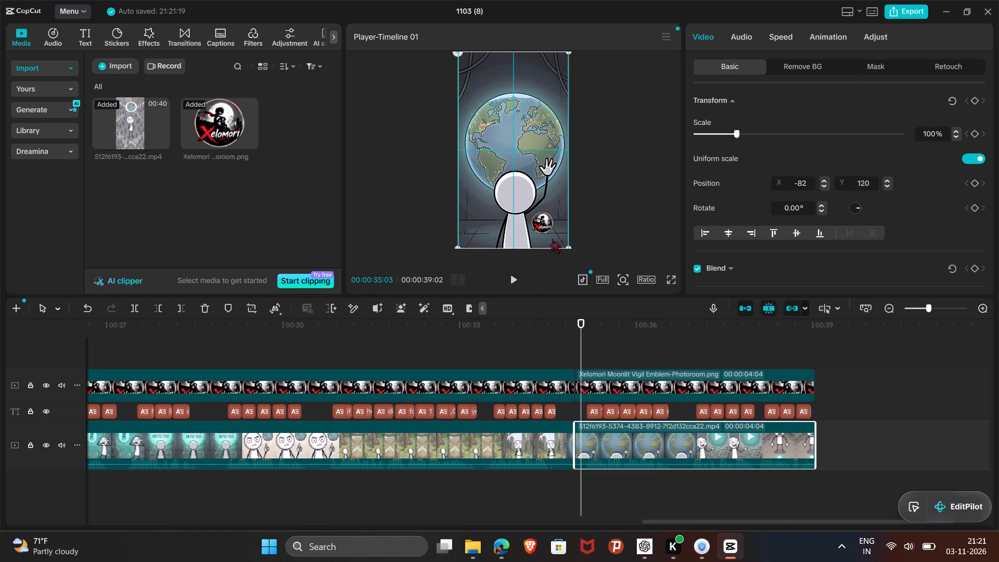
Move the final segment's emblem closer to the lower-right corner, at X 608, Y -1532, and shrink it to 16% scale.
left_click(545, 223)
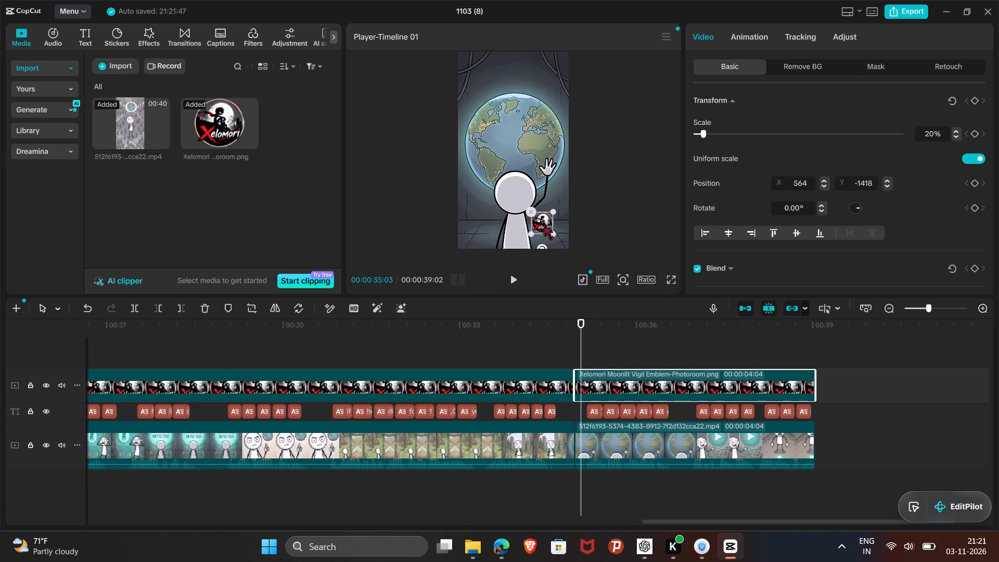
left_click_drag(543, 223, 546, 229)
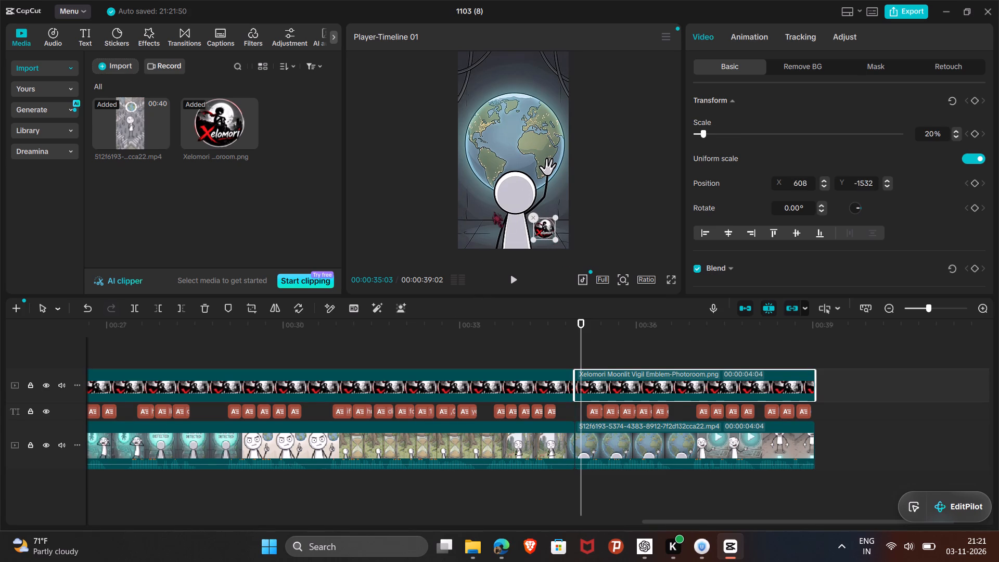
left_click(493, 211)
left_click(546, 229)
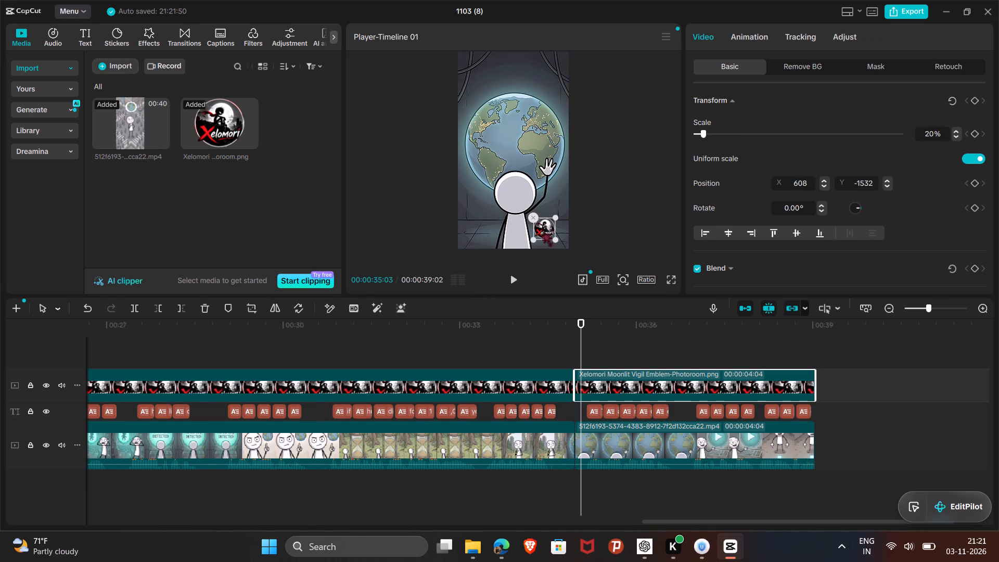
left_click(552, 237)
left_click(588, 228)
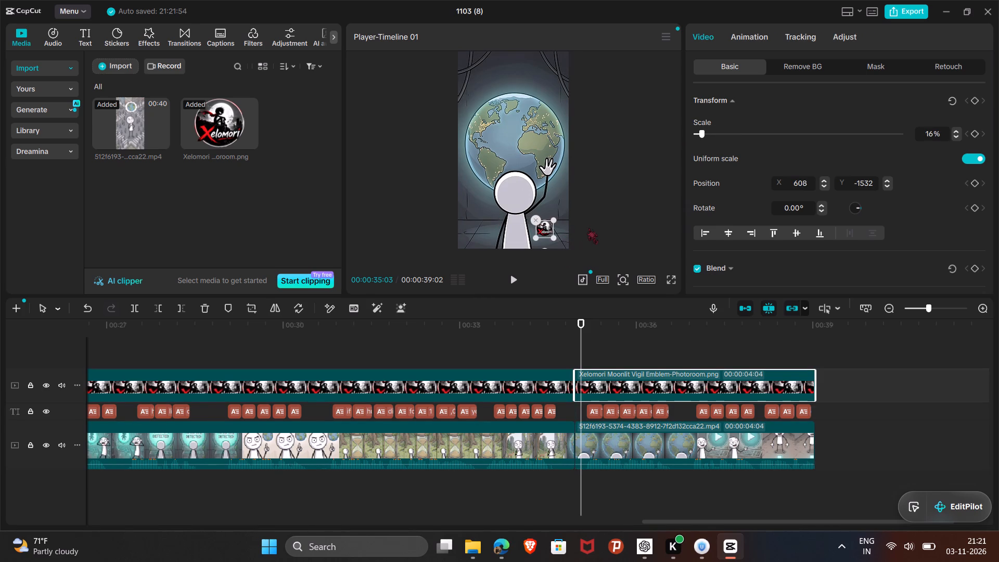
Play from 00:00:34:38 to the end to check the repositioned emblem and video across the split.
left_click_drag(581, 322, 563, 320)
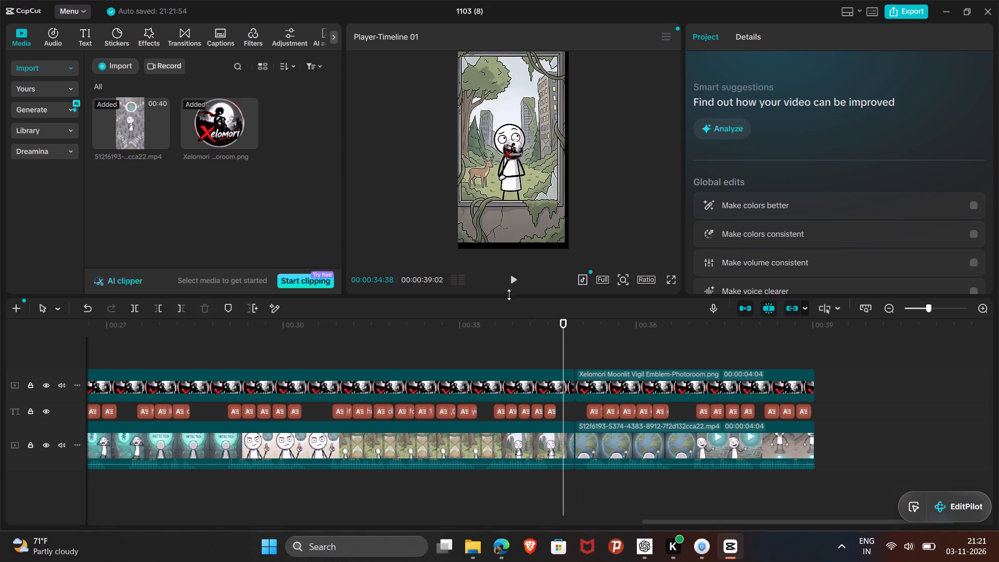
left_click(509, 276)
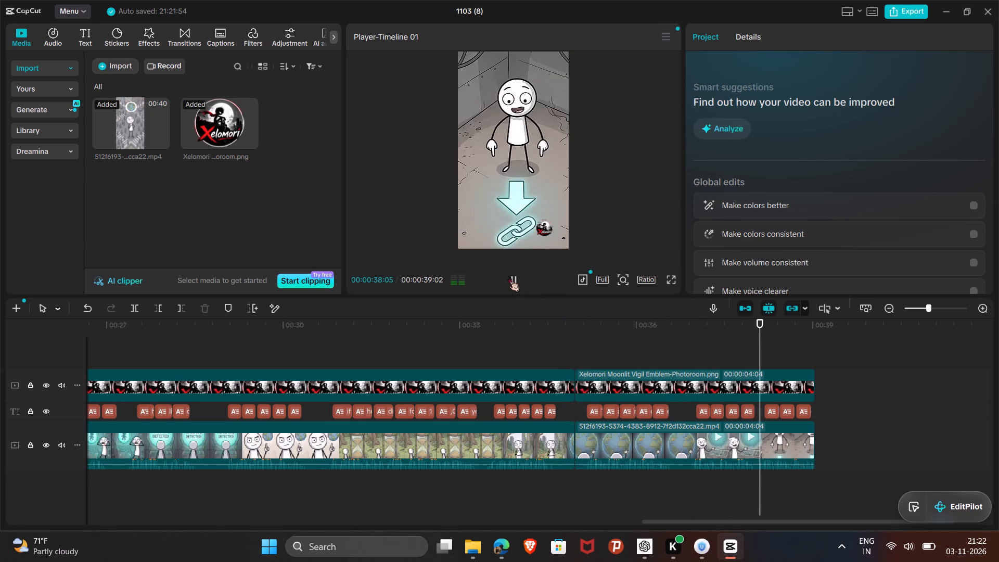
scroll(402, 363, "right", 1)
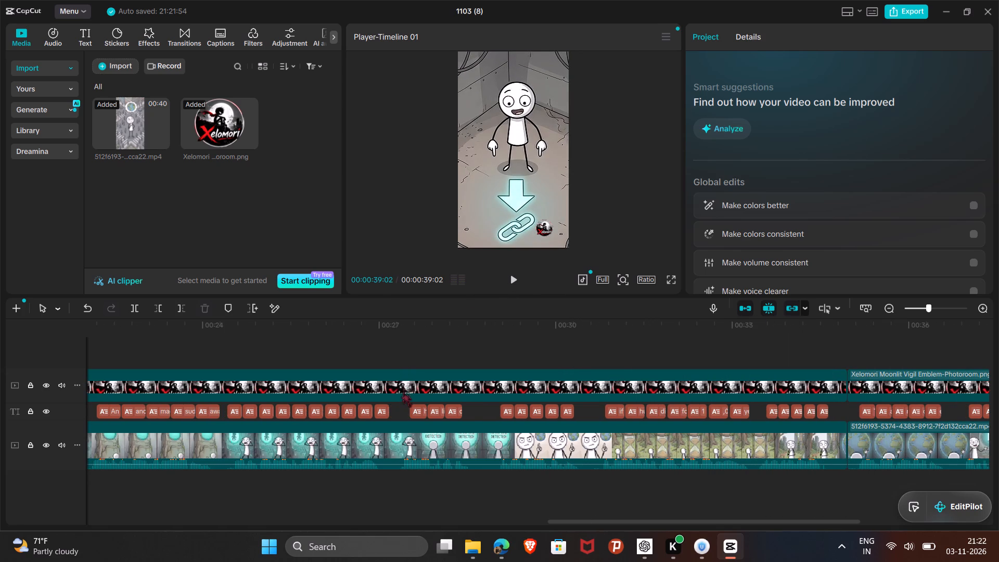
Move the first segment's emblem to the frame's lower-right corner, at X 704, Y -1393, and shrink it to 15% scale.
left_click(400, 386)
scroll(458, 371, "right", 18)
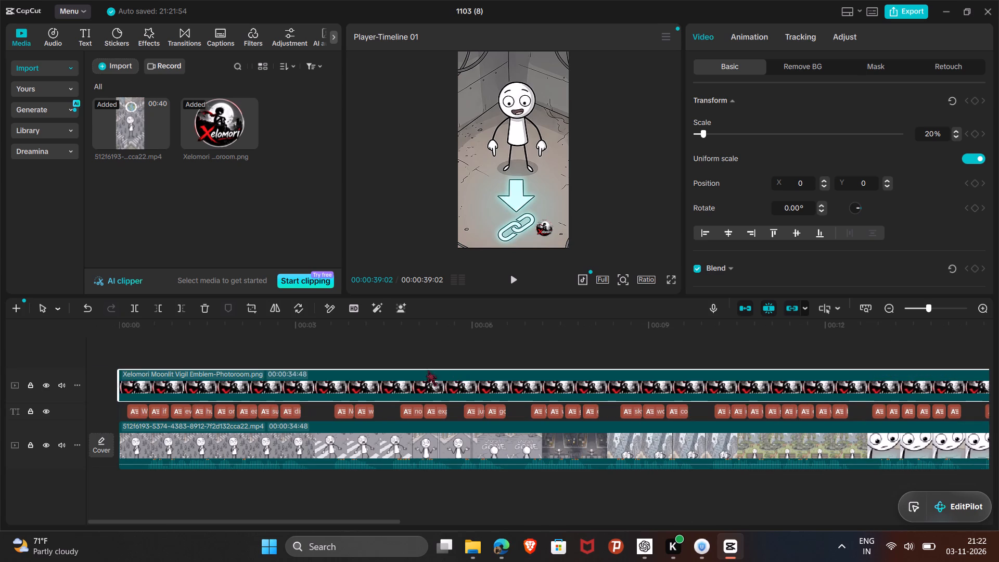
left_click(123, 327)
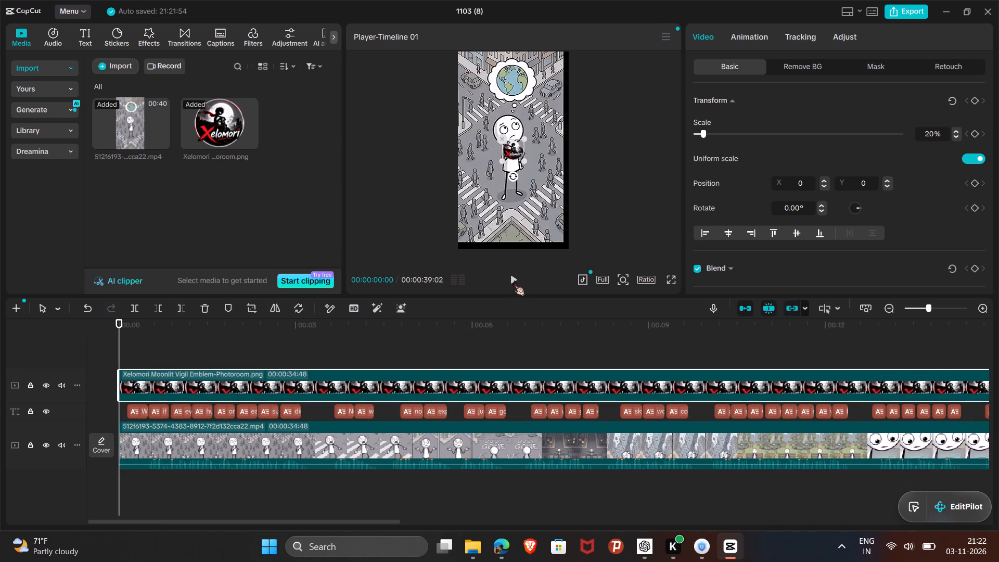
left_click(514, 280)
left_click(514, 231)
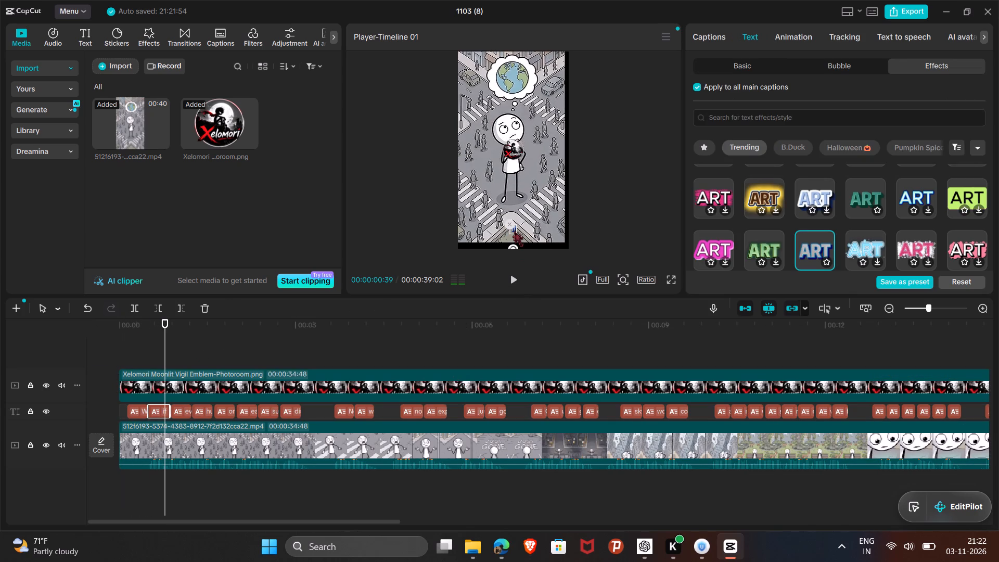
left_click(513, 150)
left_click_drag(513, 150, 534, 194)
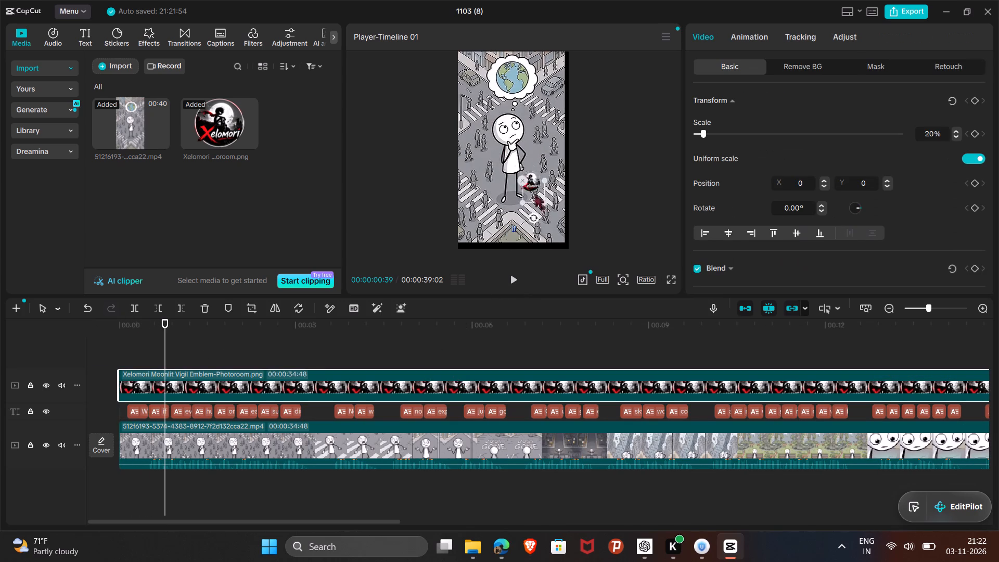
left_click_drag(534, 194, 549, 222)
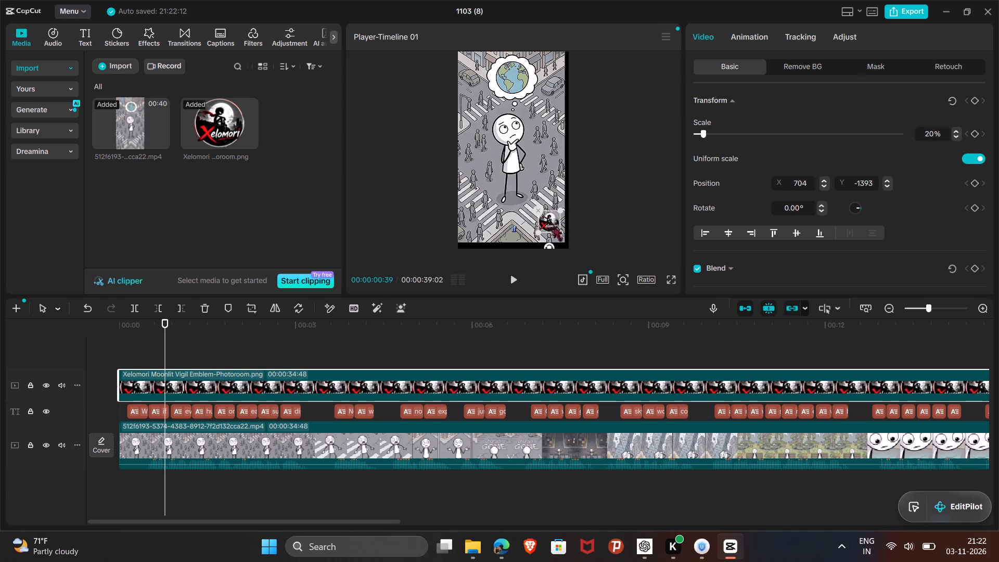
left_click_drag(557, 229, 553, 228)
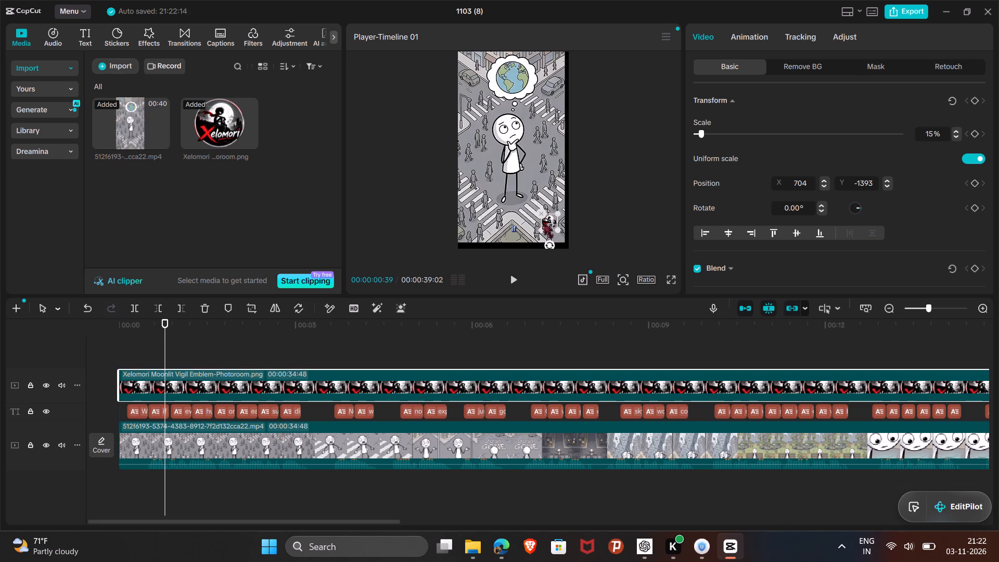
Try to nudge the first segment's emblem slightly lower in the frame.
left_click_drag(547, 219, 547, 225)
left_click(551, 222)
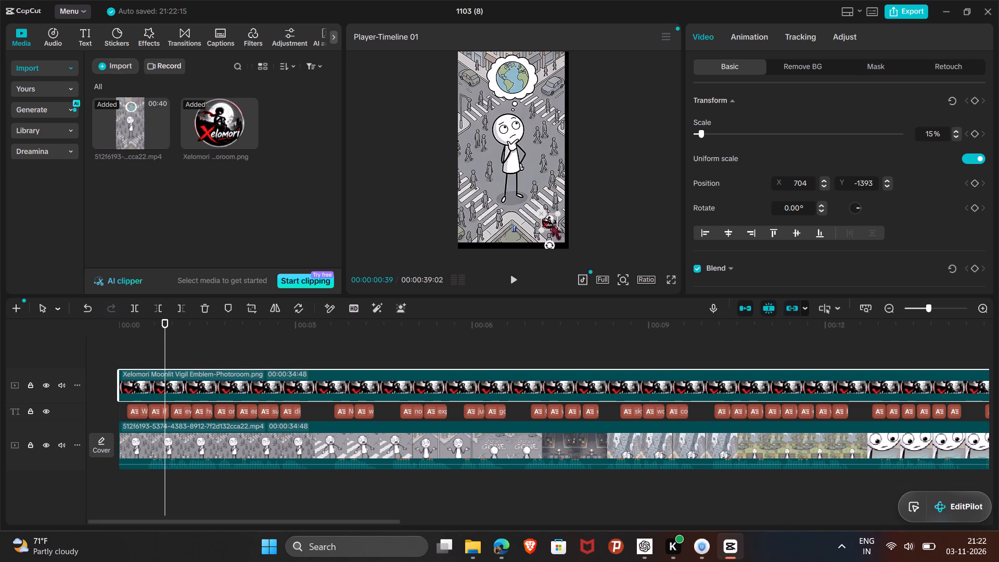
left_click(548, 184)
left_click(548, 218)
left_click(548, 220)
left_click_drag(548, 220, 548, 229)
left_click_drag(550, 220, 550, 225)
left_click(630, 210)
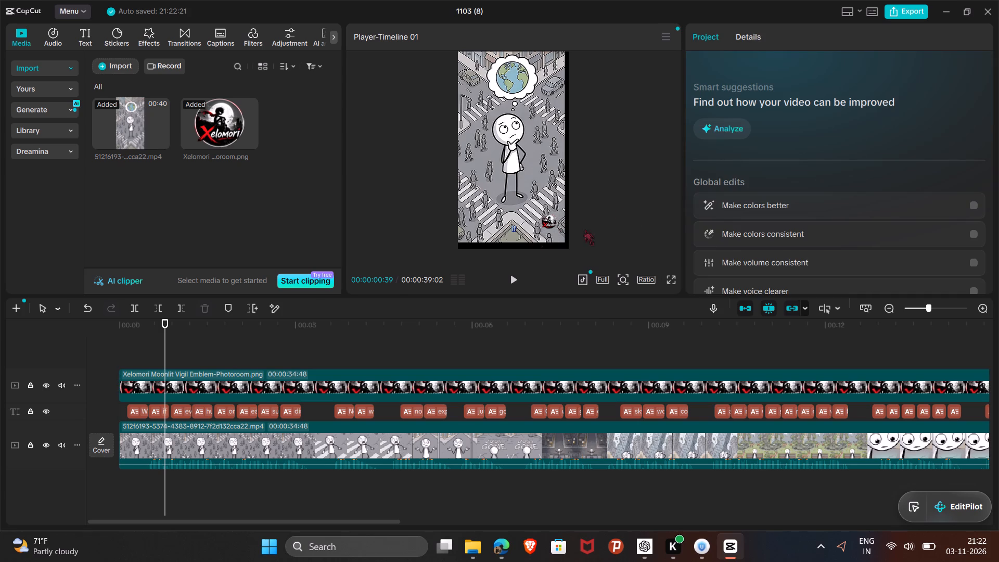
Move the caption at 00:00:01:33 up over the character's legs, keeping it horizontally centred.
left_click(515, 283)
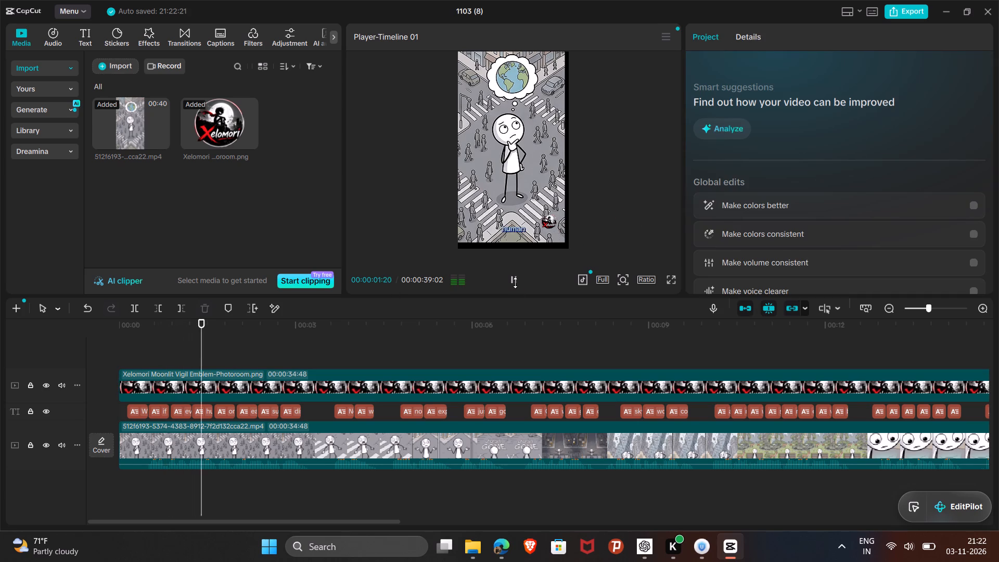
left_click(515, 283)
left_click(510, 230)
left_click_drag(514, 228, 516, 208)
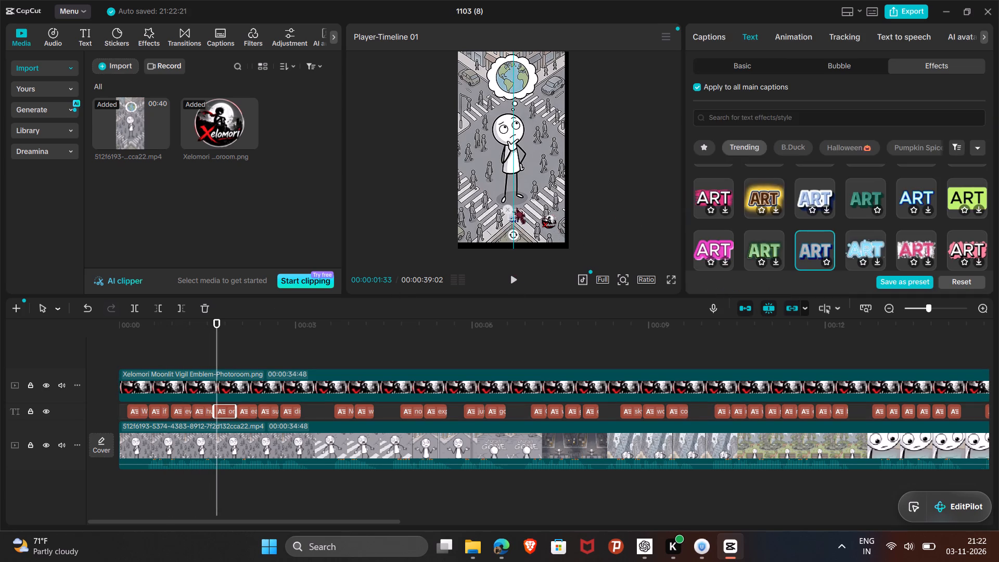
left_click_drag(516, 208, 516, 151)
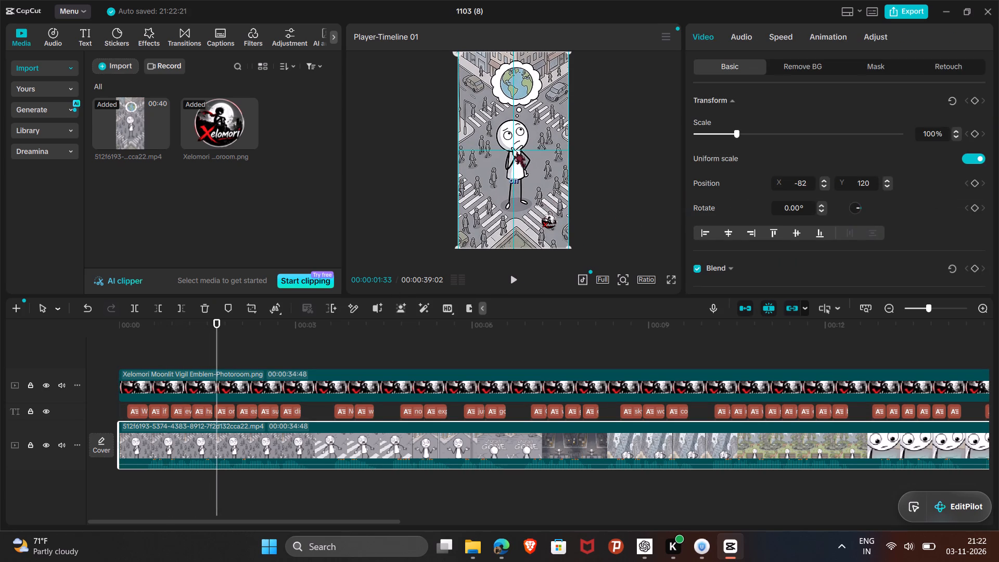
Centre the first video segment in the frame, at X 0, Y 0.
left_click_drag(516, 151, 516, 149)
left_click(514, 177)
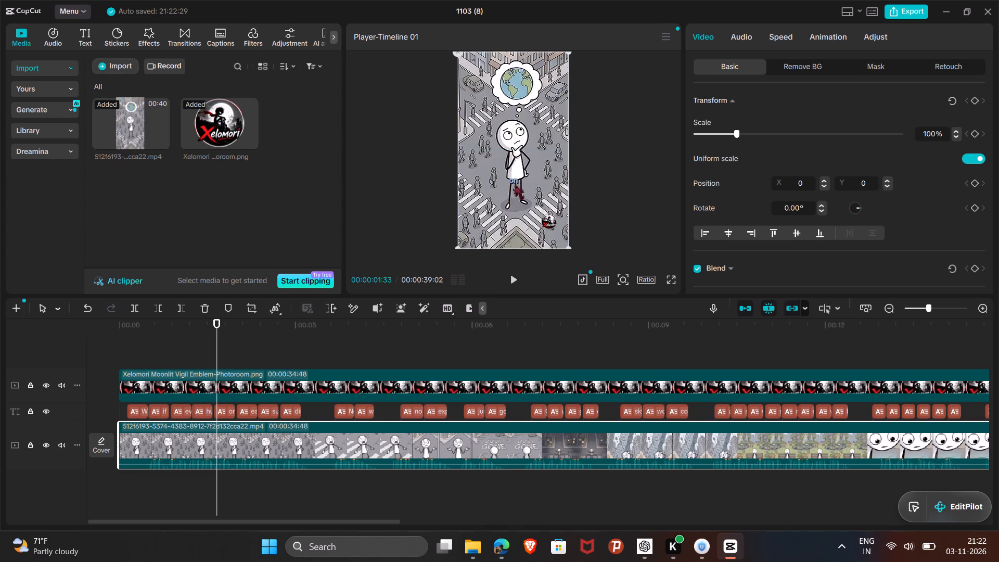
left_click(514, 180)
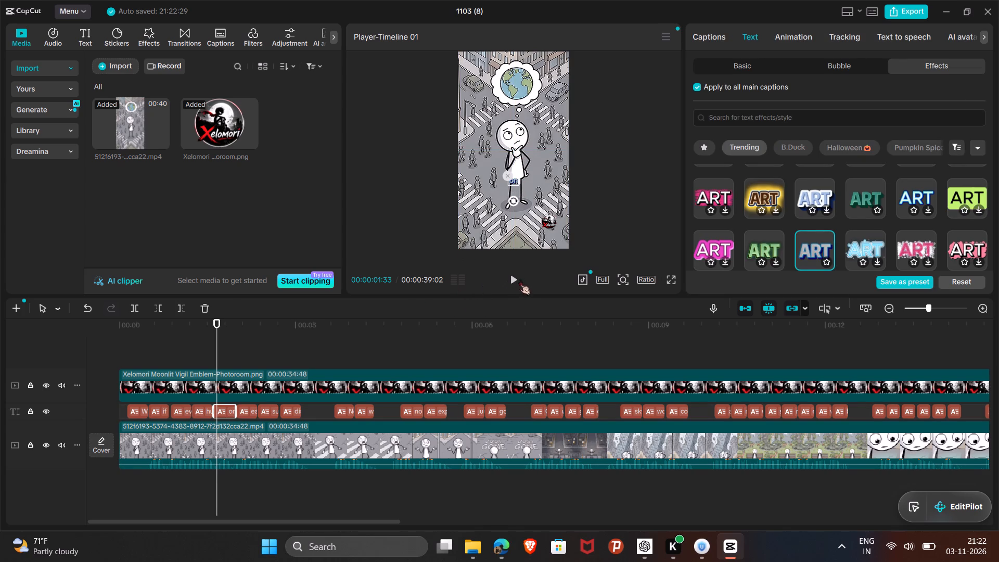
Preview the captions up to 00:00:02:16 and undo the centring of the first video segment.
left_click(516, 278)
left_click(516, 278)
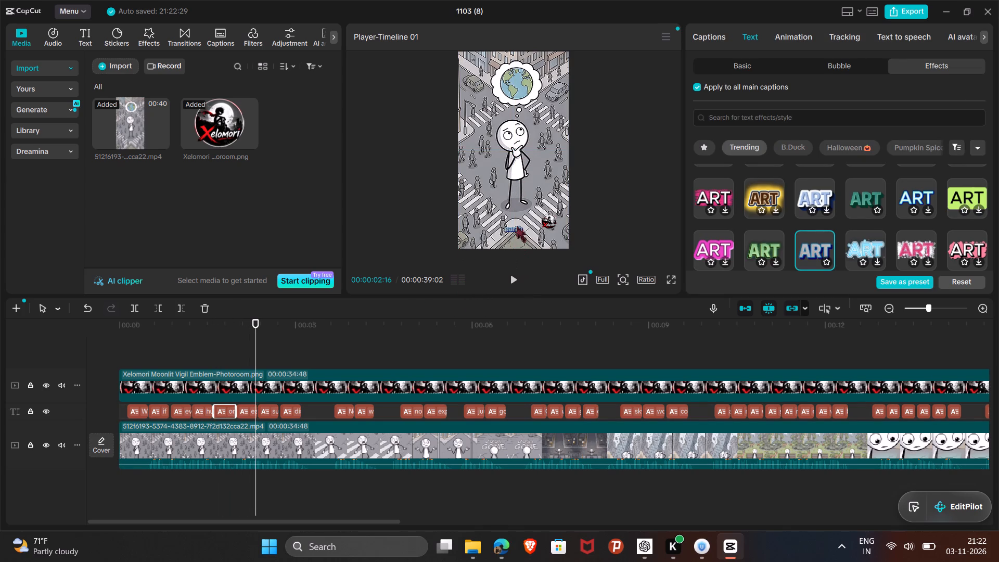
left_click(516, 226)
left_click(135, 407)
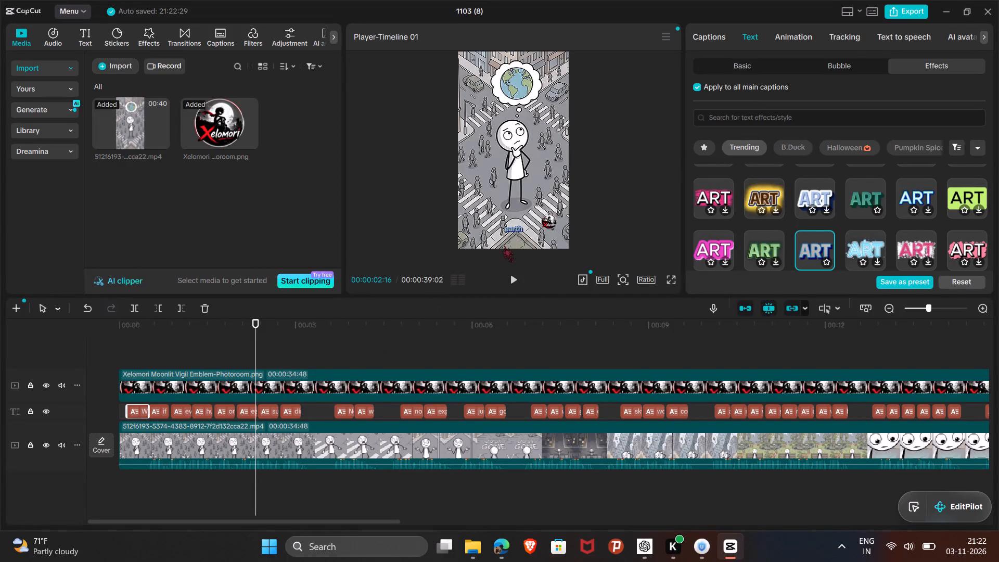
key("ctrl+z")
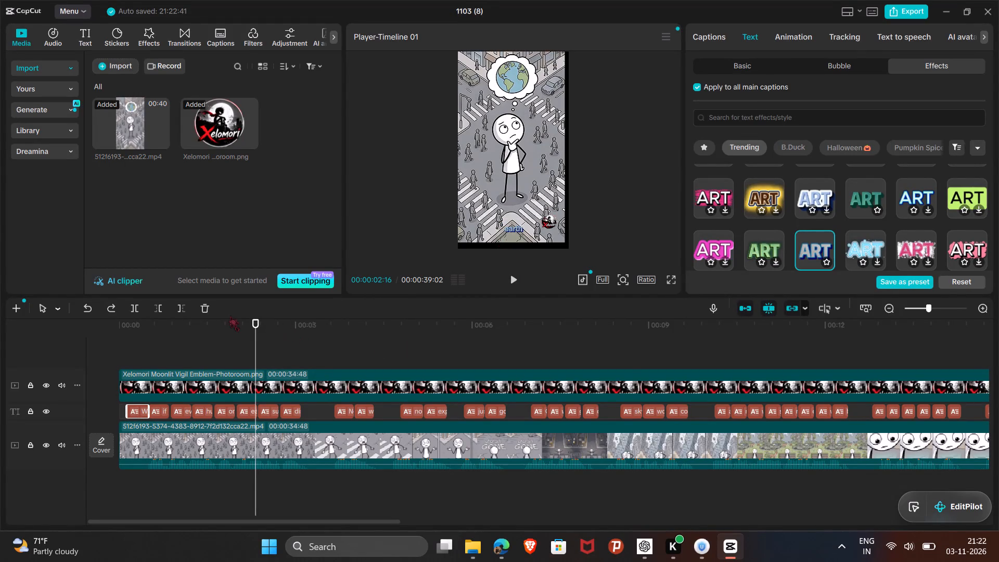
Play the video from the beginning to 00:00:35:22 to check the captions, emblem and footage framing across the split.
left_click(123, 323)
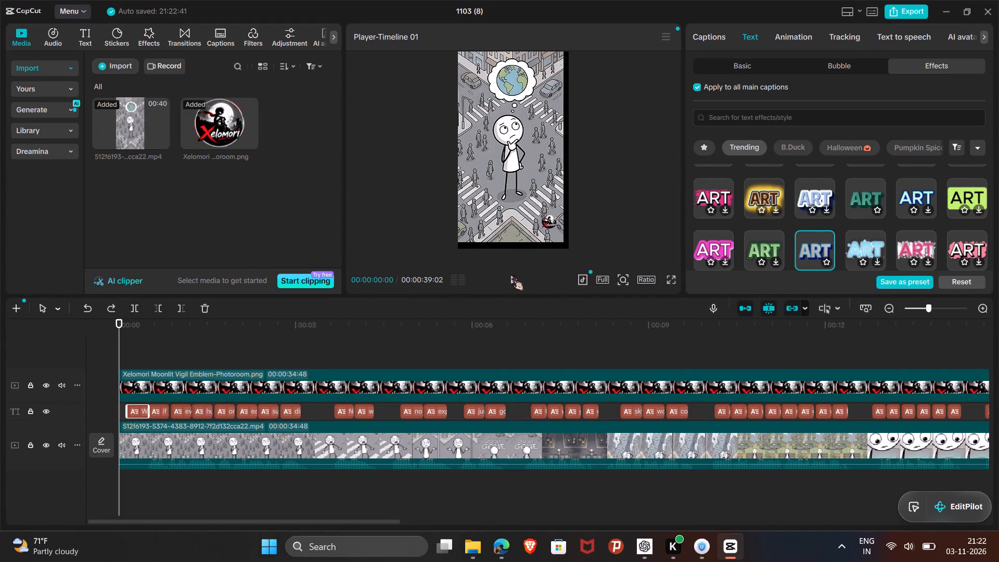
left_click(513, 275)
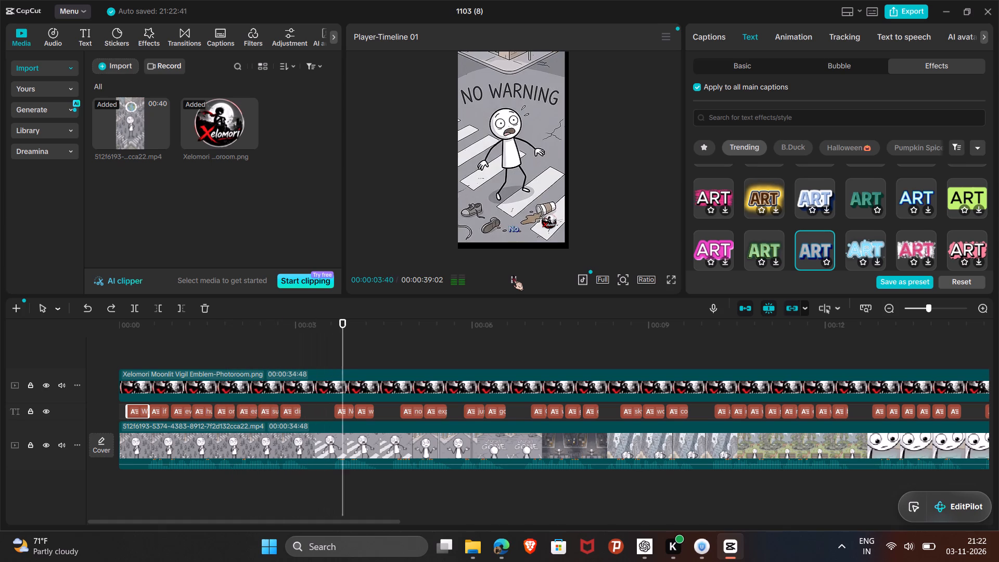
left_click(513, 275)
left_click(513, 275)
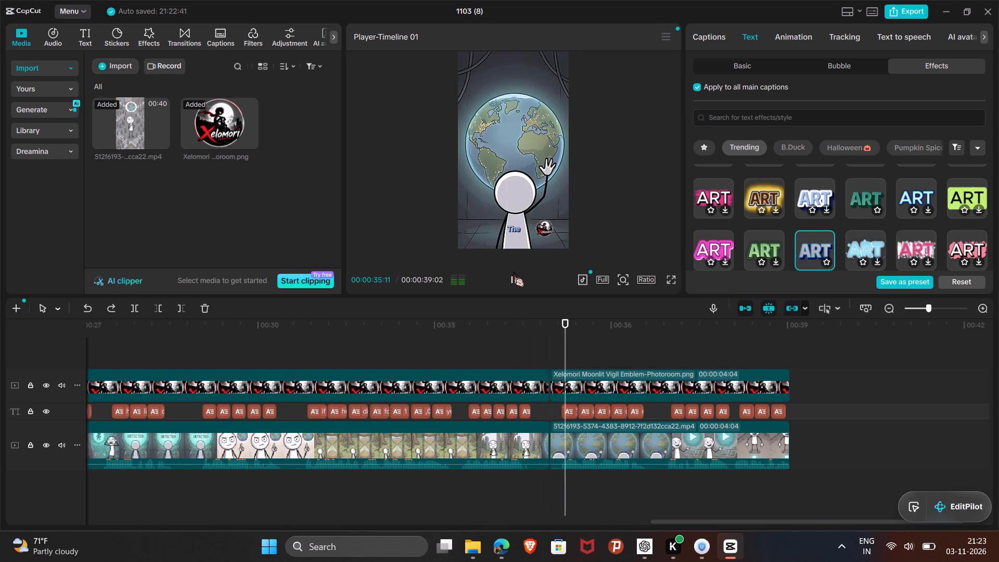
left_click(513, 272)
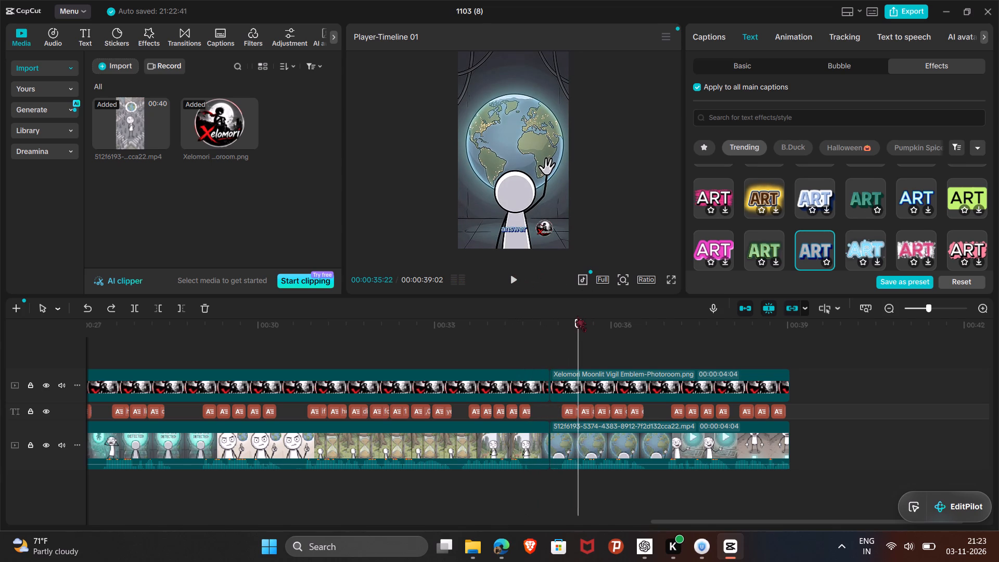
Centre the first video segment at X 0, Y 0 from 00:00:34:39 so it covers the black edges, and preview the split.
left_click_drag(576, 323, 545, 324)
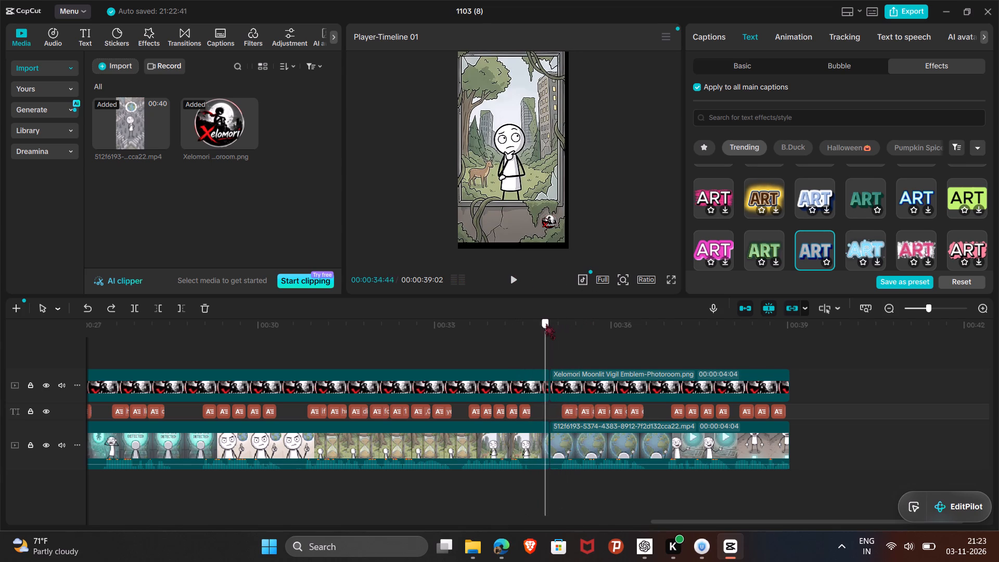
left_click_drag(545, 324, 539, 324)
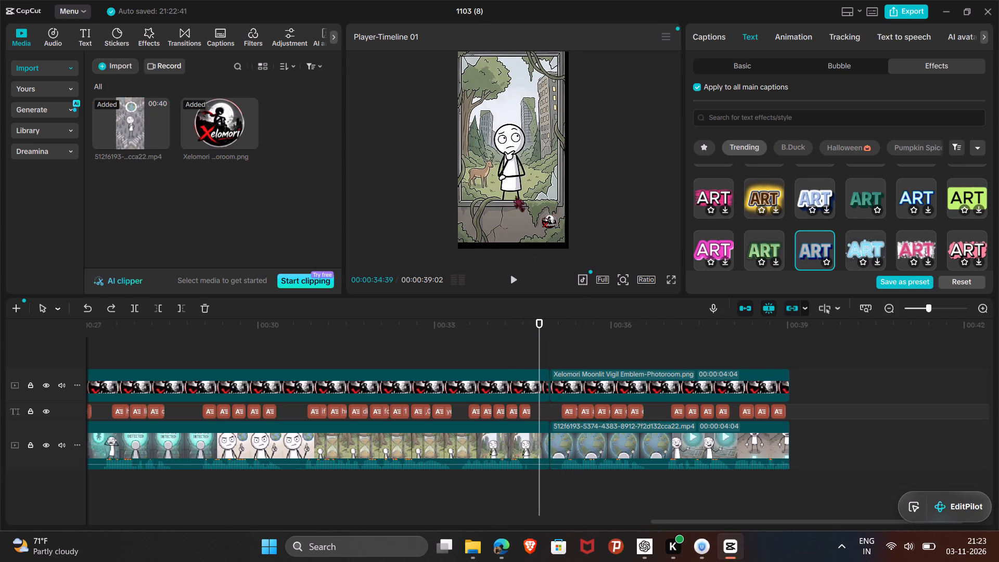
left_click(515, 196)
left_click_drag(513, 211, 516, 220)
double_click(514, 275)
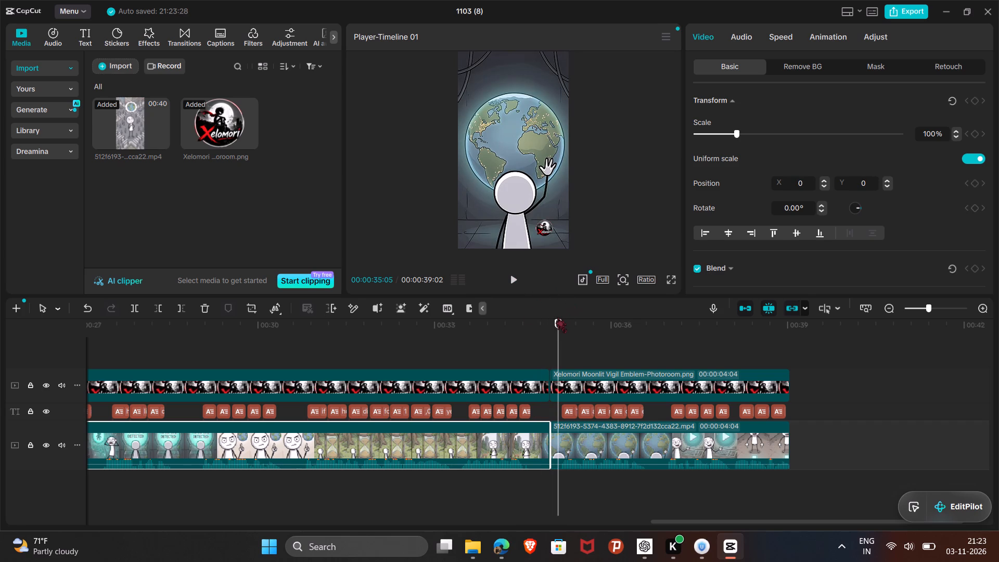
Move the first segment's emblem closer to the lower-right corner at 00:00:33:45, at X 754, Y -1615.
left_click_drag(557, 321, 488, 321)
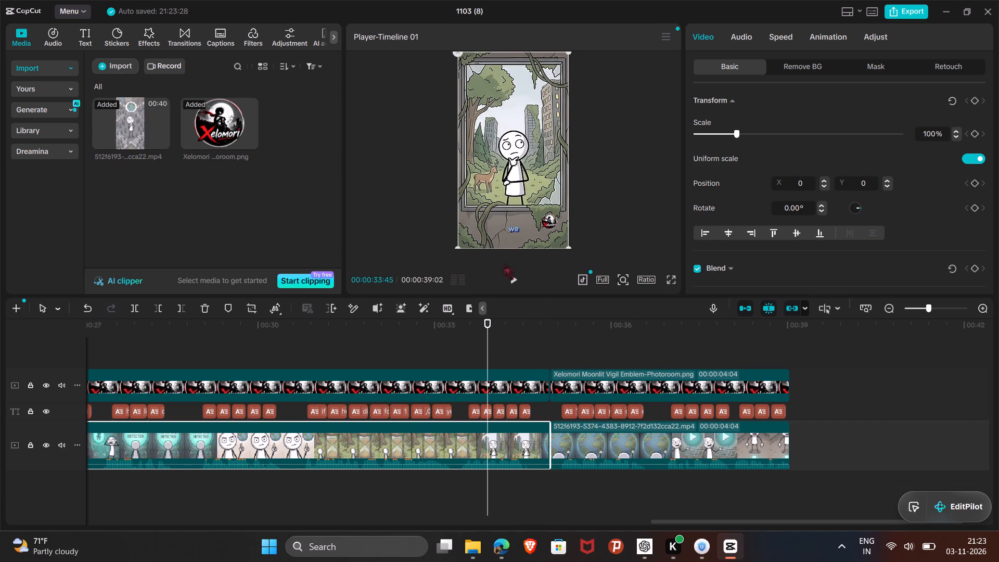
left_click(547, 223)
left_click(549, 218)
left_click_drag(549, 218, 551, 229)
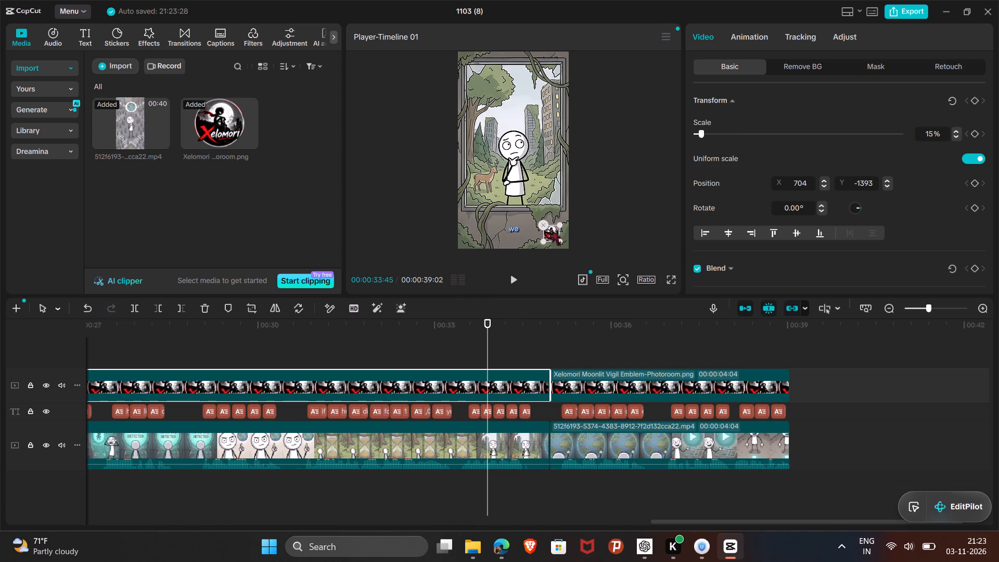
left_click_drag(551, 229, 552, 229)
Play from 00:00:33:45 across the split to compare the emblem's position in both segments.
left_click(513, 281)
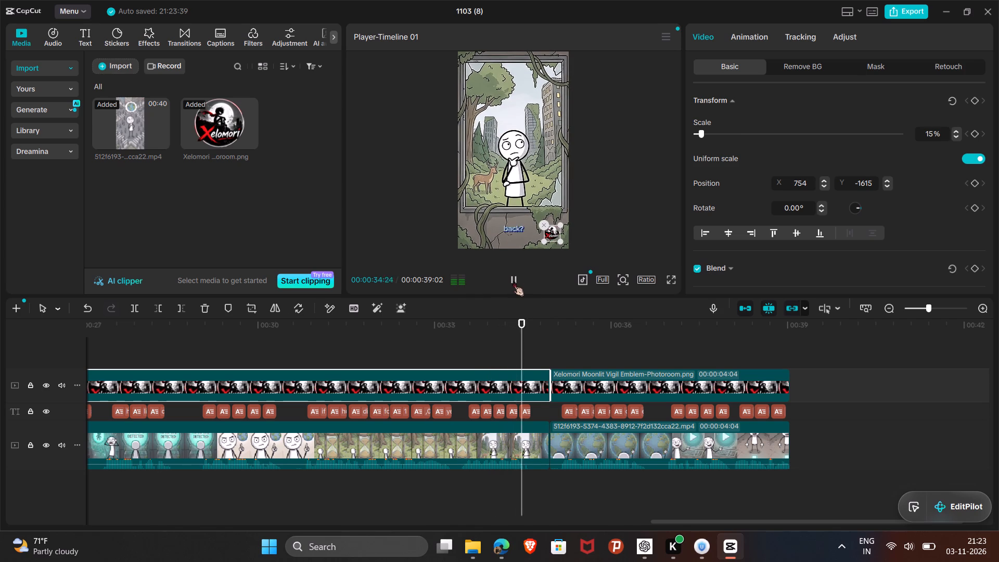
left_click(513, 281)
left_click(513, 281)
left_click(513, 281)
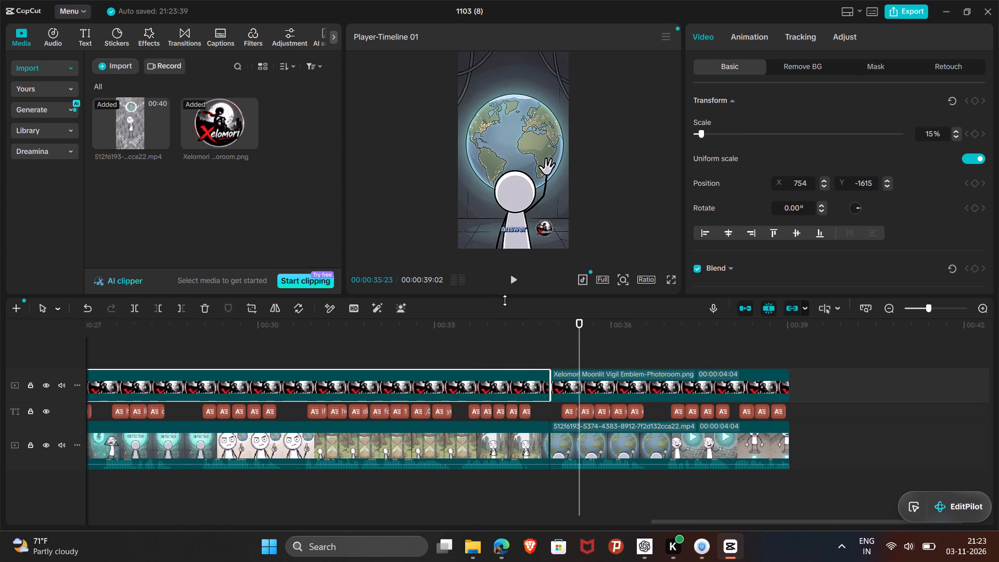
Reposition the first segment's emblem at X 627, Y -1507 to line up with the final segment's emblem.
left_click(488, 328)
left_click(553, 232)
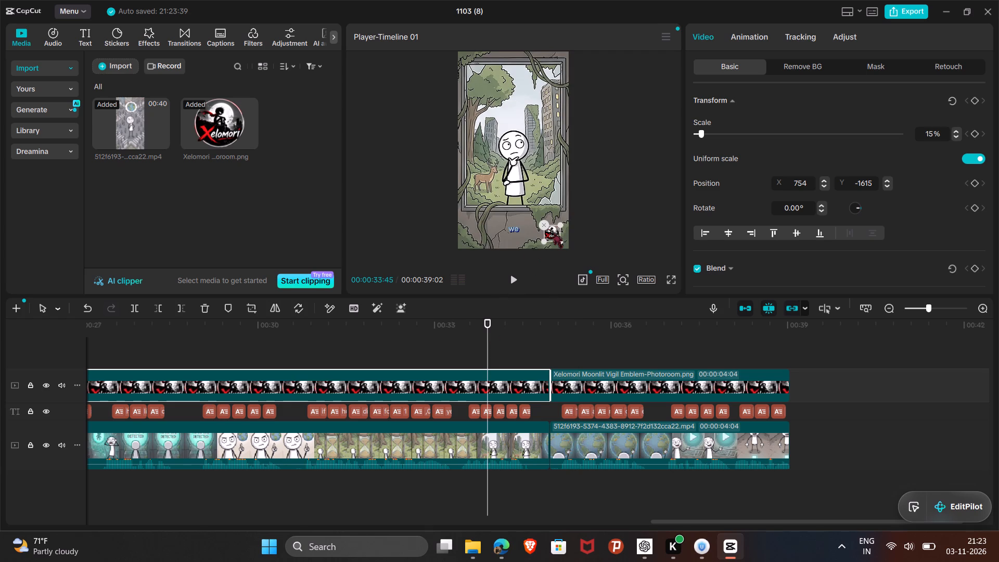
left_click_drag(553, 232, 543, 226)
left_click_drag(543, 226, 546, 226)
Play from 00:00:33:45 to the end and restart from the beginning to check the emblem's alignment.
left_click(510, 275)
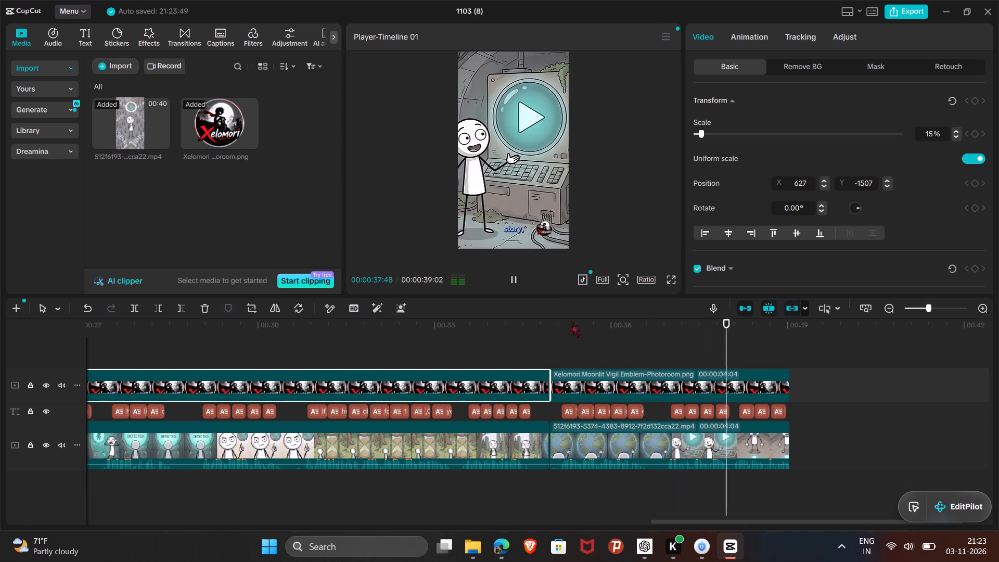
left_click(514, 279)
Delete the first emblem segment, the one 00:00:34:48 long, from the timeline.
left_click(497, 388)
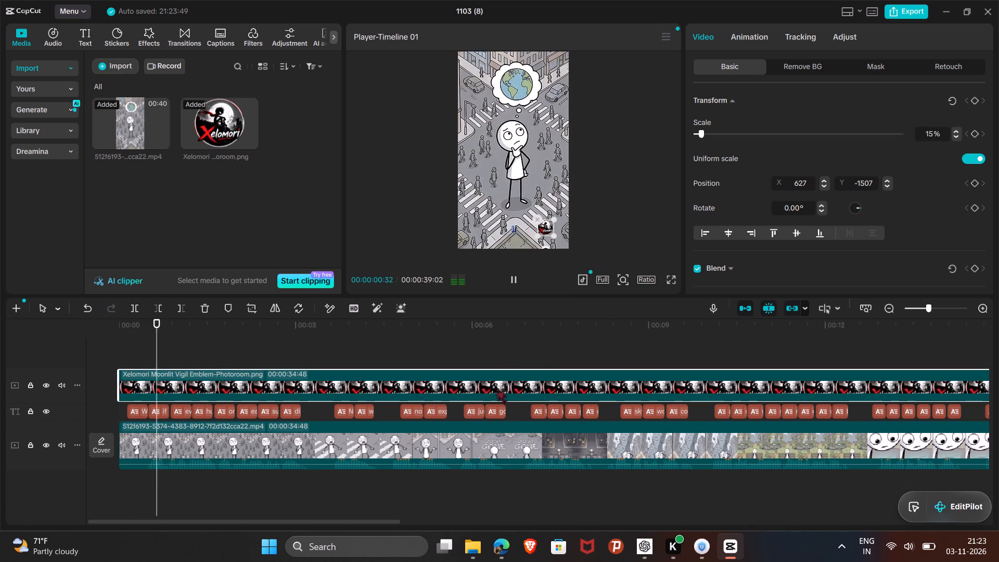
key("Delete")
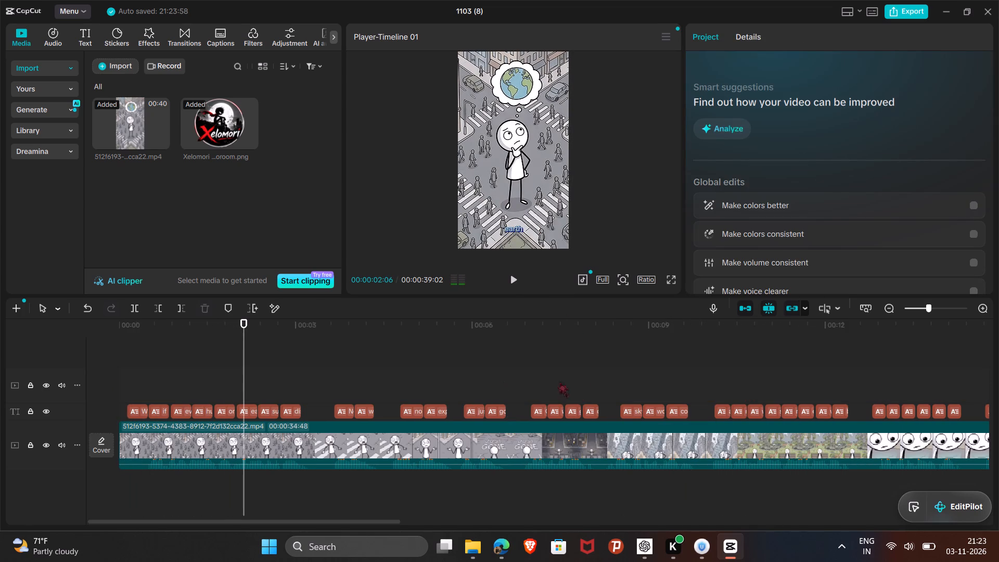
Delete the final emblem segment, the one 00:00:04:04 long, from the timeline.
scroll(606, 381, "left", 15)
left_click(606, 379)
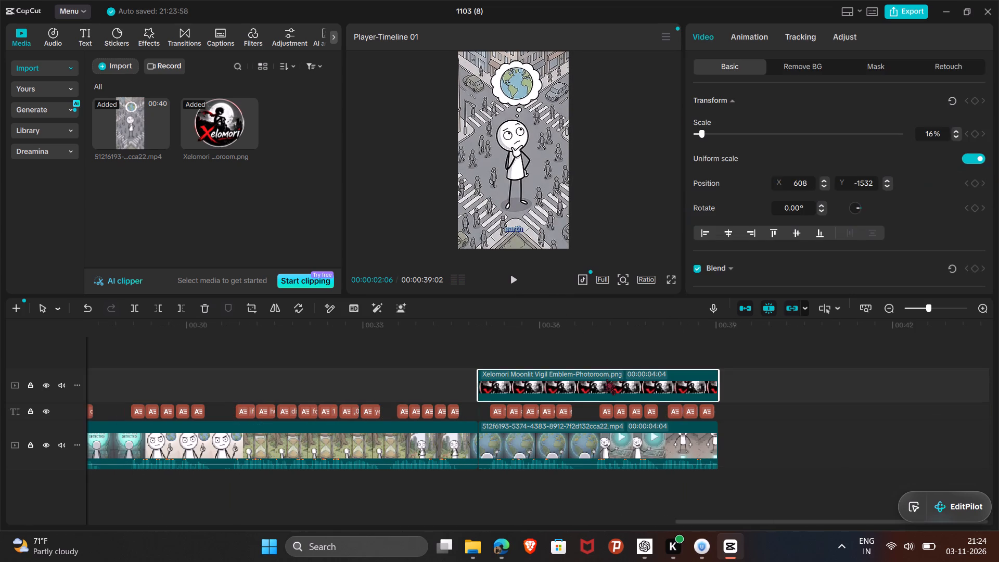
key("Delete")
Undo the emblem deletions, repositioning, split and resizing, back to the single 00:00:39:02 emblem segment at 100% scale and position 0, 0.
key("ctrl+z")
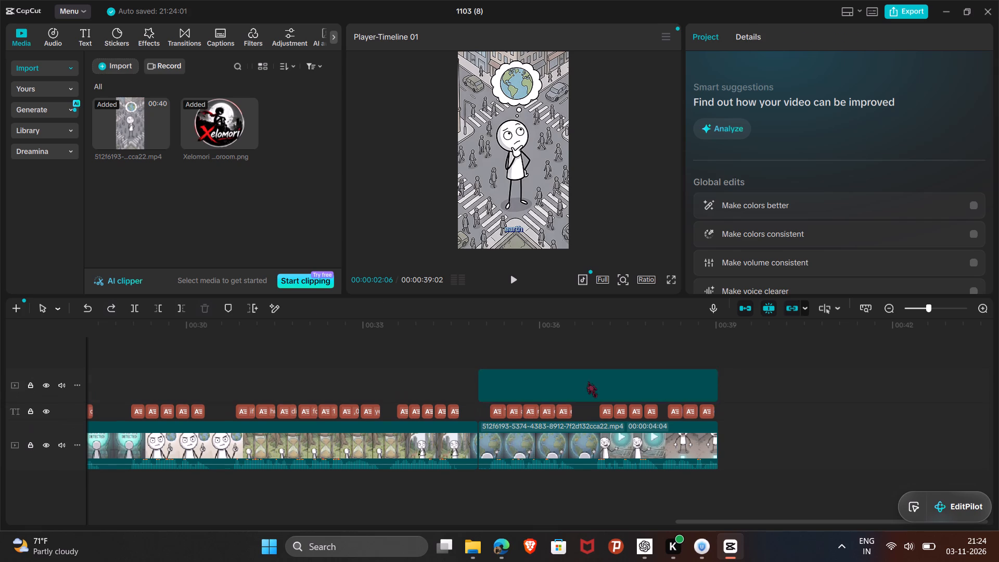
key("ctrl+z")
key("ctrl+z")
key("ctrl+z")
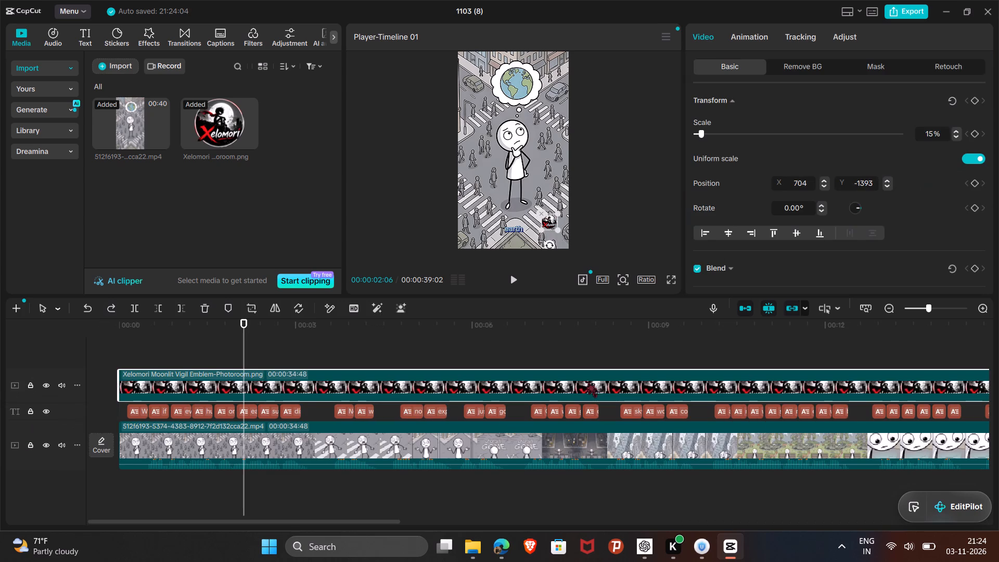
key("ctrl+z")
key("ctrl+z")
key("ctrl+z")
key("ctrl+z")
key("ctrl+z")
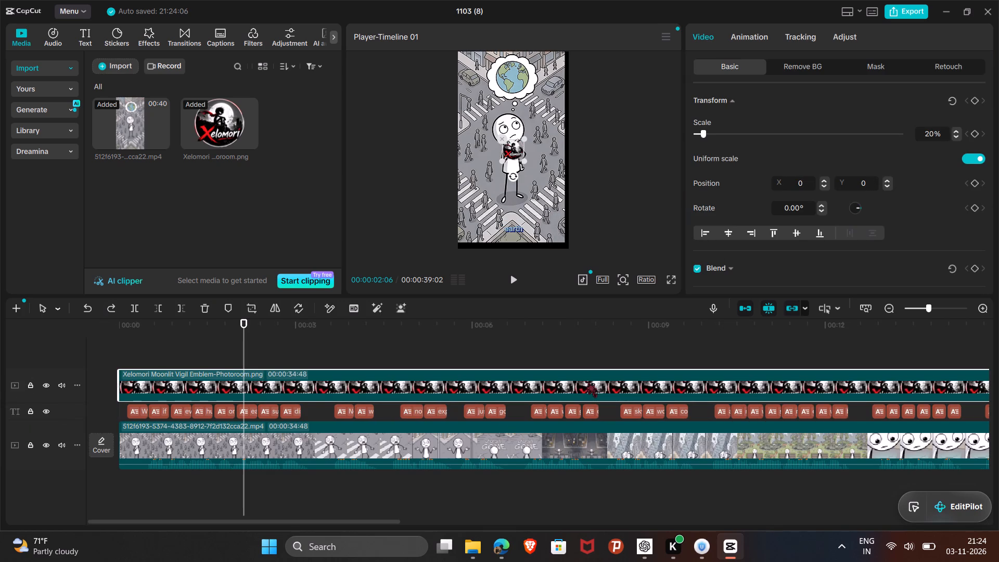
key("ctrl+z")
key("ctrl+z")
key("ctrl+z")
key("ctrl+z")
key("ctrl+z")
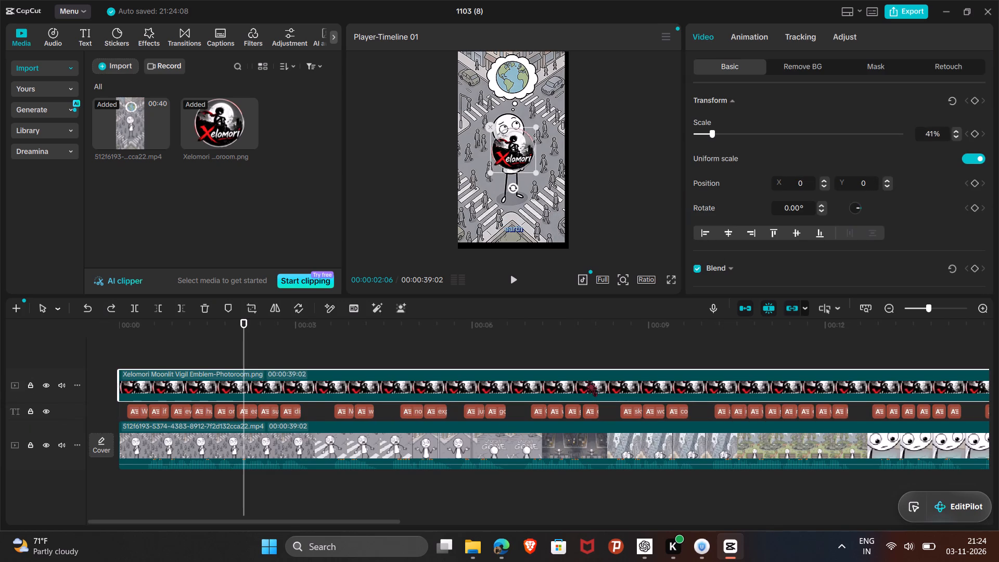
key("ctrl+z")
key("ctrl+z")
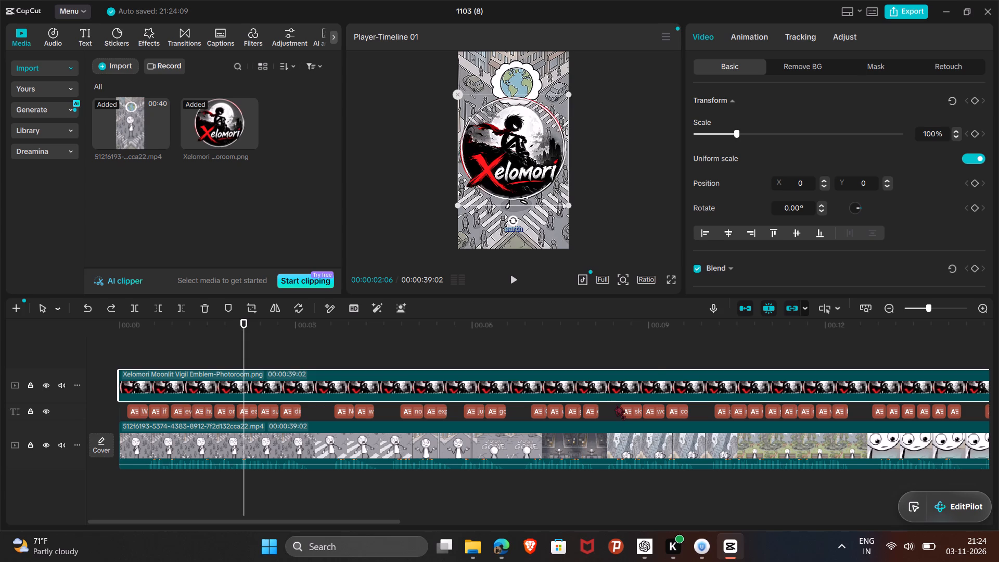
Shrink the full-length emblem to 19% and place it at X 627, Y -1469, near the frame's lower-right corner.
scroll(648, 360, "left", 9)
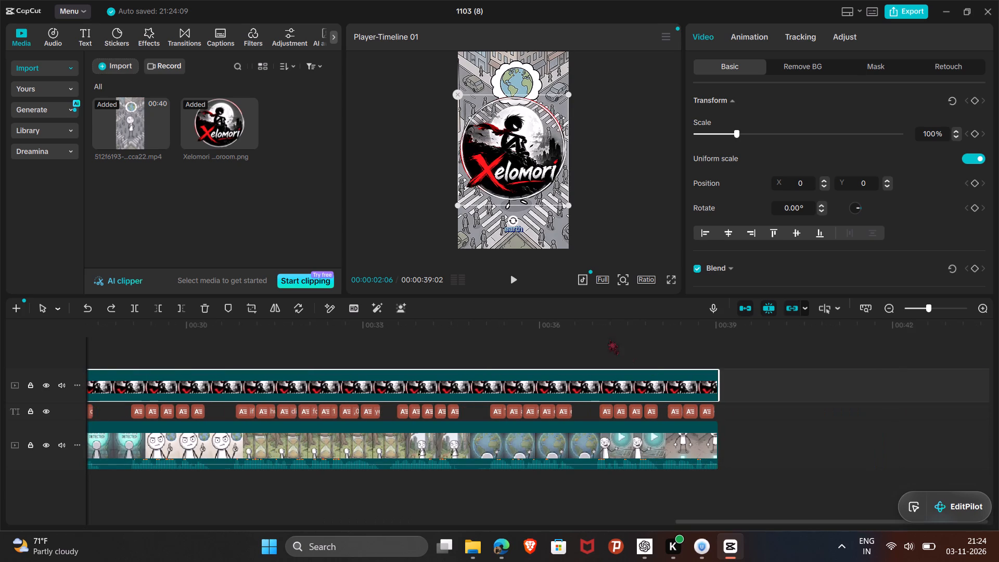
left_click_drag(566, 206, 562, 204)
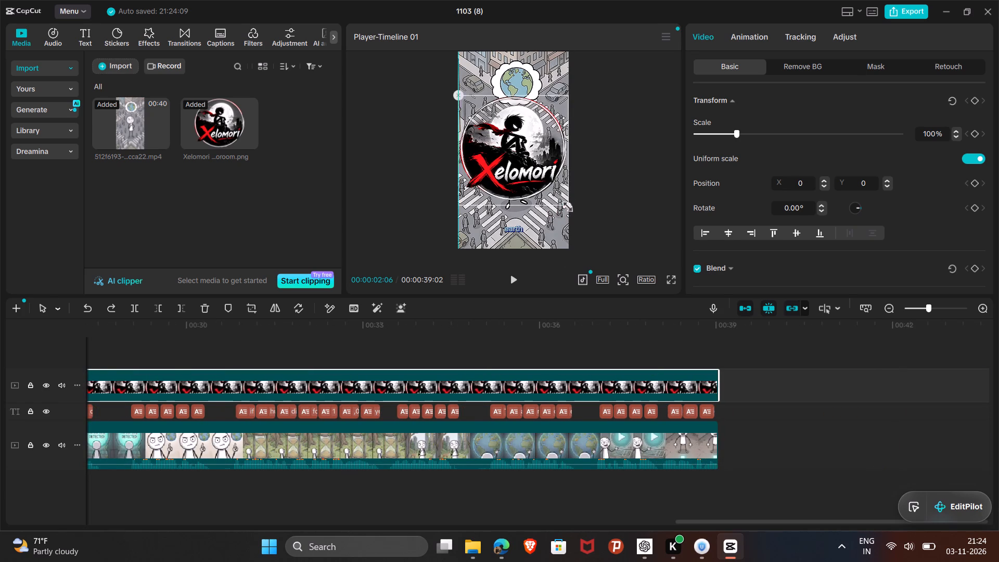
left_click_drag(562, 204, 503, 144)
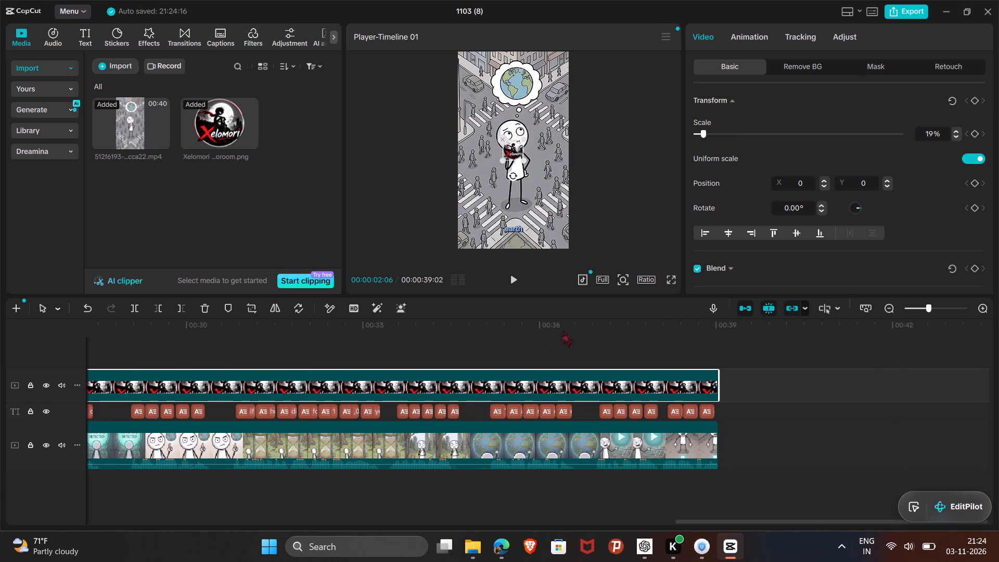
left_click(568, 323)
left_click_drag(513, 148, 543, 208)
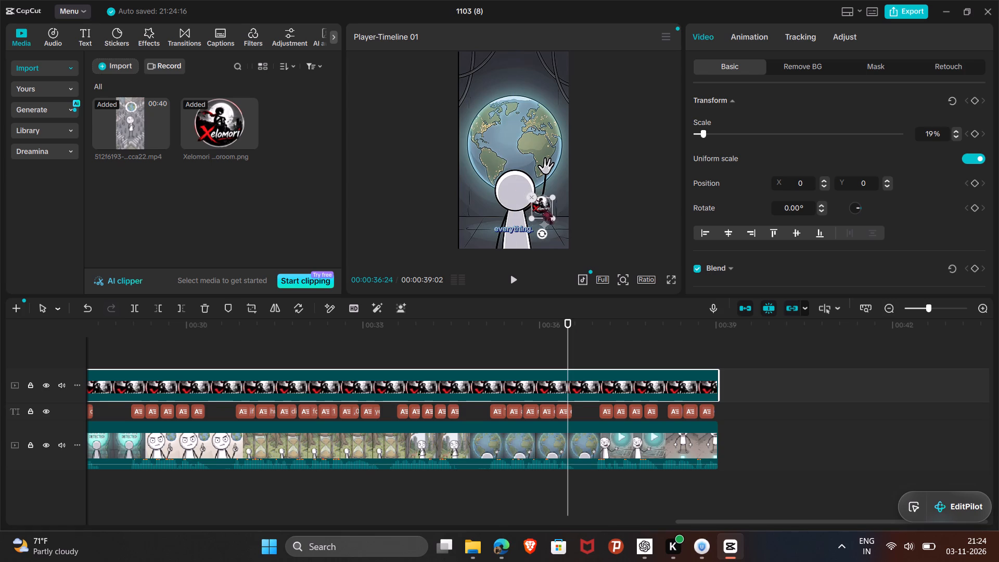
left_click_drag(543, 208, 545, 223)
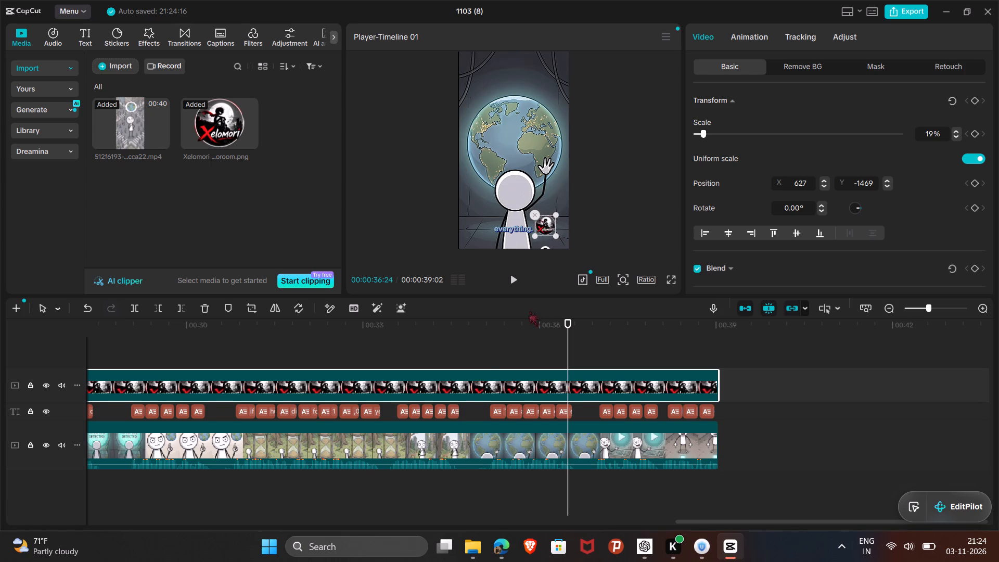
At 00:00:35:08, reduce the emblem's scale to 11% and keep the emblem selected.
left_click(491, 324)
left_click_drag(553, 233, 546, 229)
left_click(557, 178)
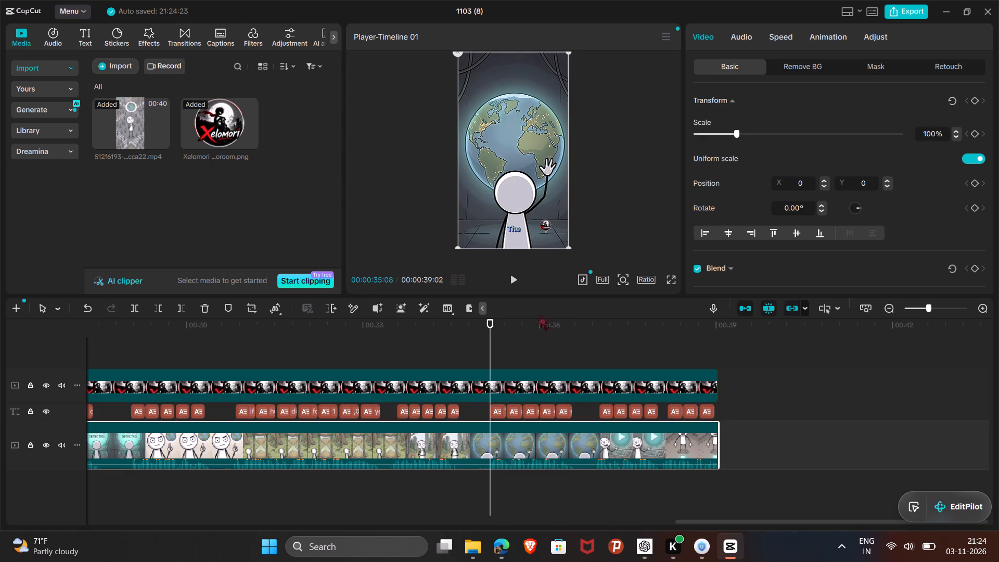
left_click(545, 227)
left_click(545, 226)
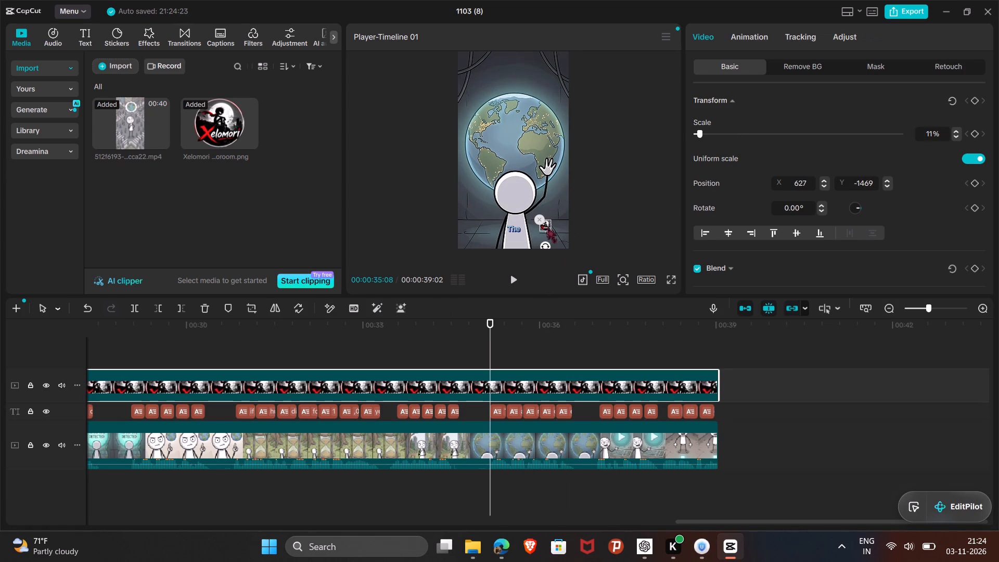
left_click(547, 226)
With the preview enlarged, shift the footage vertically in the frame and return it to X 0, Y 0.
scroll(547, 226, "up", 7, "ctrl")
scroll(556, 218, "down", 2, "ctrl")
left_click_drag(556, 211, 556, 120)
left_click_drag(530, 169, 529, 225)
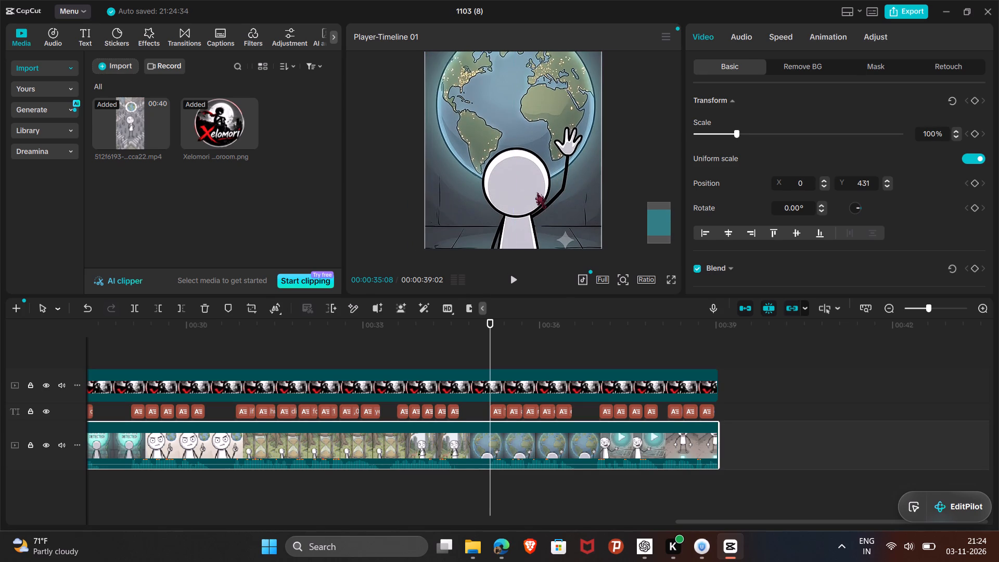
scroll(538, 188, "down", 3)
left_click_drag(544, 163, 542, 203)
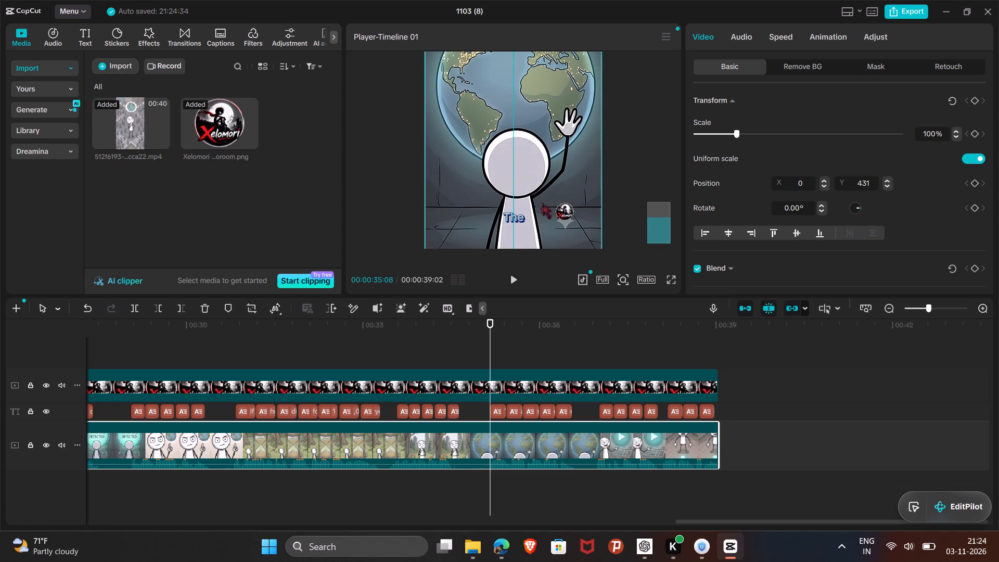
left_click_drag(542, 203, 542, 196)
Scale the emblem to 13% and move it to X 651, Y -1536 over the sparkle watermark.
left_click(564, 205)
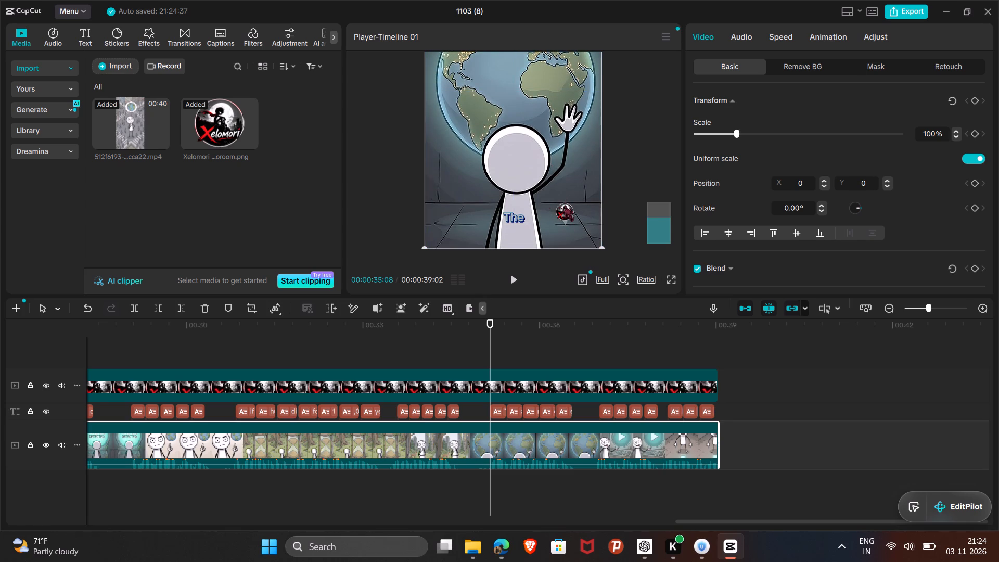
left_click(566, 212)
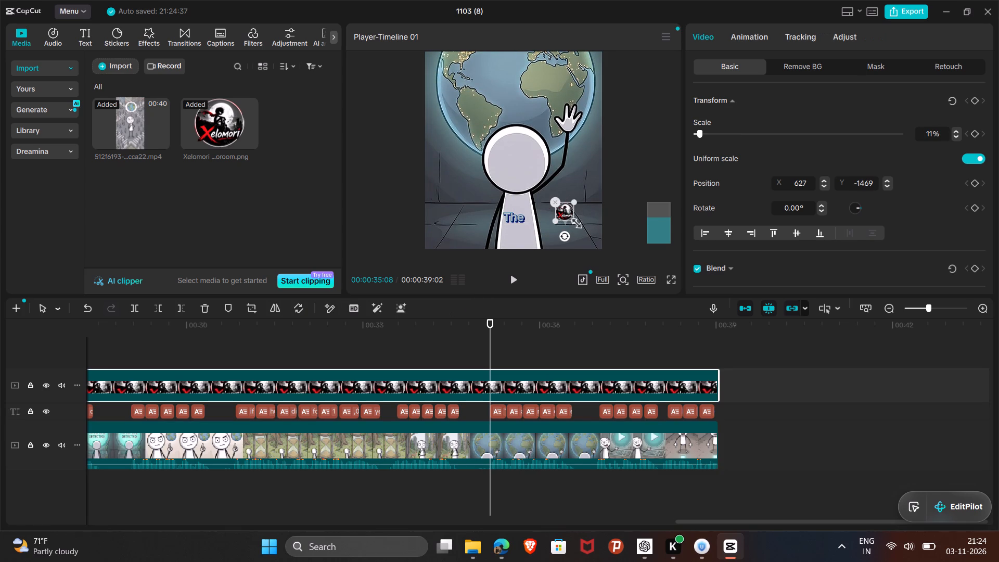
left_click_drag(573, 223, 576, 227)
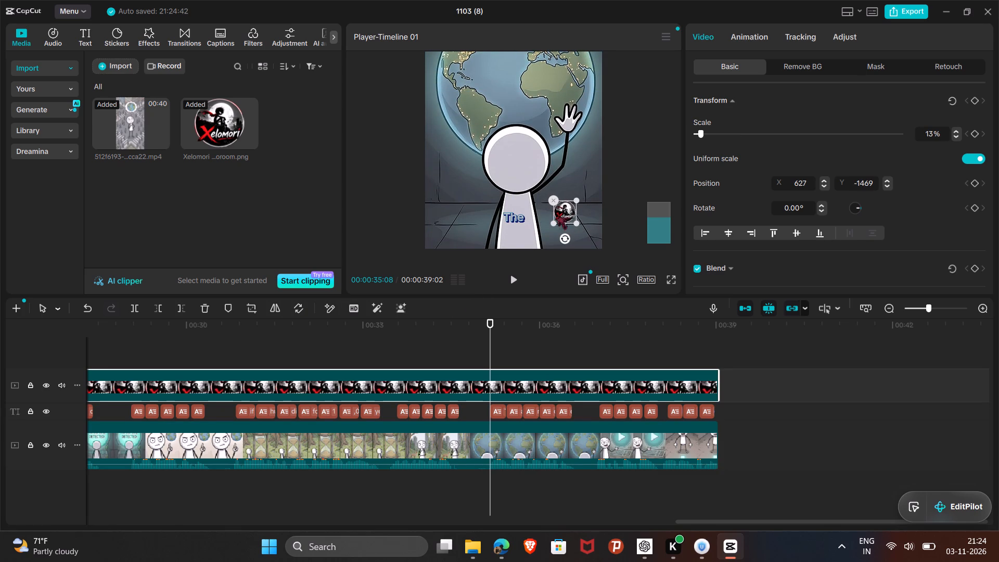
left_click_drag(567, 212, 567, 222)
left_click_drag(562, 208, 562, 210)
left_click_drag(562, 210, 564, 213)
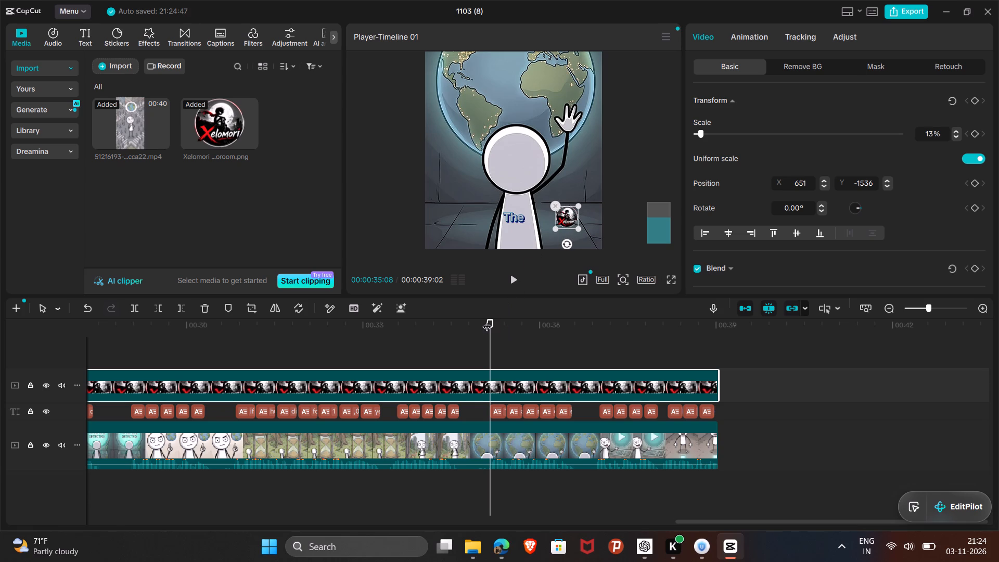
Play from 00:00:34:38 and replay the globe scene to check how the emblem covers the sparkle watermark.
left_click_drag(487, 320, 466, 318)
left_click(510, 279)
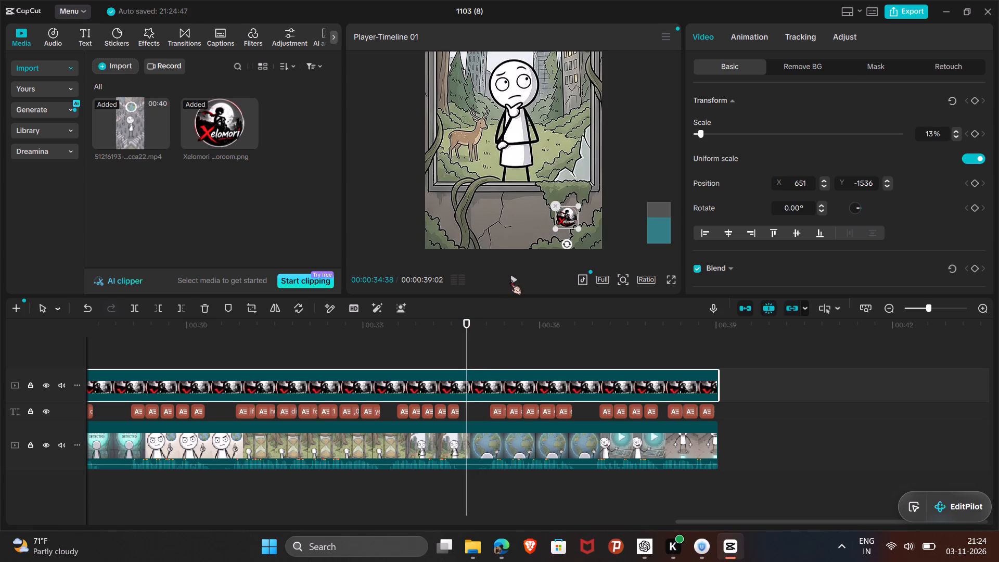
left_click(510, 279)
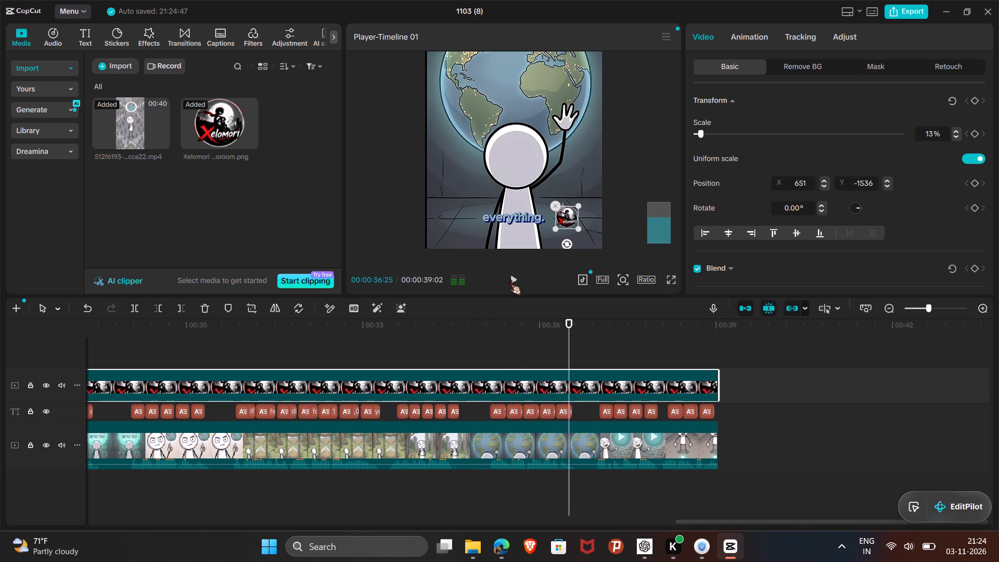
left_click(480, 394)
left_click(503, 329)
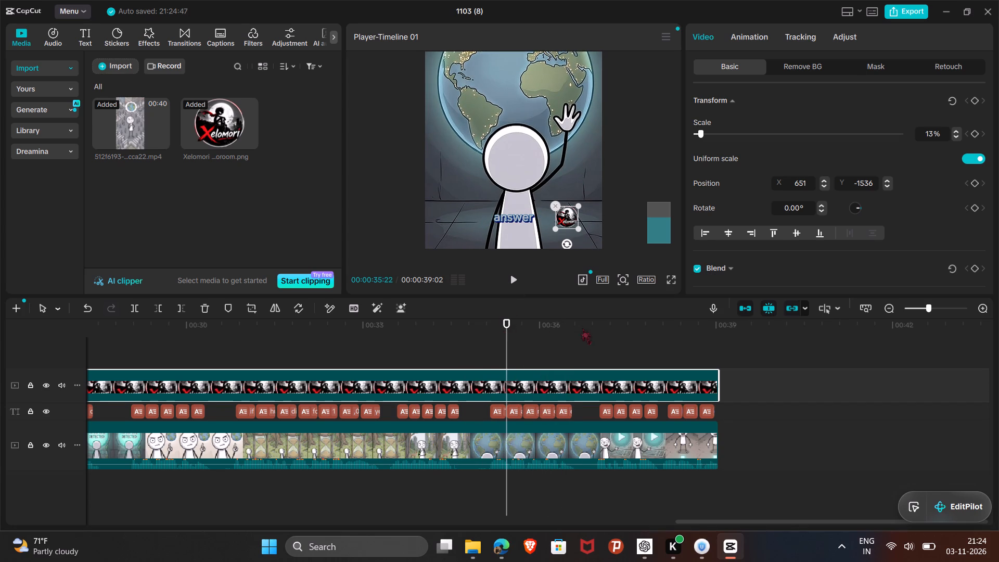
left_click(763, 375)
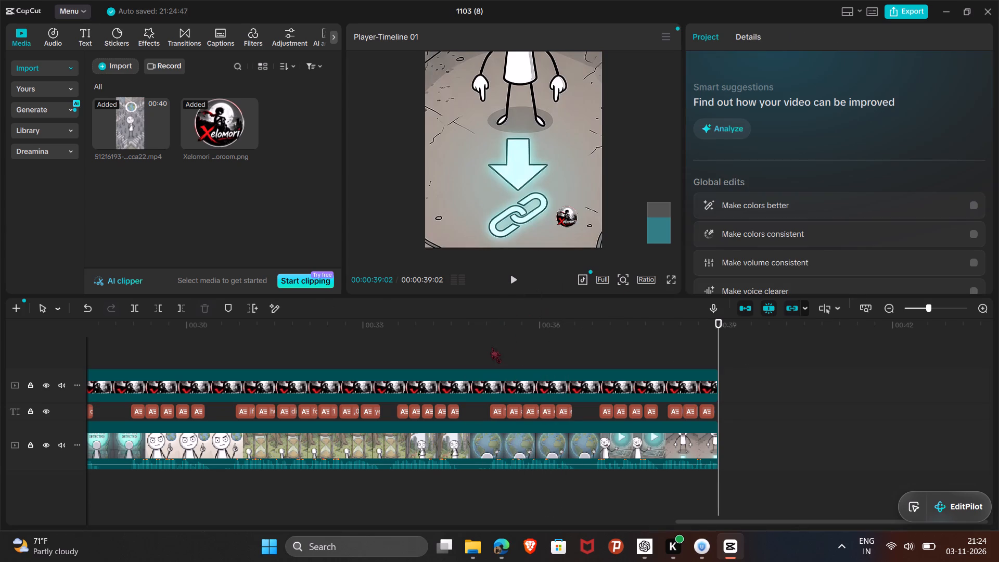
left_click(462, 320)
left_click(512, 277)
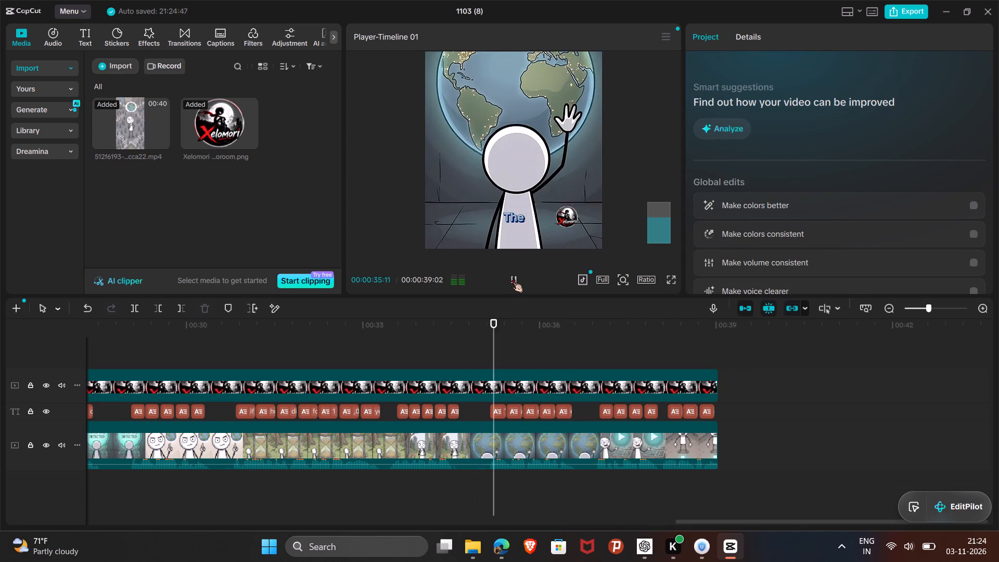
left_click(512, 277)
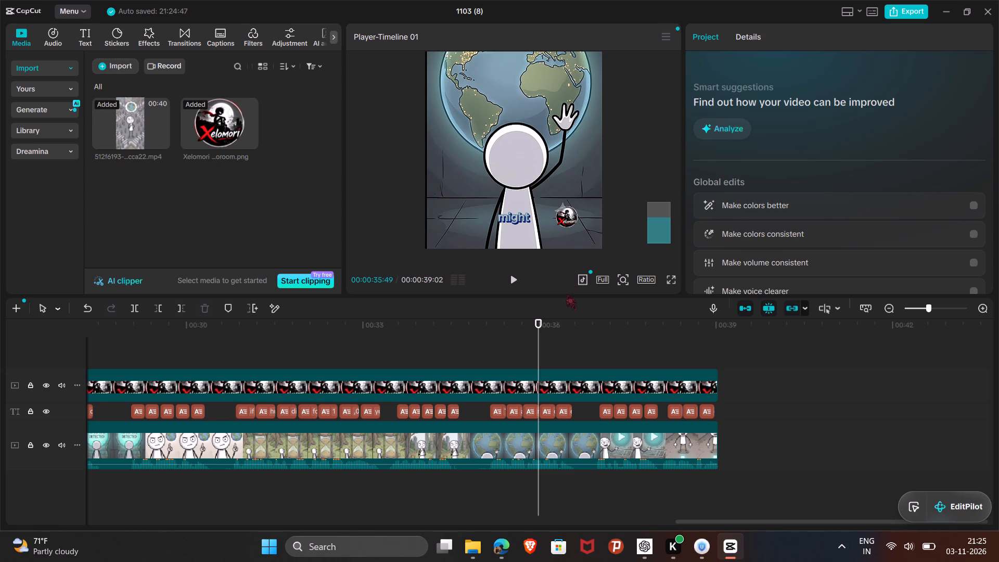
At 00:00:35:36, enlarge the emblem to 15% and reposition it at X 643, Y -1469 over the watermark.
left_click_drag(537, 321, 526, 320)
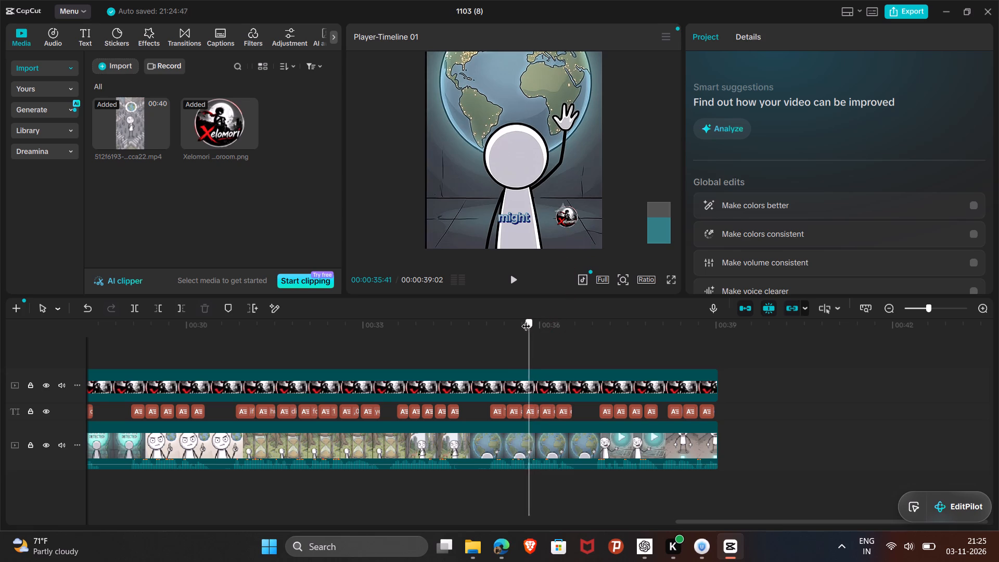
left_click_drag(526, 320, 521, 320)
left_click(573, 215)
left_click_drag(578, 231, 580, 236)
left_click_drag(569, 221, 567, 214)
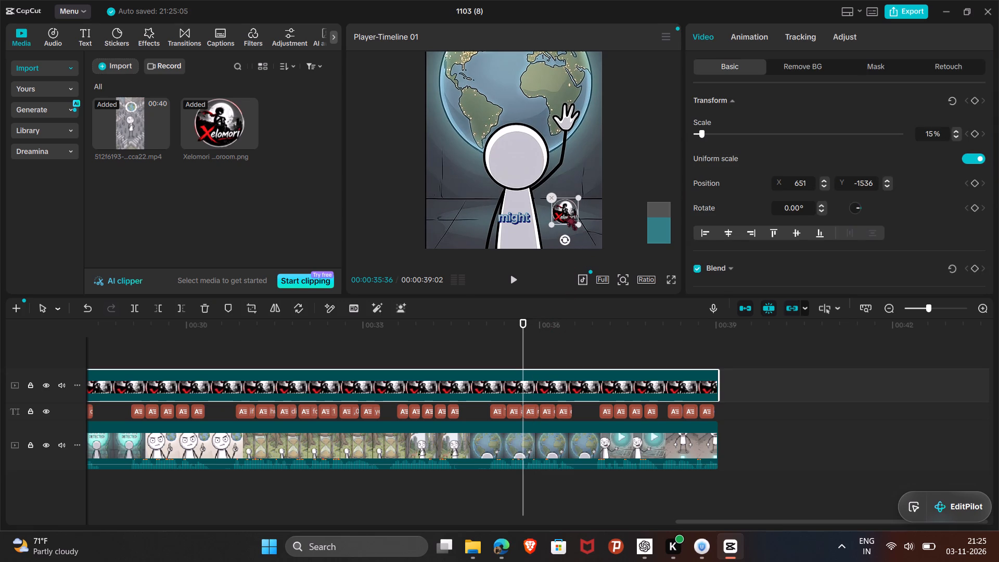
left_click_drag(567, 214, 569, 215)
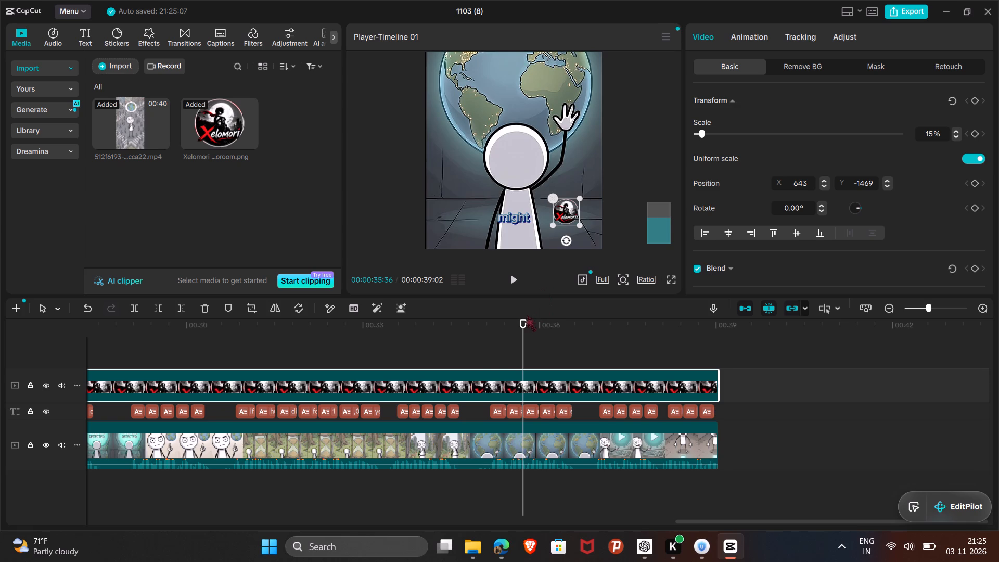
Play the ending from 00:00:34:37 and again from 00:00:34:32 to check the emblem's coverage of the watermark.
left_click_drag(519, 319, 464, 319)
left_click(514, 285)
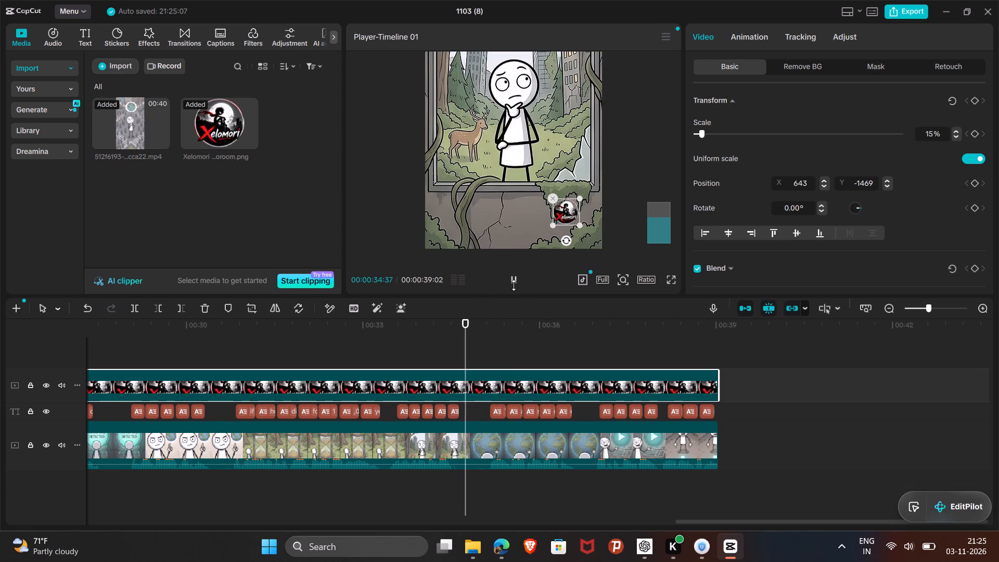
left_click(515, 281)
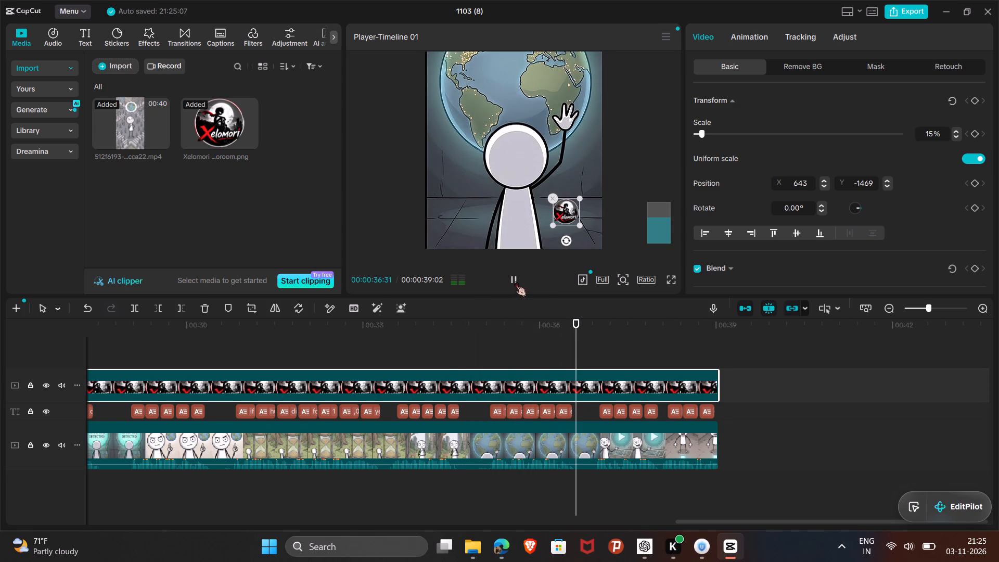
left_click(605, 212)
left_click(462, 320)
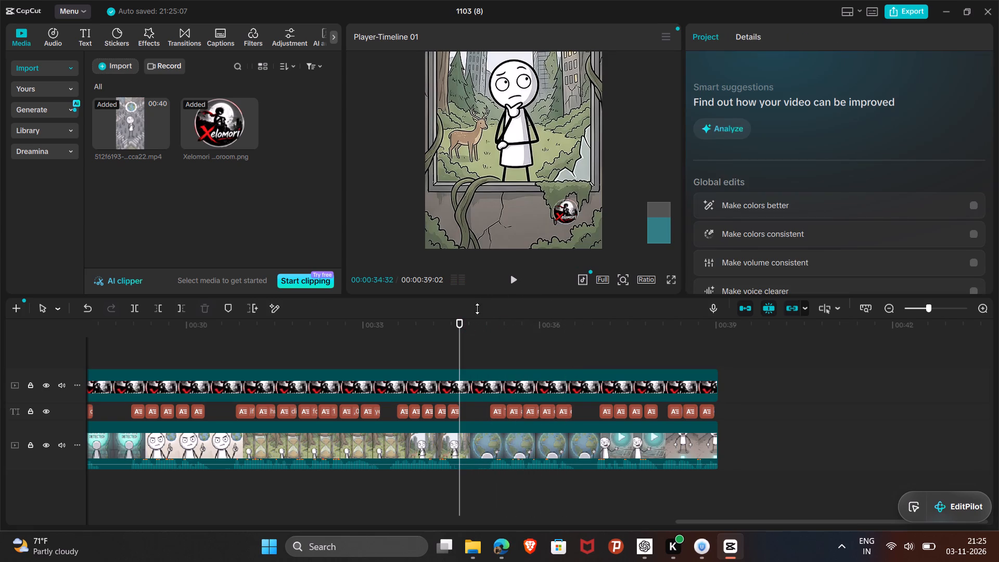
left_click(514, 281)
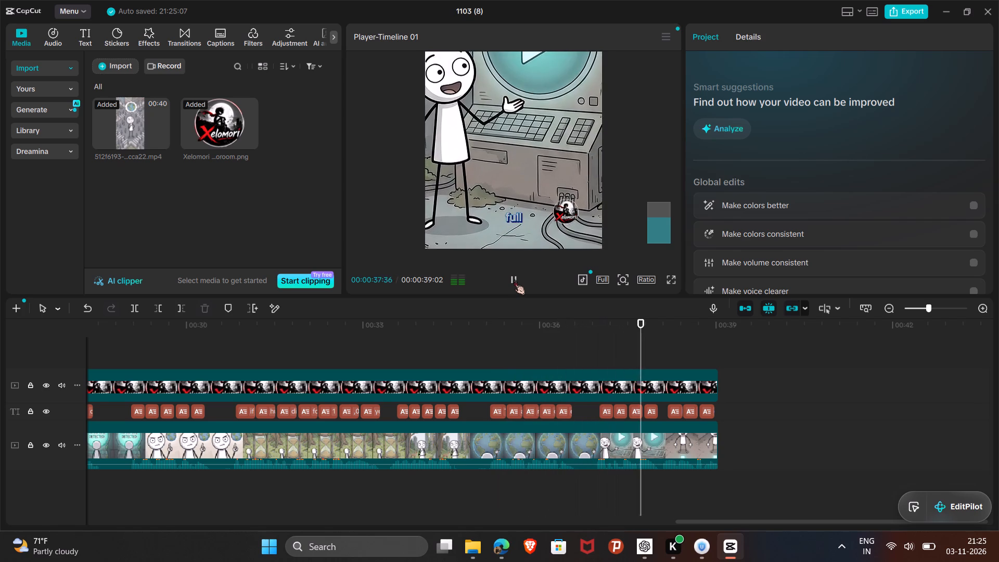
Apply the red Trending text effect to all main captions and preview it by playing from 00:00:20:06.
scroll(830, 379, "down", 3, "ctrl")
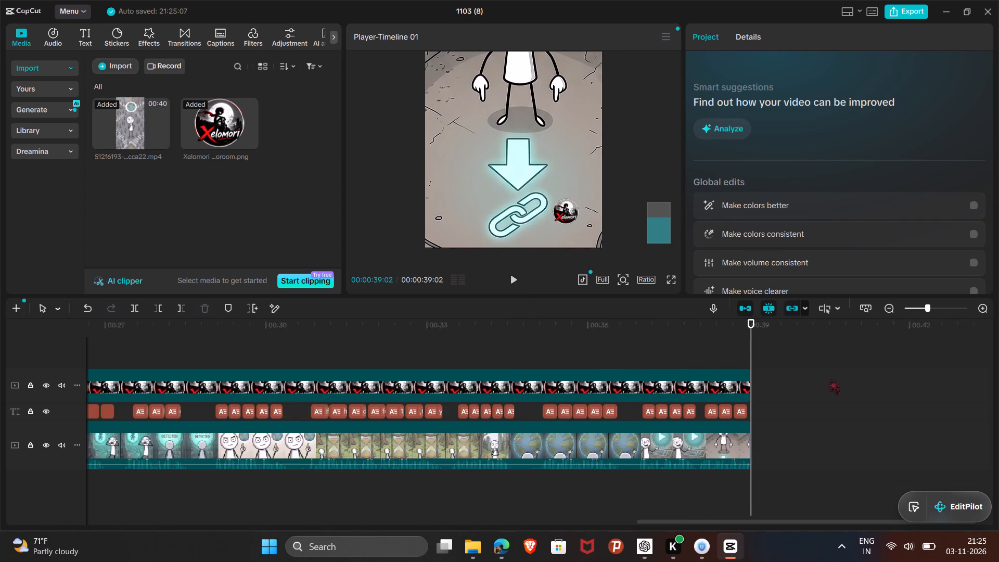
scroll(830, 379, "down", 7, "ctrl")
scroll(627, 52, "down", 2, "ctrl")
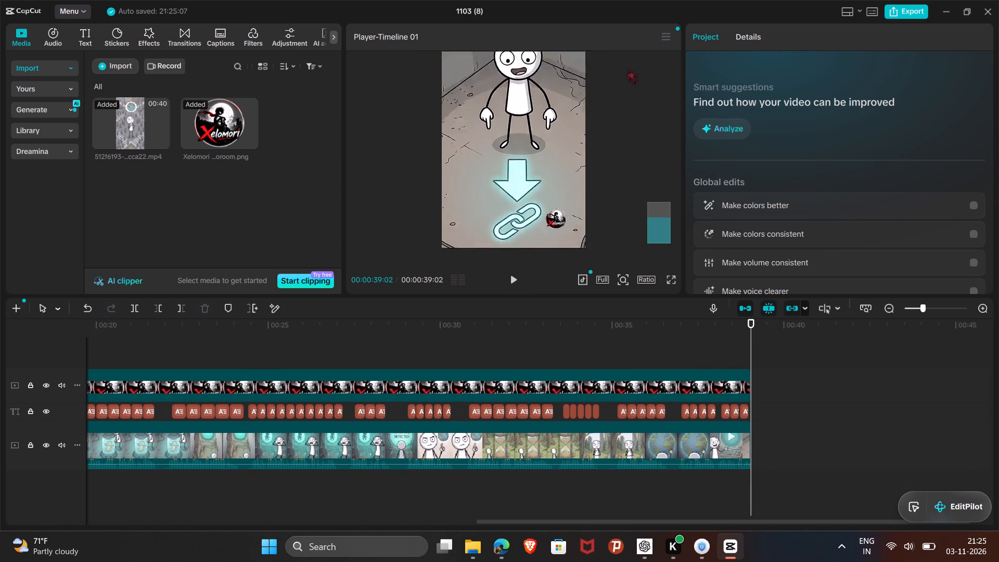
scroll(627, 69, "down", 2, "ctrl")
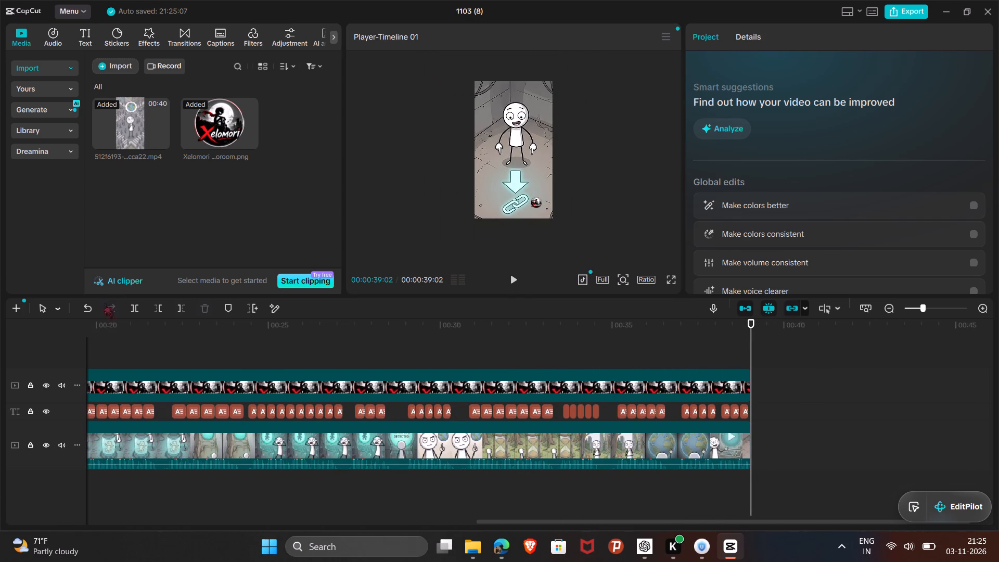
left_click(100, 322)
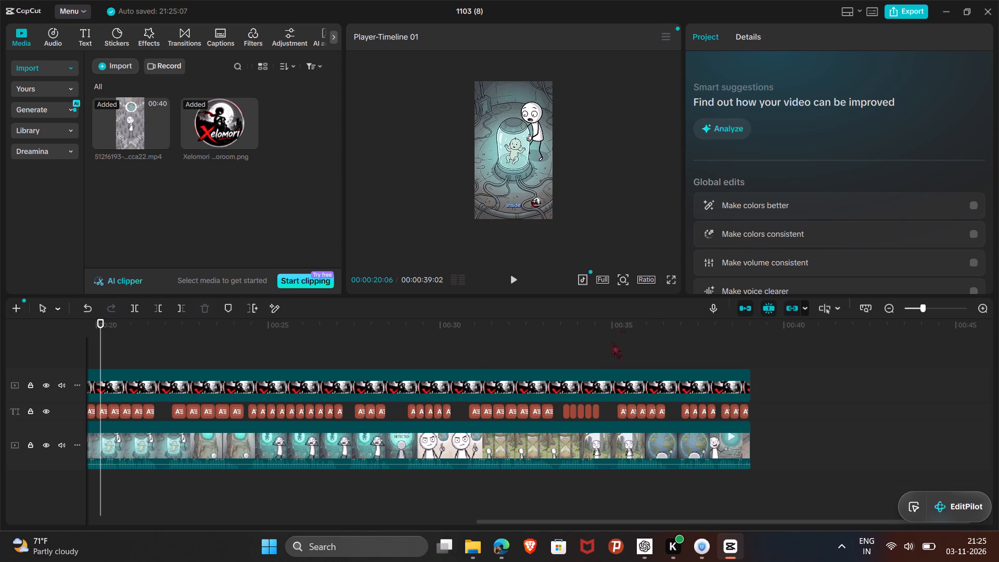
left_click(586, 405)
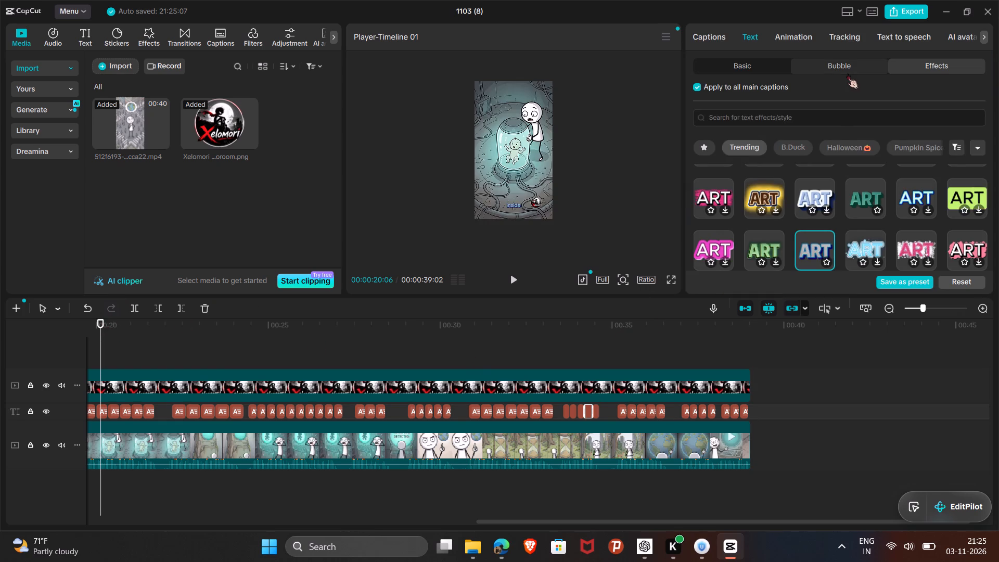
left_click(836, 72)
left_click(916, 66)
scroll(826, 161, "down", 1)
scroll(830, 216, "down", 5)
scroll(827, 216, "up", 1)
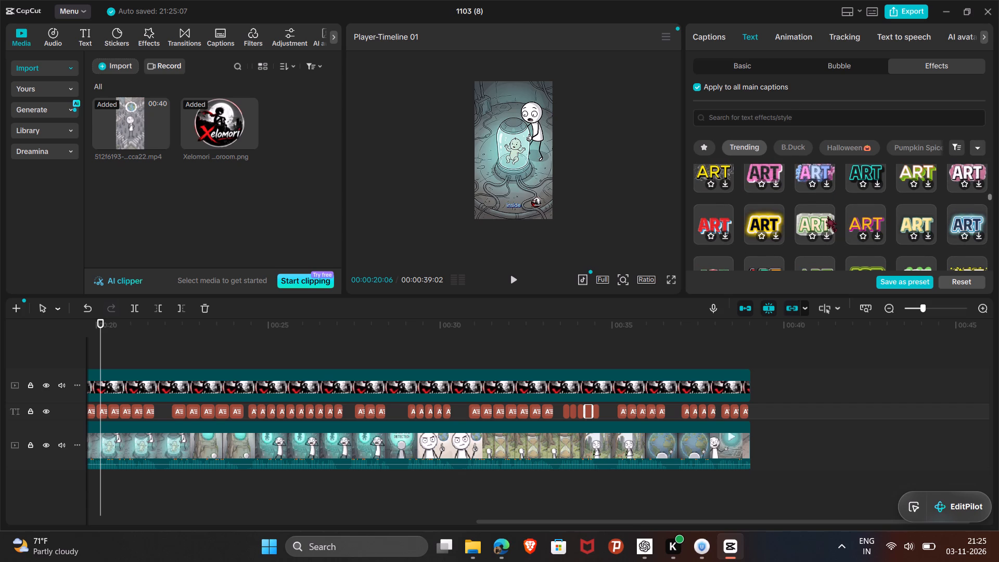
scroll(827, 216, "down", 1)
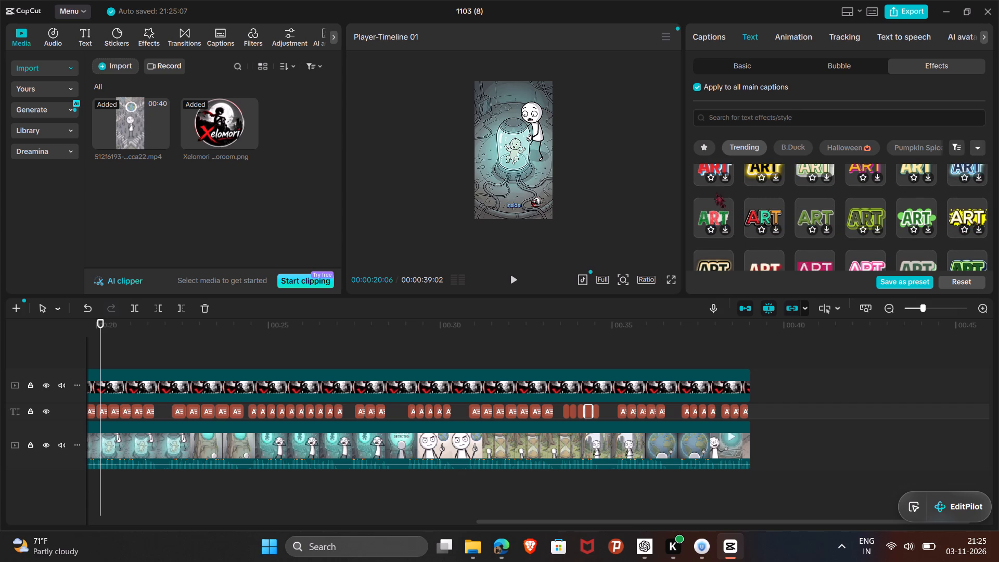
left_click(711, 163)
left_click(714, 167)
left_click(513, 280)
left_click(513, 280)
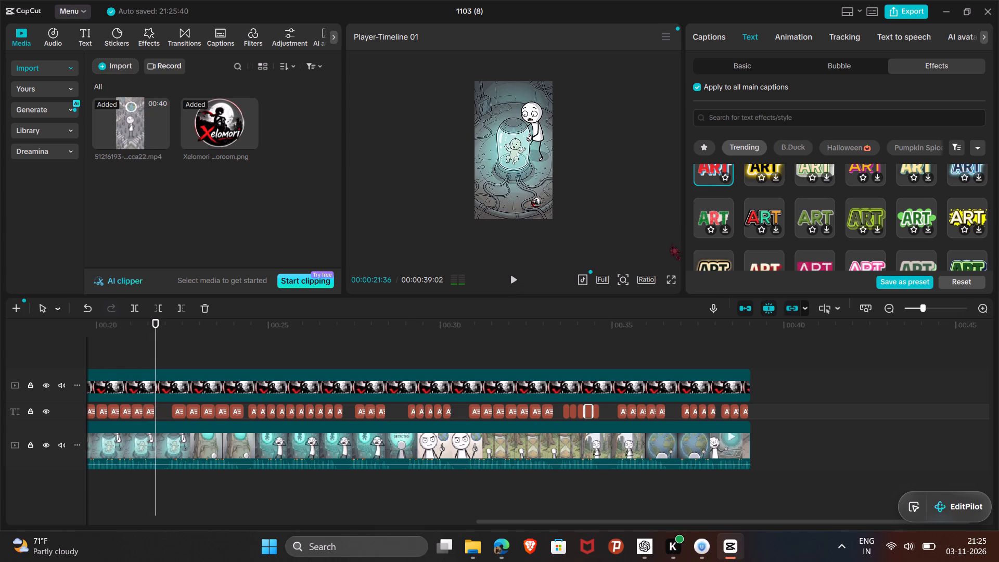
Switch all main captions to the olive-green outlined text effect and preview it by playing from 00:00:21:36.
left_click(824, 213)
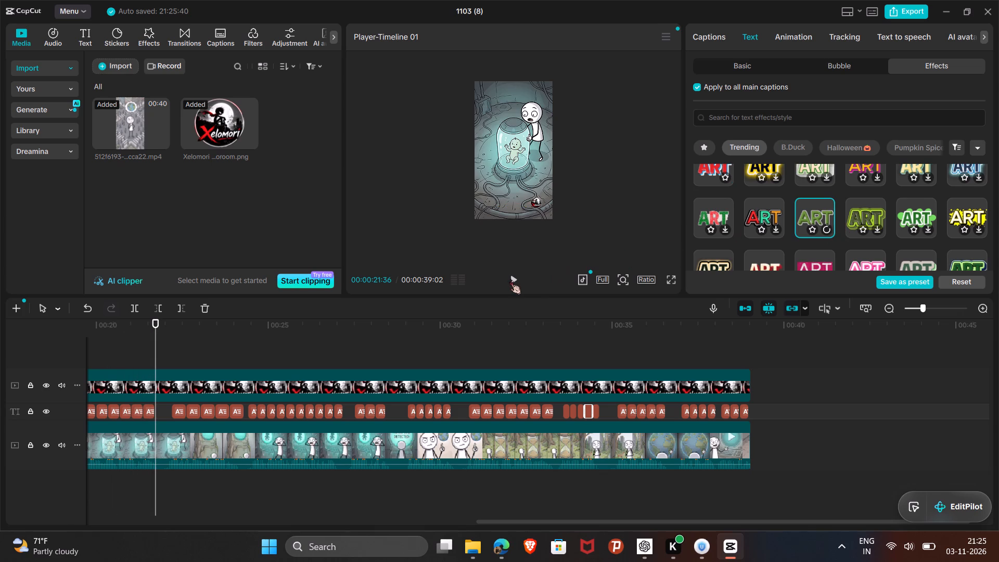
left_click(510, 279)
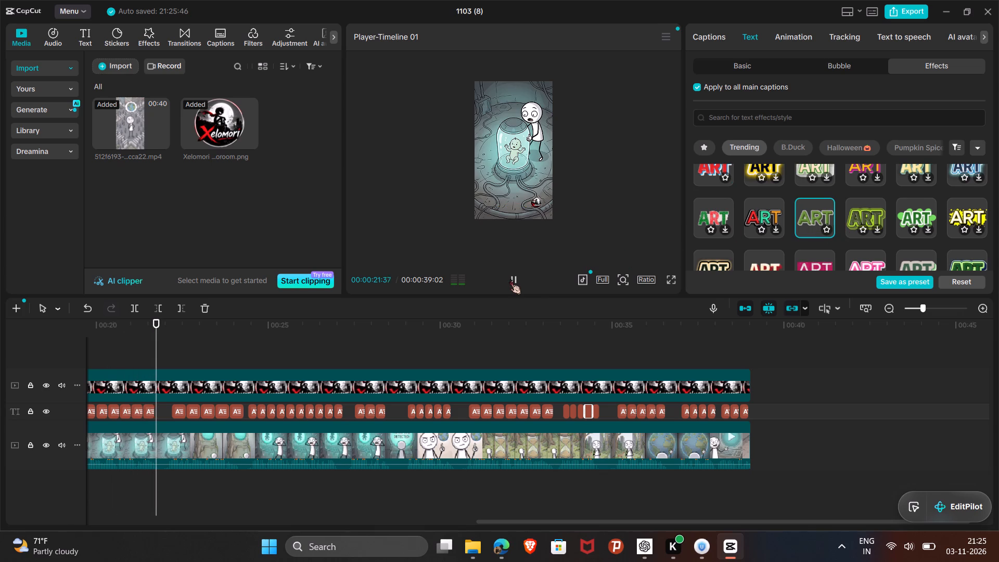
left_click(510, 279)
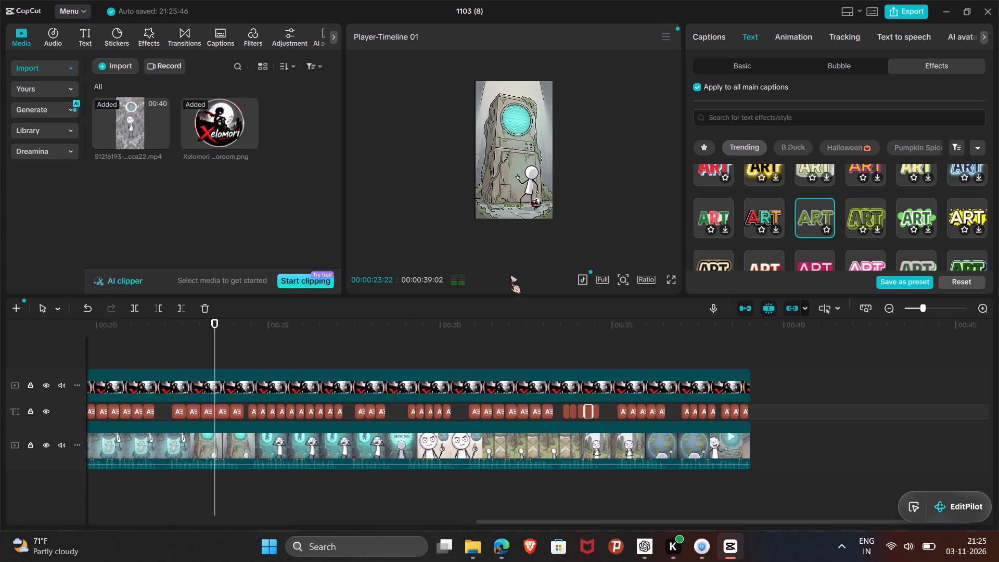
Apply the blue-lettered, multicoloured splash text effect to all main captions and preview it by playing from 00:00:23:22.
scroll(824, 245, "down", 4)
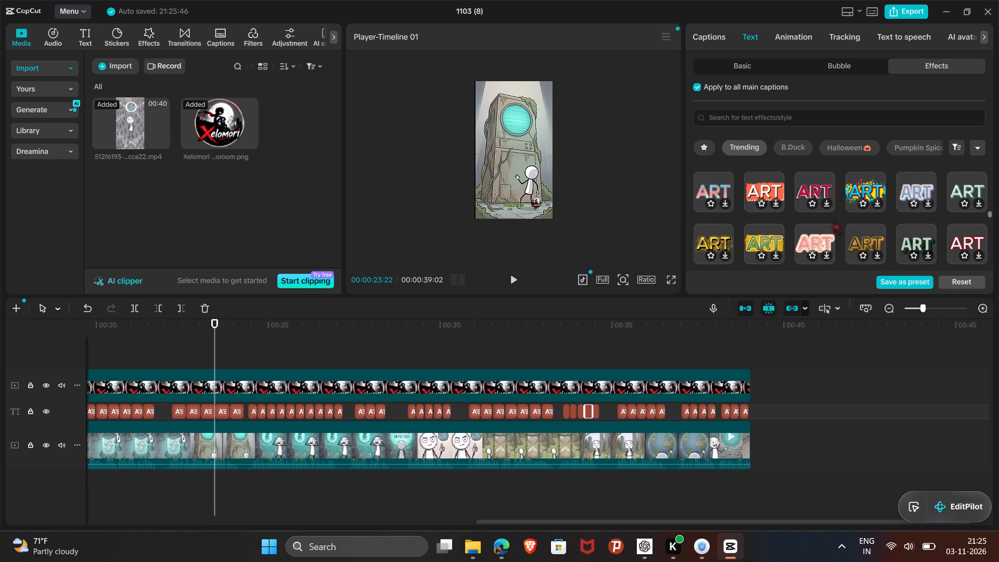
left_click(852, 186)
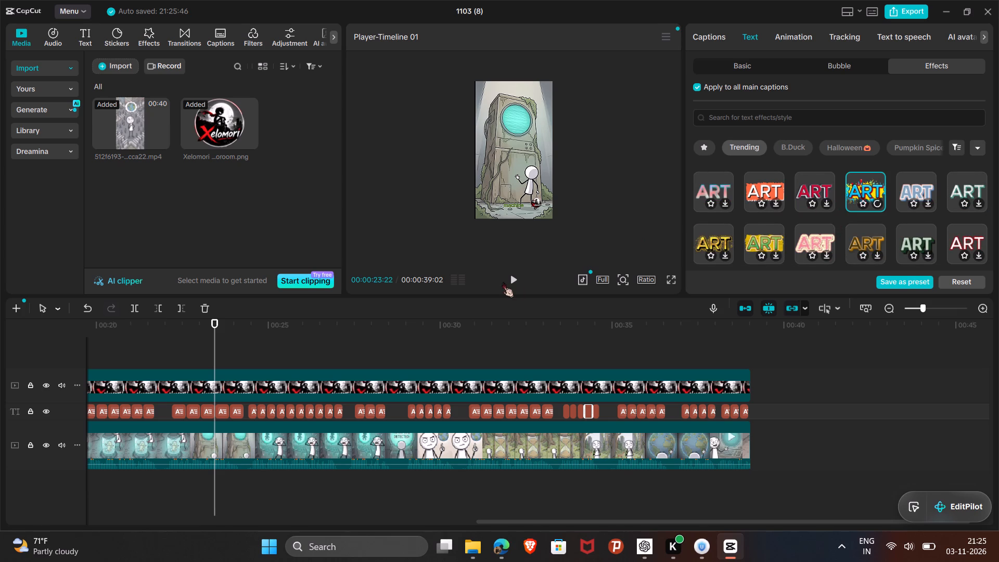
left_click(514, 278)
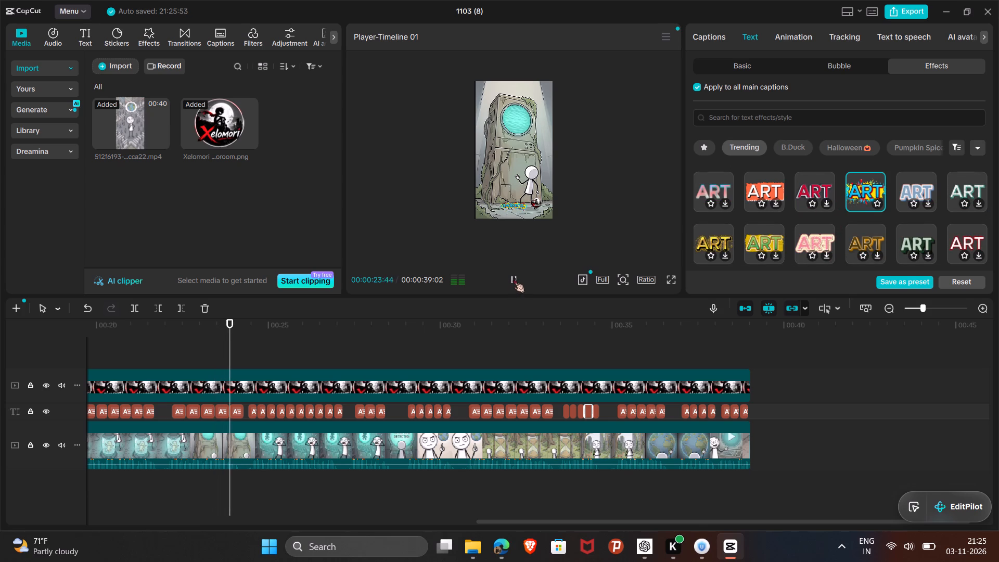
left_click(514, 277)
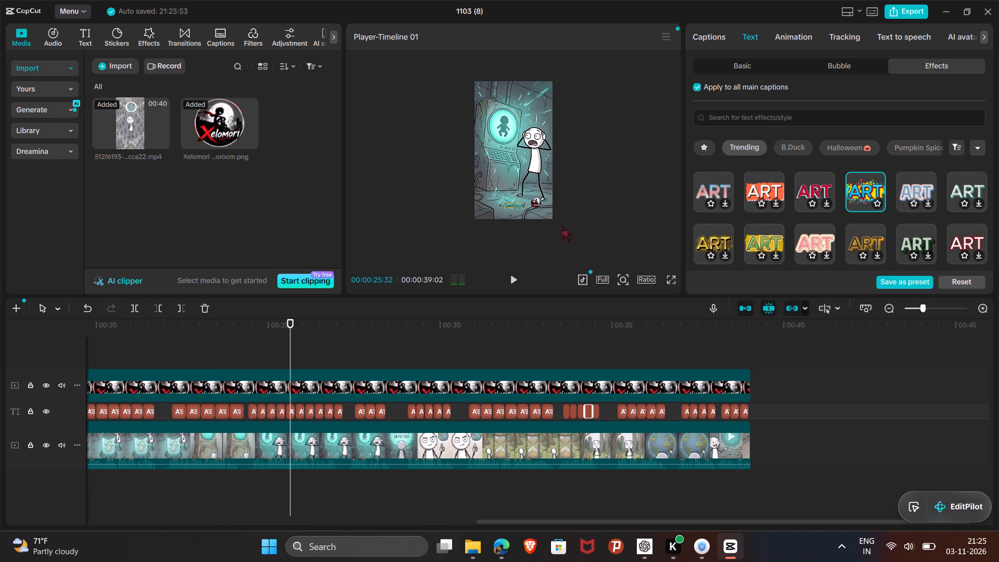
Examine the restyled caption beside the emblem closely in the paused frame at 00:00:25:32.
scroll(582, 232, "up", 1, "ctrl")
scroll(587, 226, "up", 4)
scroll(587, 226, "down", 1, "ctrl")
scroll(587, 226, "left", 1, "ctrl")
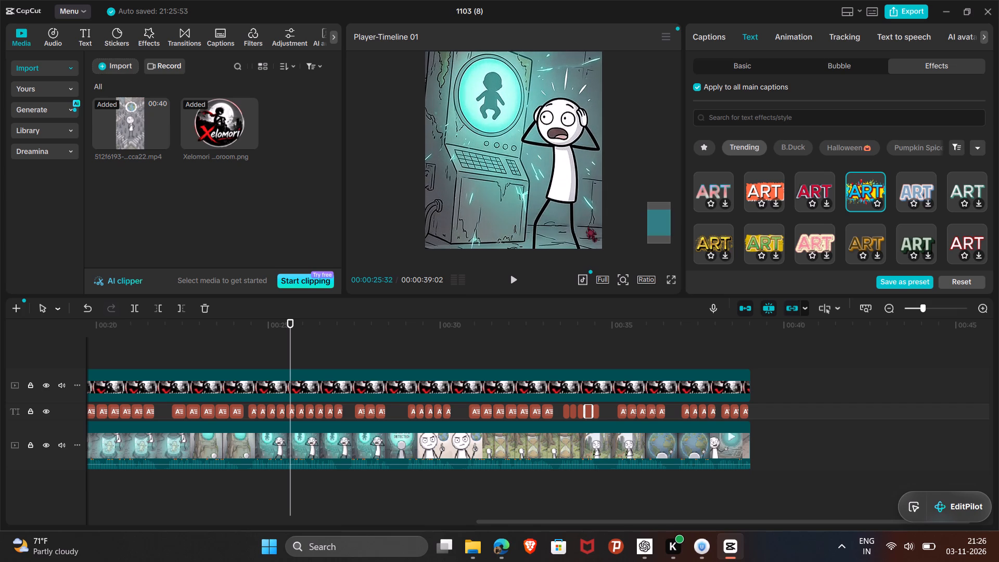
scroll(587, 226, "down", 1)
scroll(618, 201, "down", 8, "ctrl")
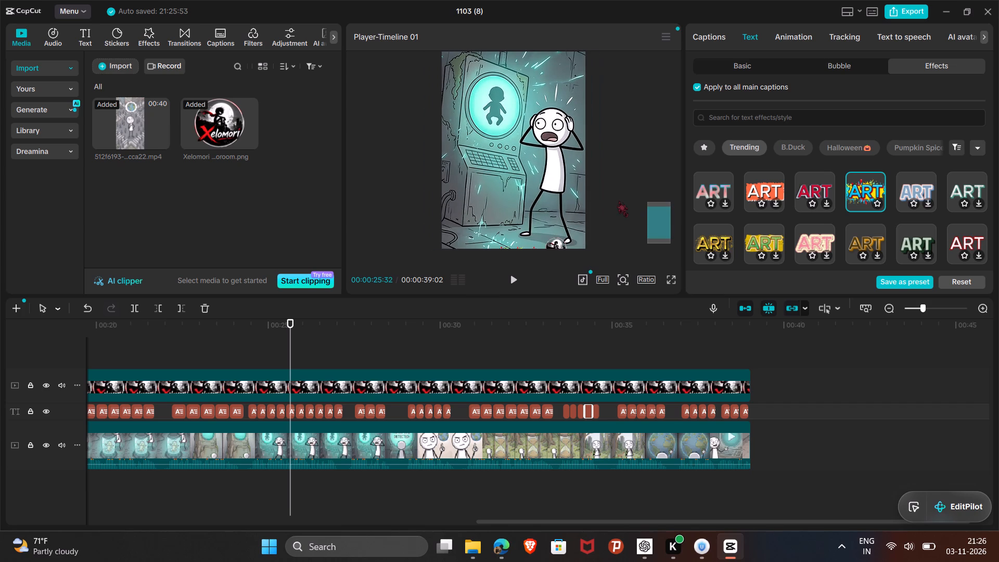
scroll(618, 201, "down", 4, "ctrl")
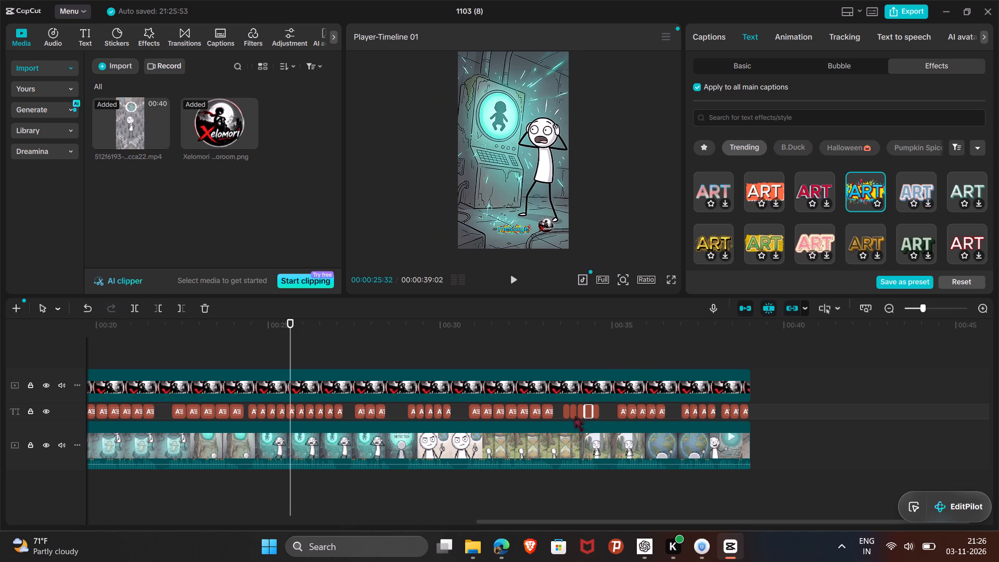
left_click(976, 310)
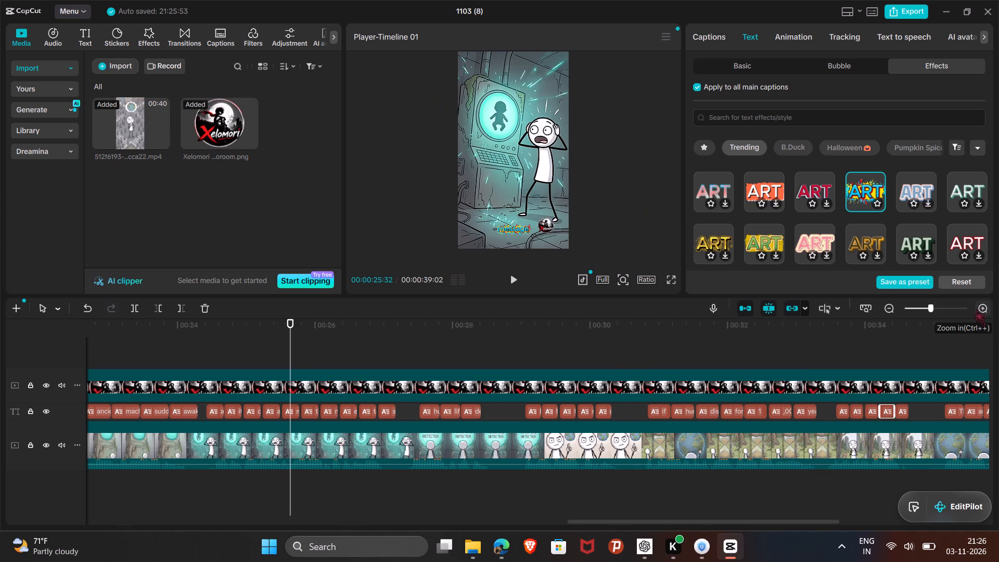
Browse further through the Trending text effects for another caption style.
scroll(862, 243, "down", 4)
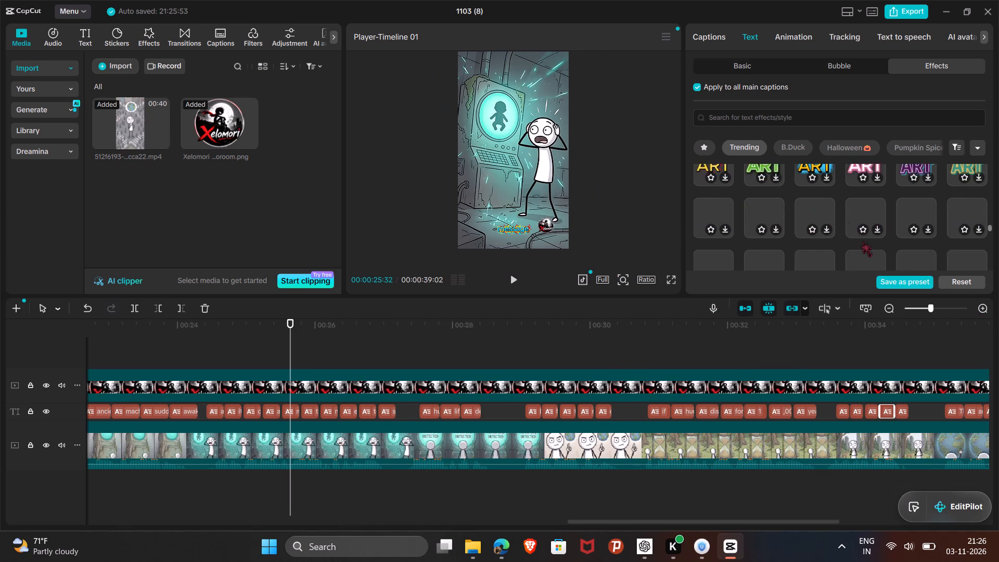
scroll(862, 241, "down", 3)
scroll(862, 241, "up", 2)
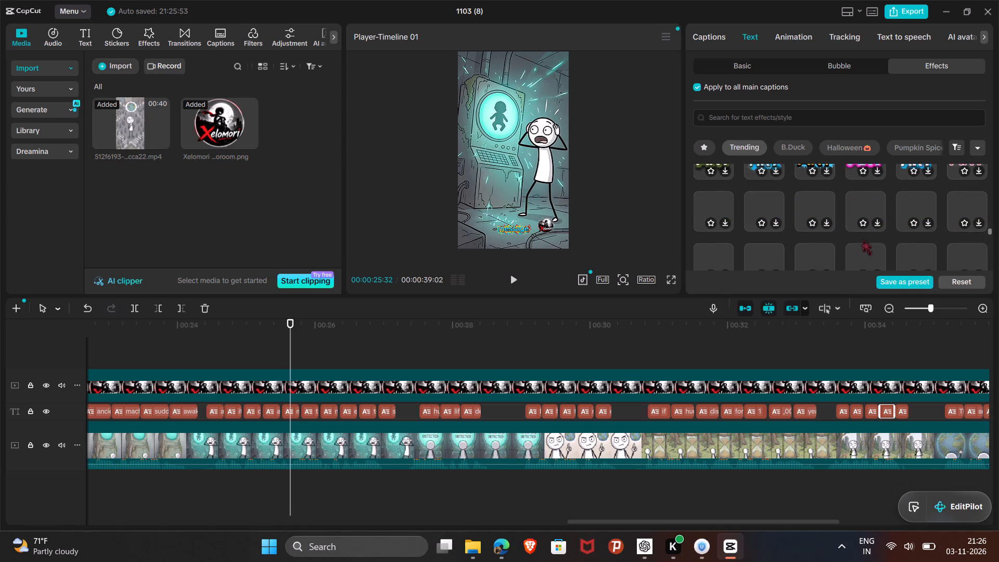
scroll(862, 239, "up", 1)
scroll(862, 239, "down", 3)
scroll(862, 239, "up", 1)
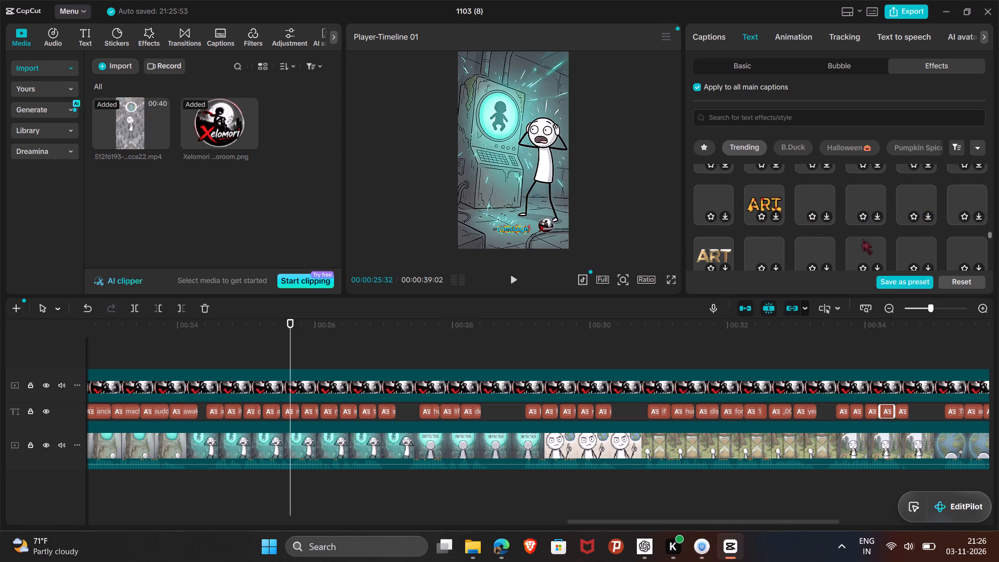
scroll(849, 203, "down", 4)
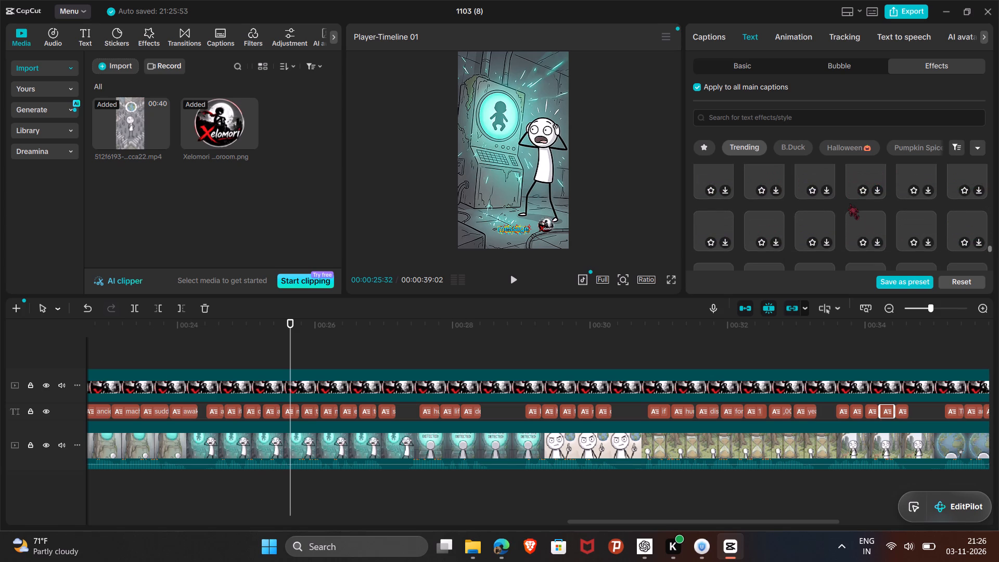
scroll(849, 202, "down", 1)
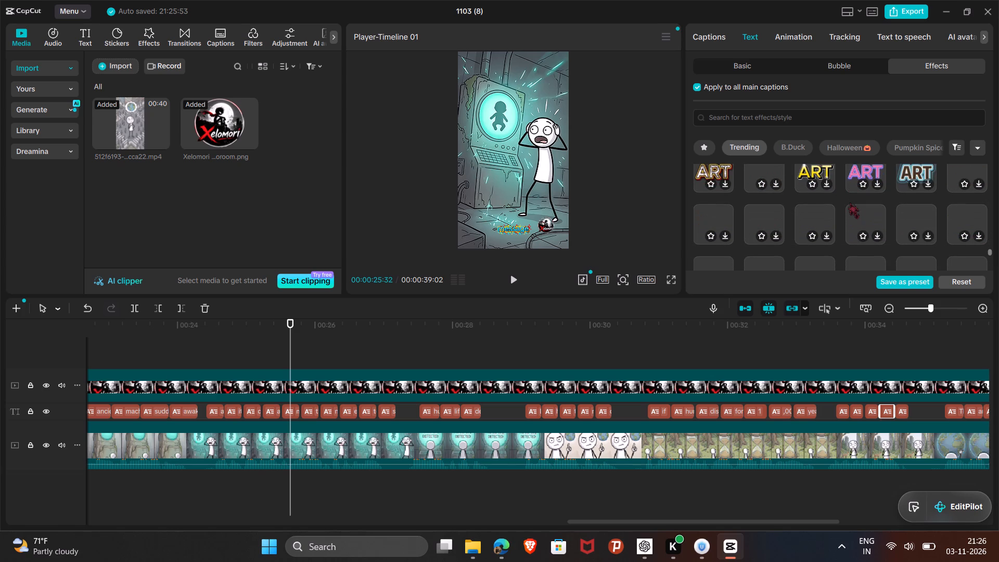
scroll(849, 202, "down", 2)
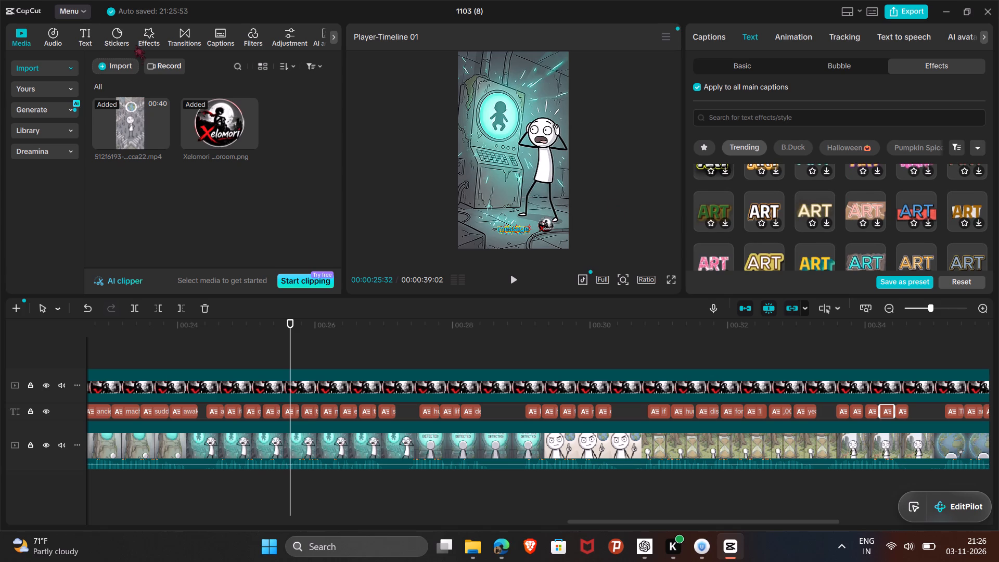
Look through the Trending caption templates for an alternative caption design.
left_click(223, 33)
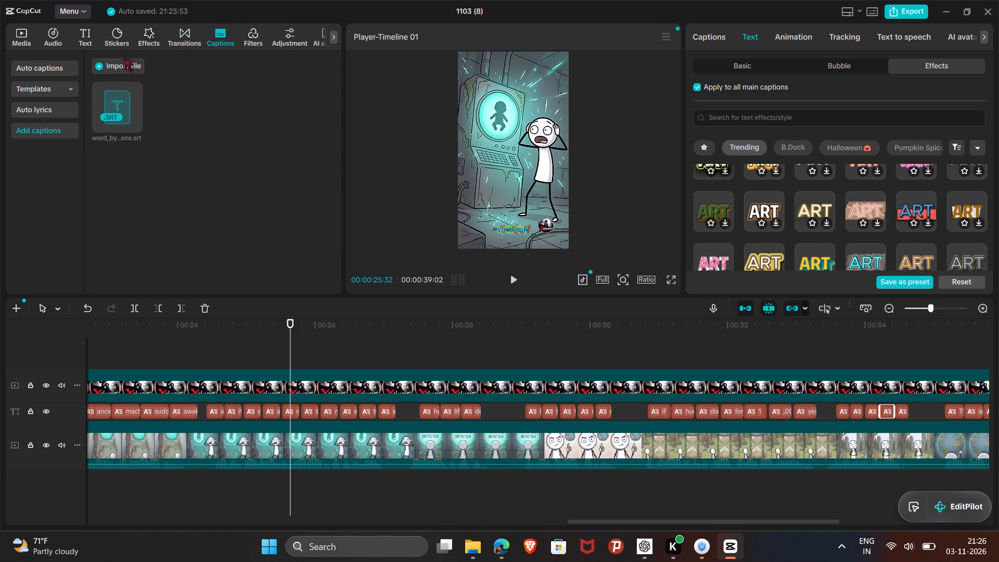
left_click(34, 84)
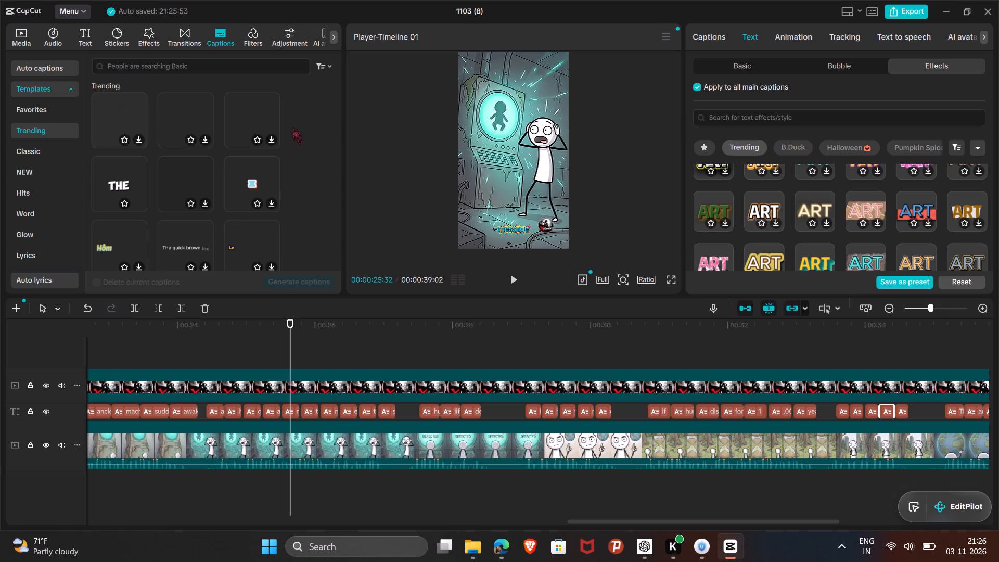
scroll(292, 127, "down", 1)
scroll(292, 127, "up", 2)
left_click(492, 554)
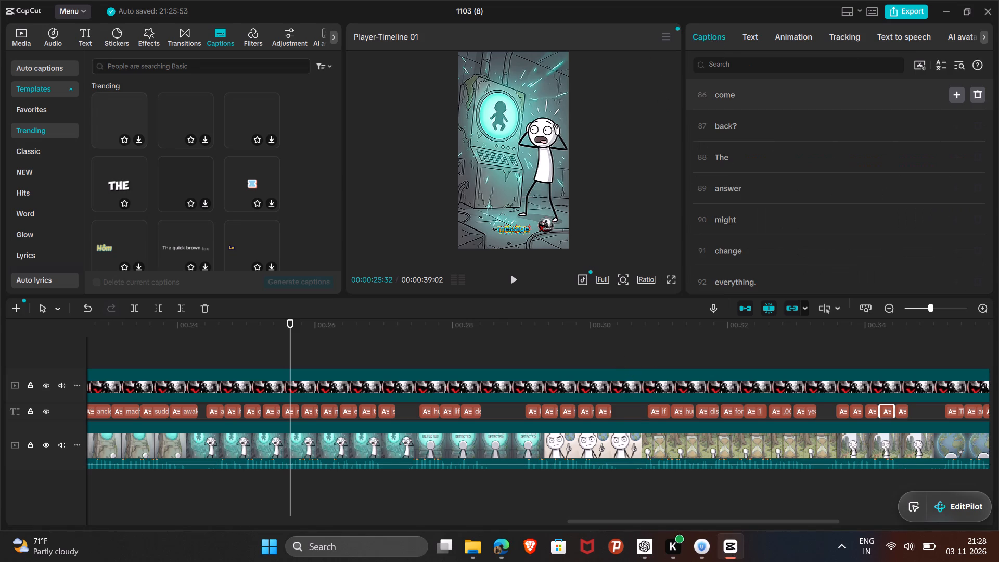
scroll(779, 160, "up", 19)
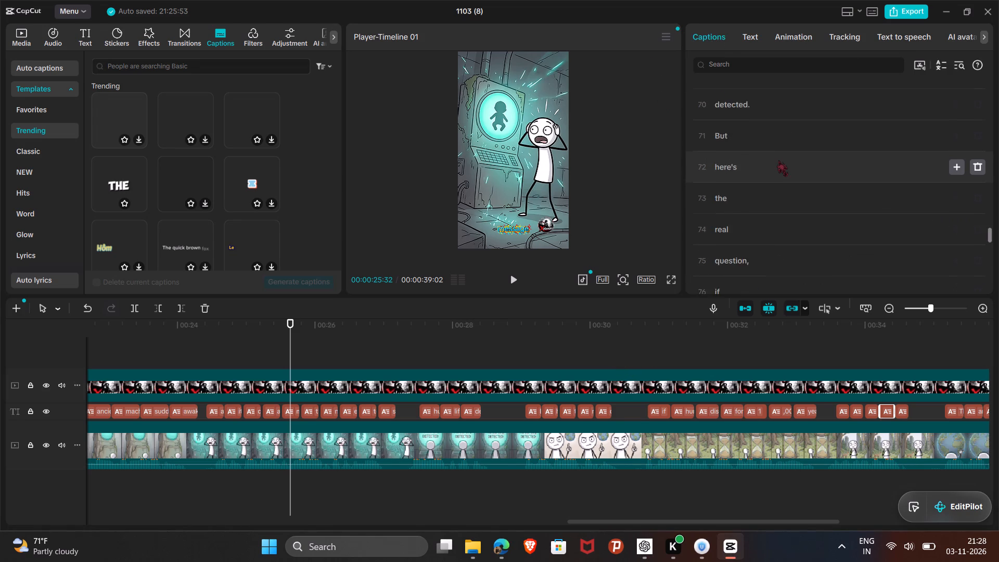
scroll(778, 160, "up", 19)
scroll(778, 160, "up", 7)
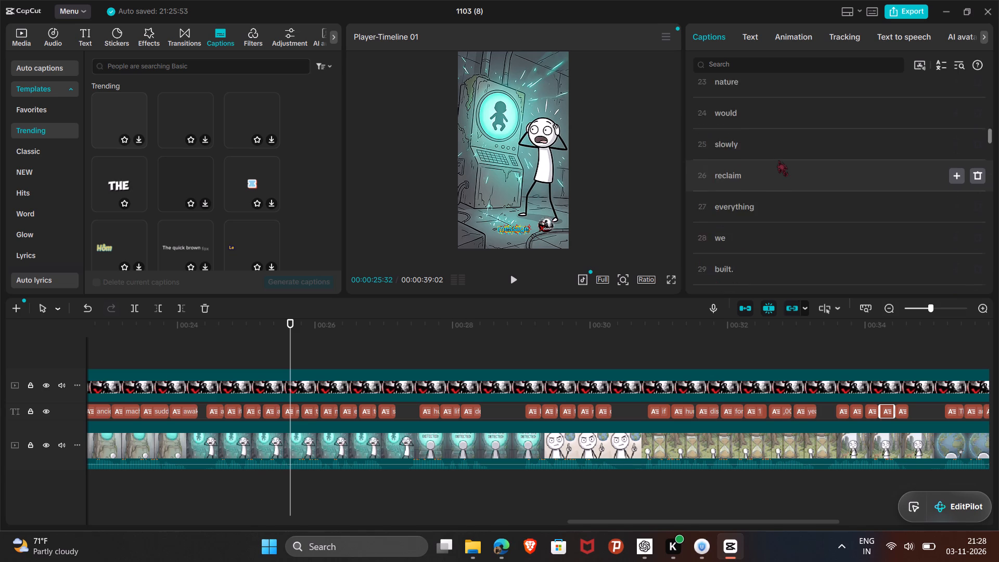
scroll(778, 160, "up", 20)
scroll(778, 160, "up", 3)
key("ctrl+a")
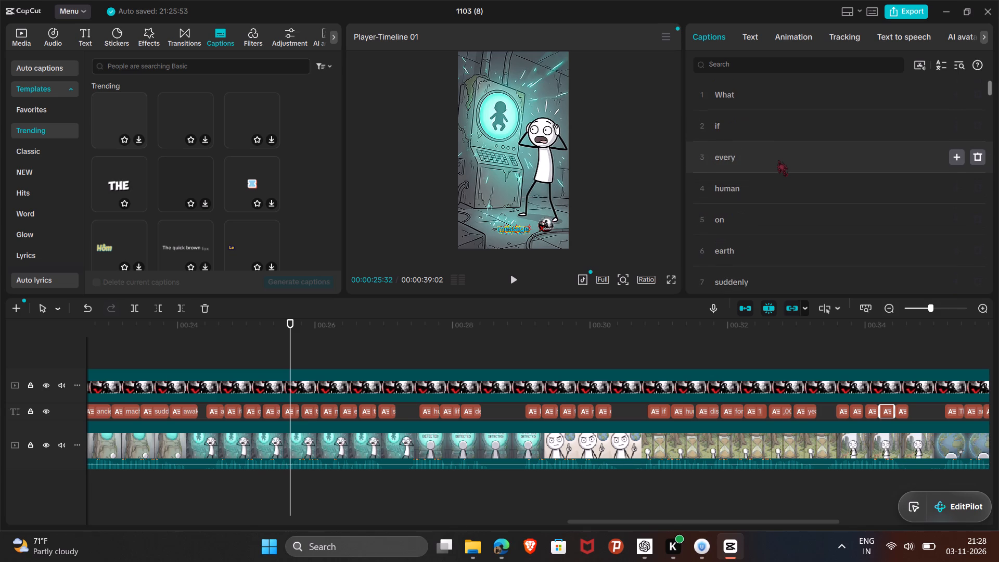
left_click(778, 160)
left_click(773, 130)
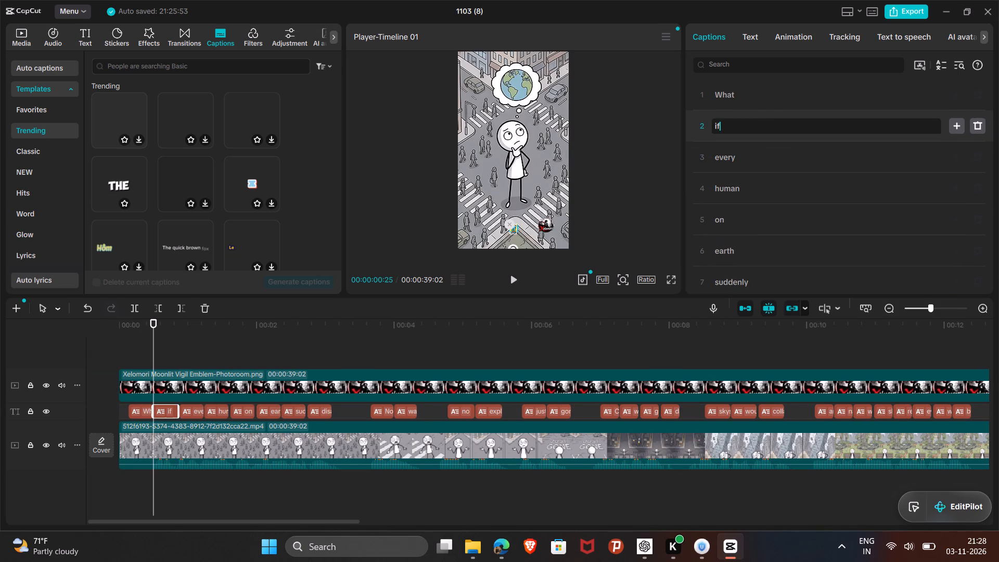
left_click(764, 90)
scroll(757, 142, "up", 4)
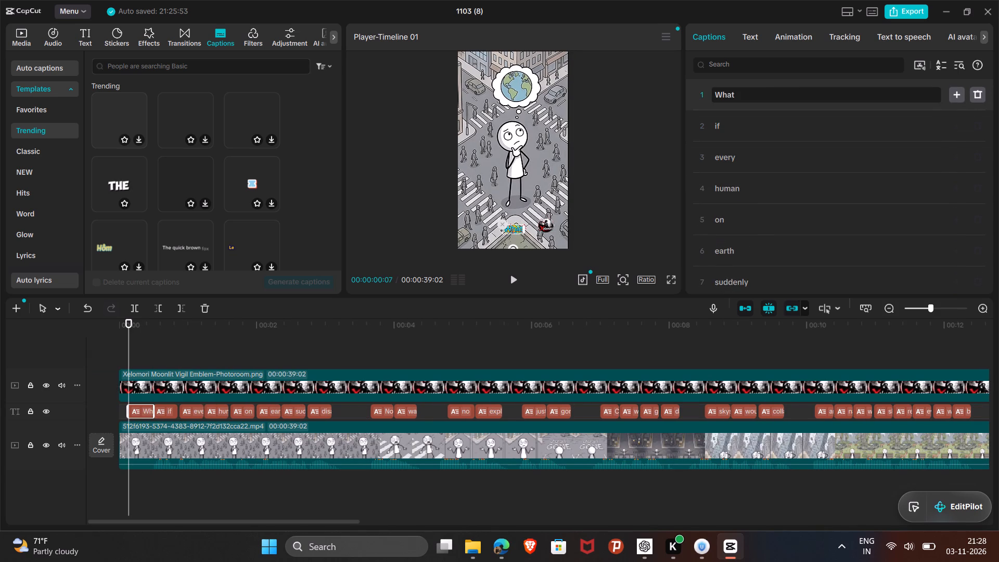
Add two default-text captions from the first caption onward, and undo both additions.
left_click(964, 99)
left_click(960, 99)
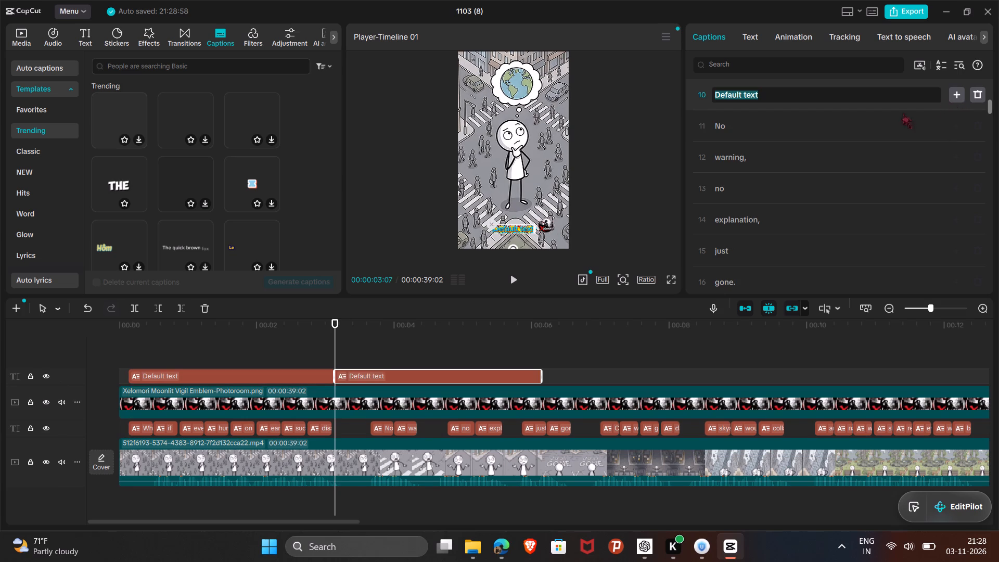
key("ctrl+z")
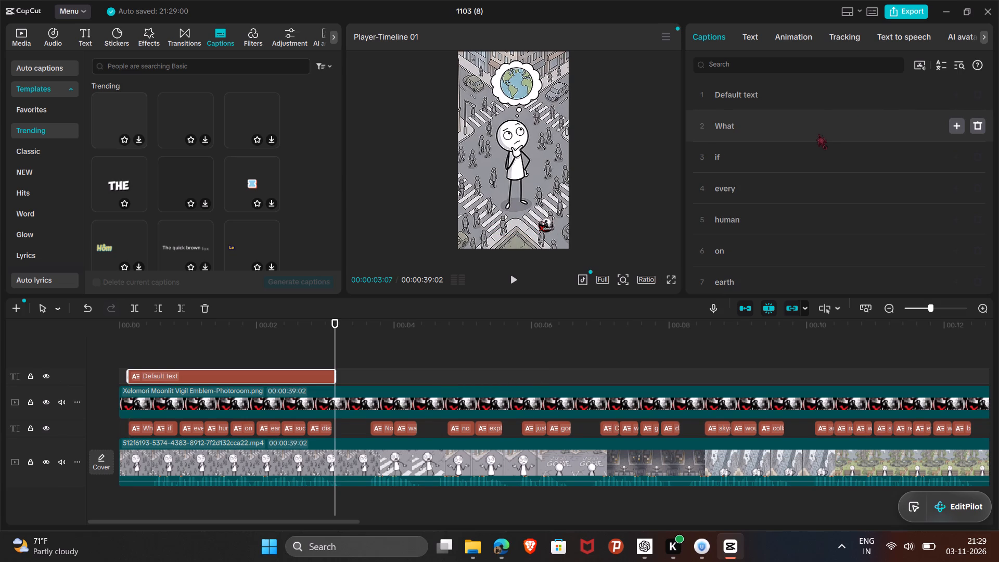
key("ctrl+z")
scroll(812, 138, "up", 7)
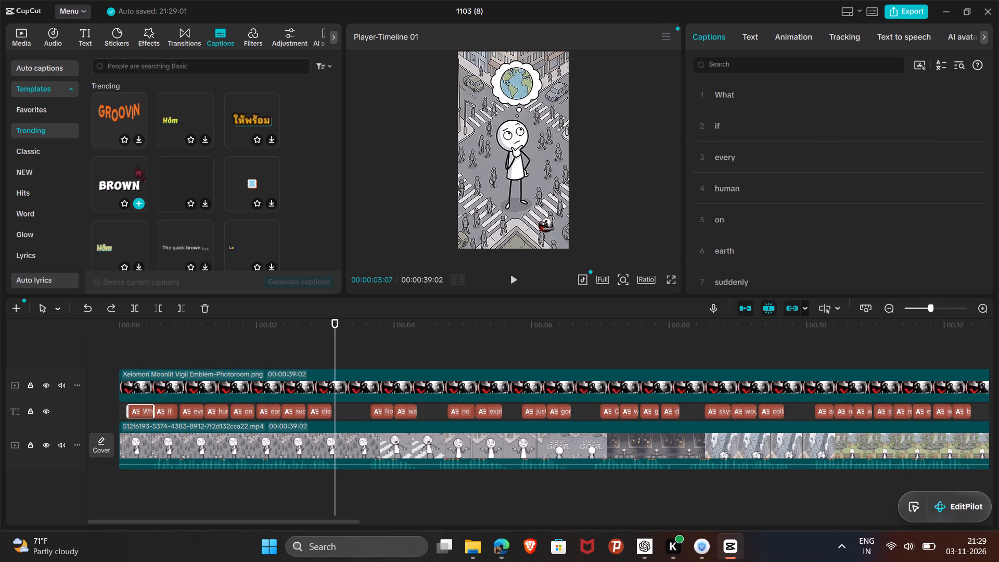
Preview the bold white "THE" caption template from the Trending templates.
left_click(118, 173)
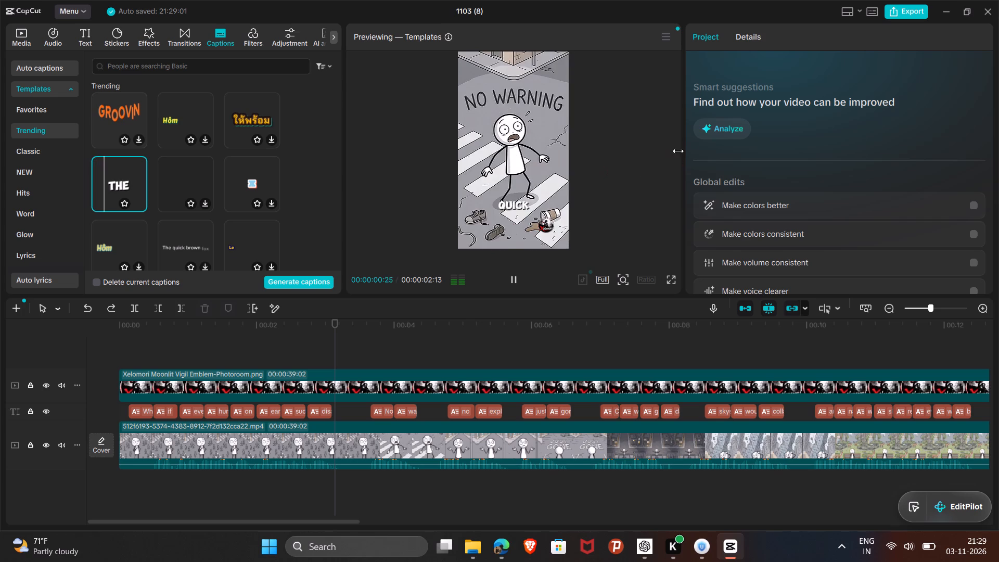
Analyze the project for smart suggestions, allowing CapCut to process it, and look through the proposed improvements.
left_click(722, 134)
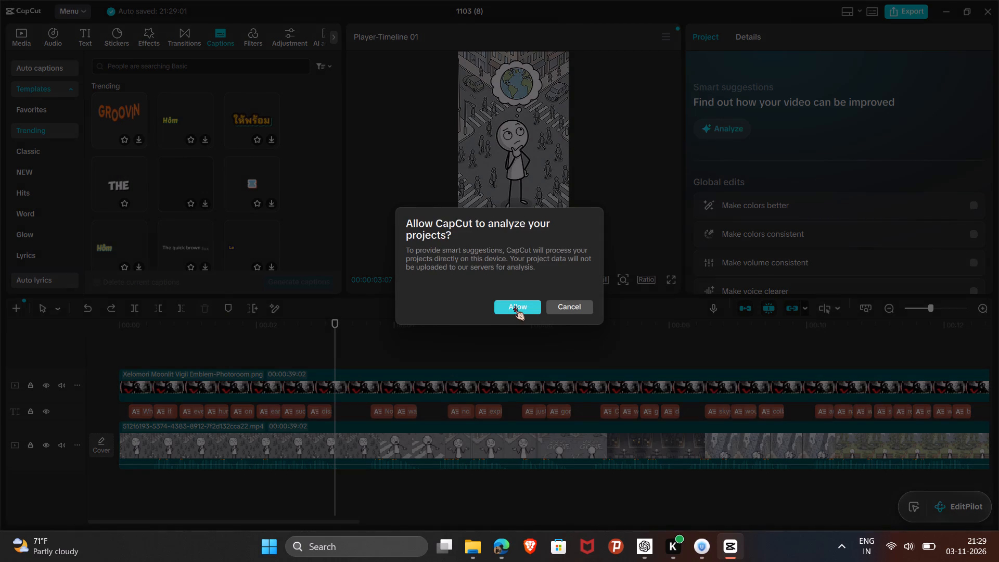
left_click(514, 305)
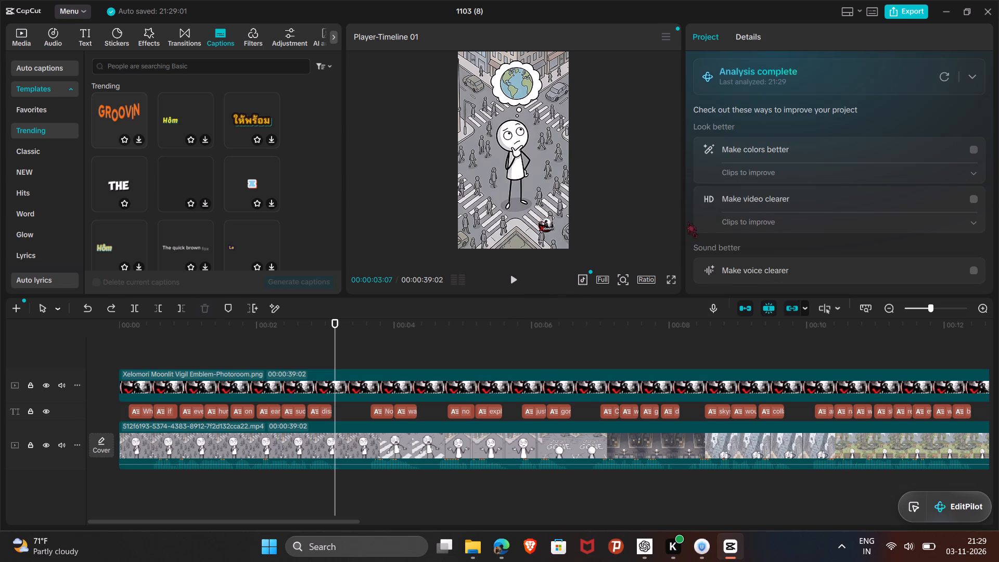
scroll(810, 155, "down", 1)
scroll(809, 155, "up", 1)
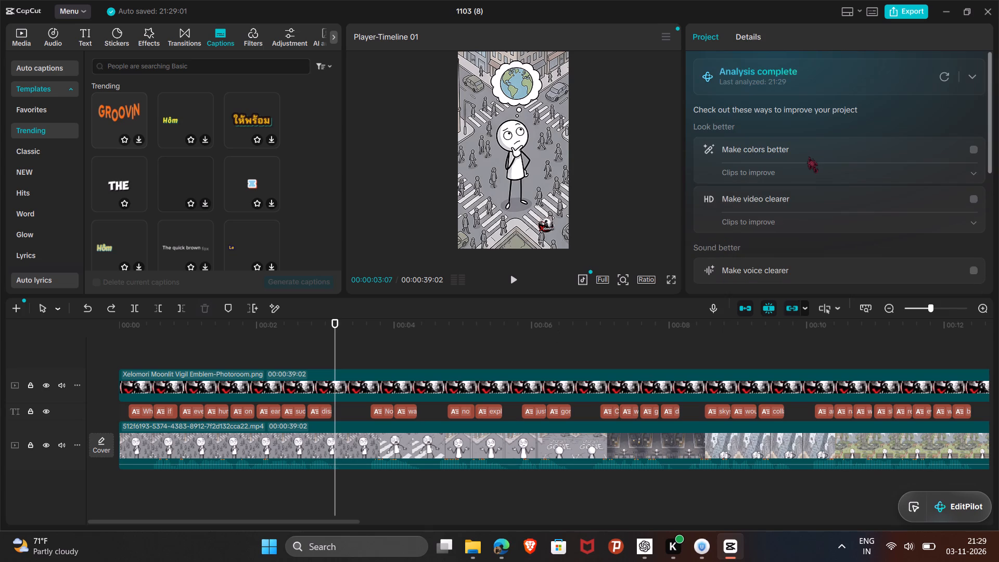
Look over the clips suggested for the color and video clarity improvements in the analysis results.
left_click(844, 176)
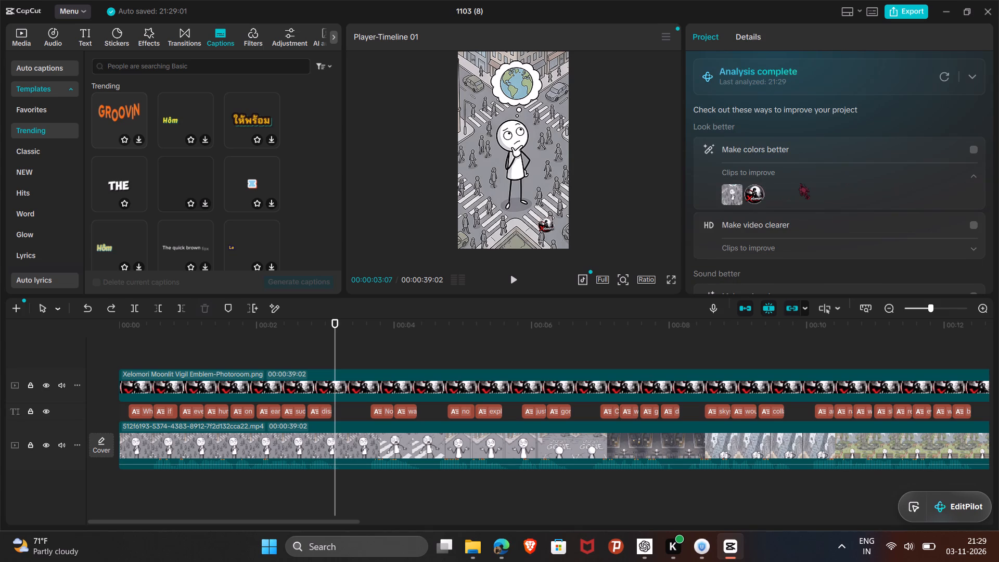
left_click(754, 195)
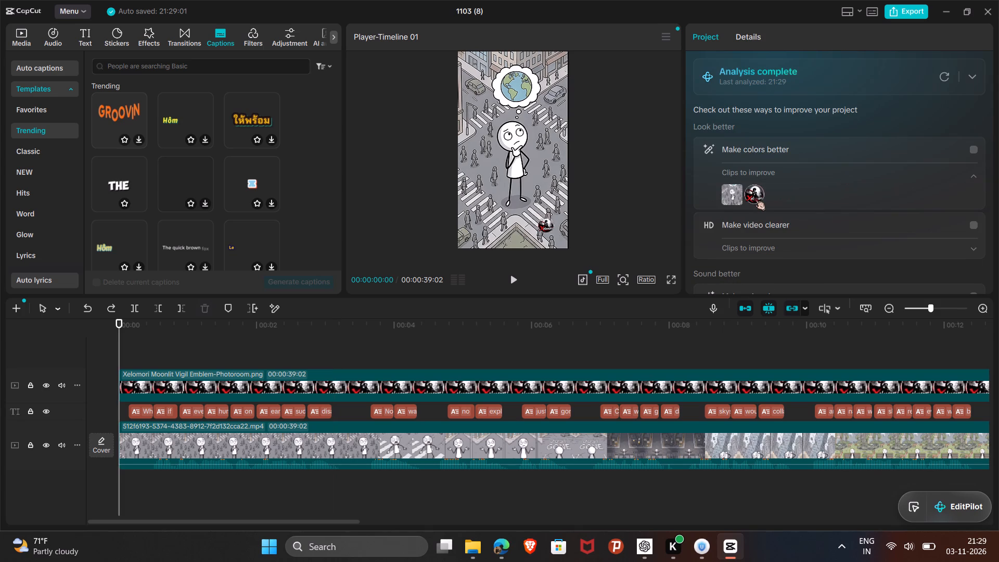
scroll(792, 203, "down", 1)
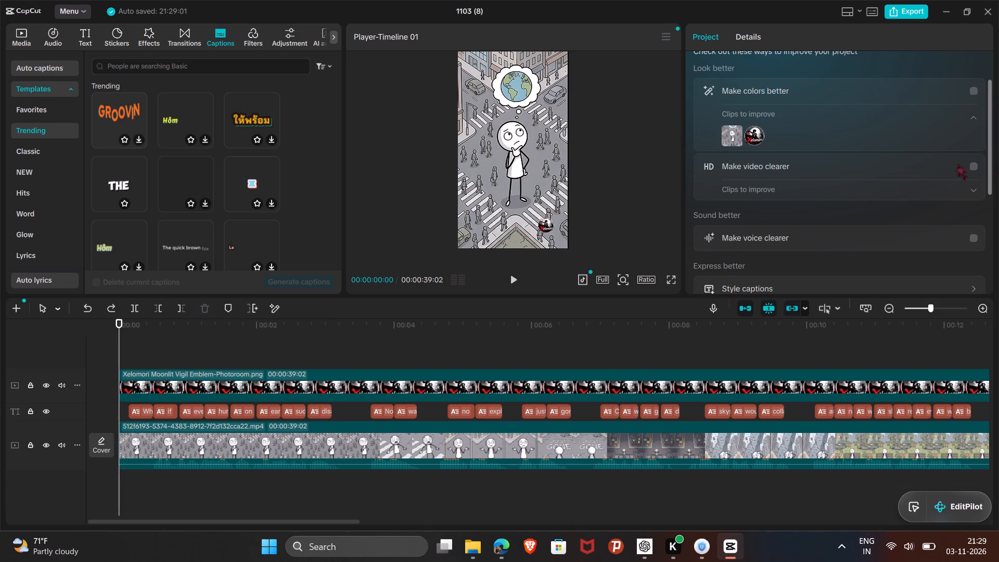
left_click(969, 188)
scroll(958, 188, "down", 2)
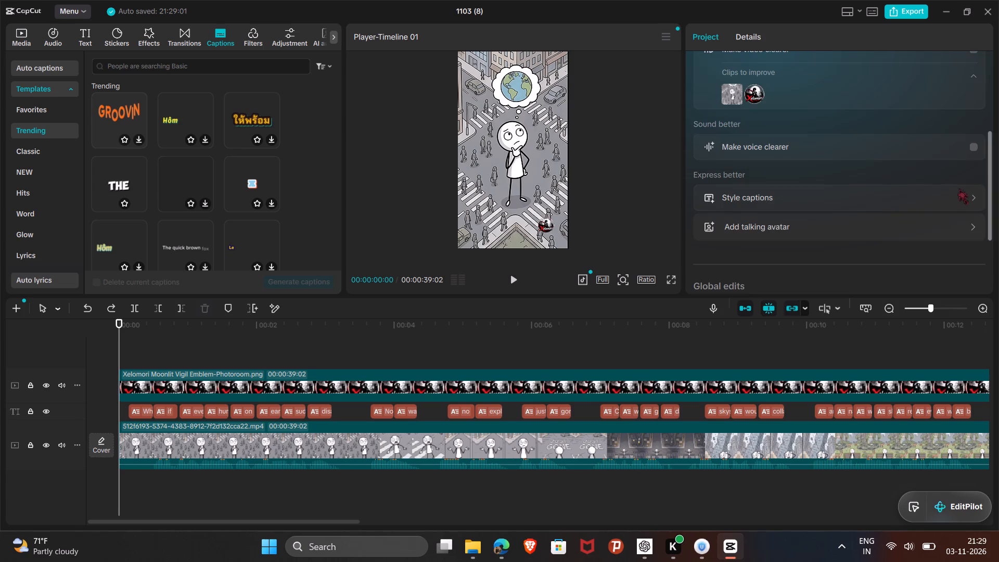
Open the Style captions suggestion for all captions, check the basic text settings, and go to the first caption, "What".
left_click(971, 199)
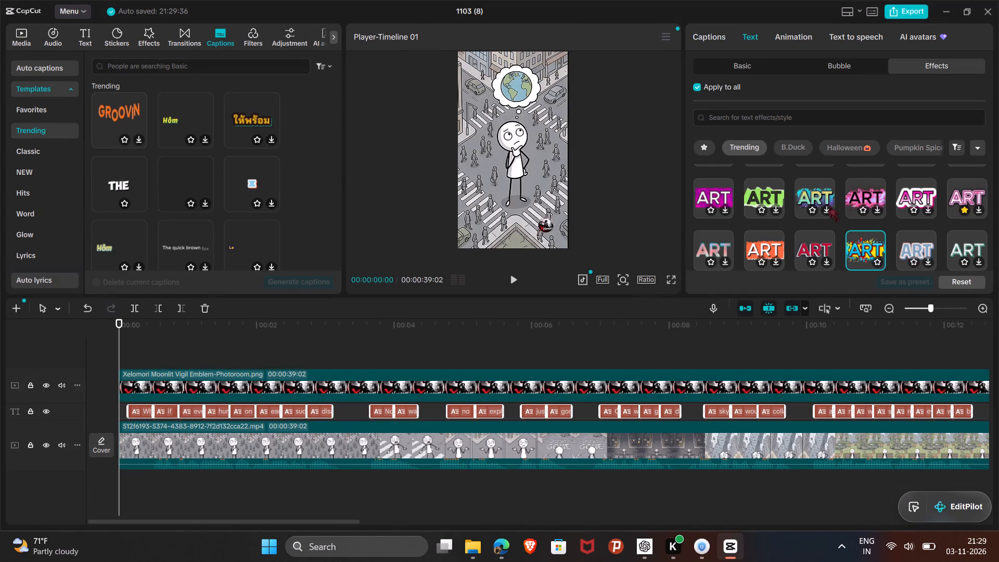
left_click(716, 67)
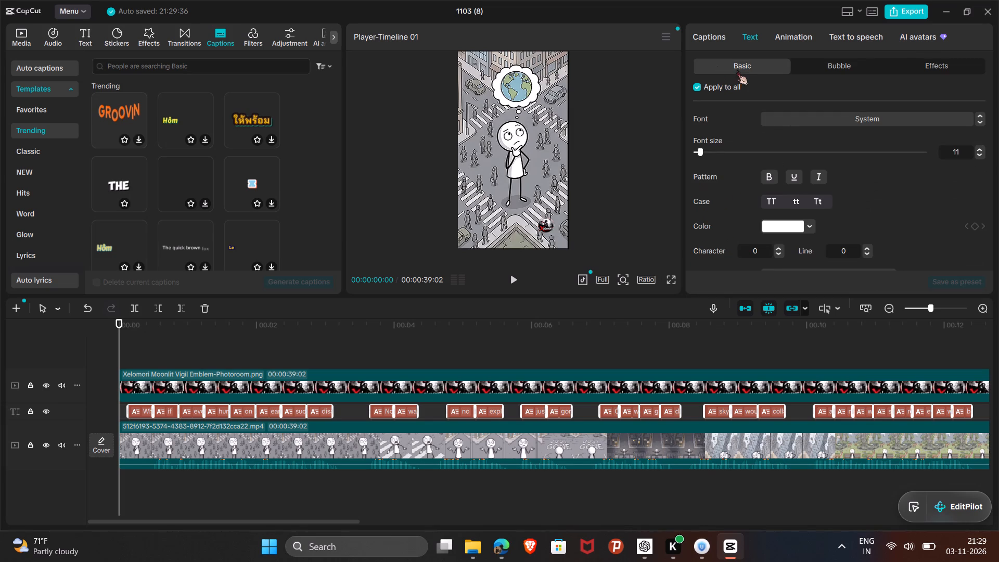
left_click(707, 34)
left_click(780, 84)
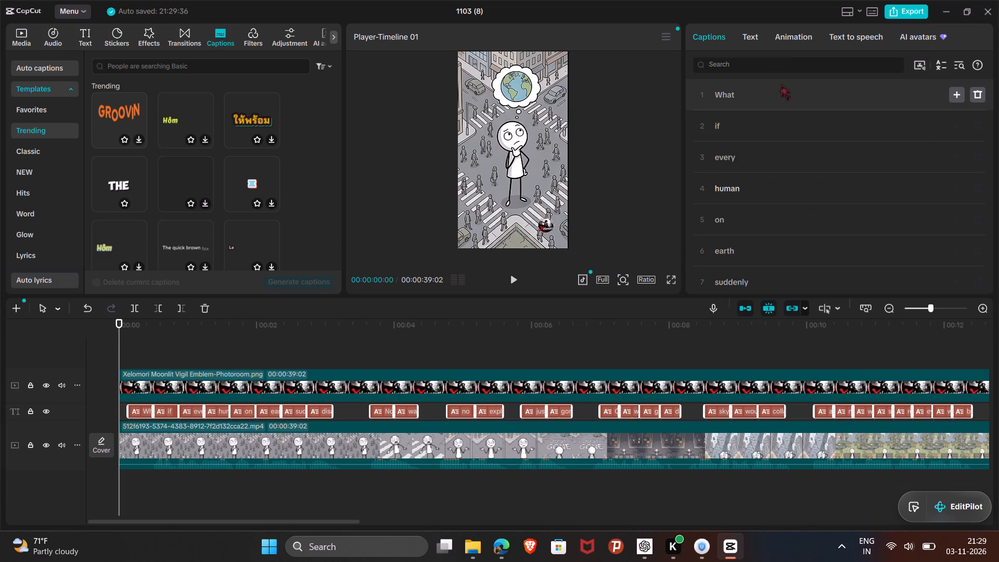
left_click(779, 89)
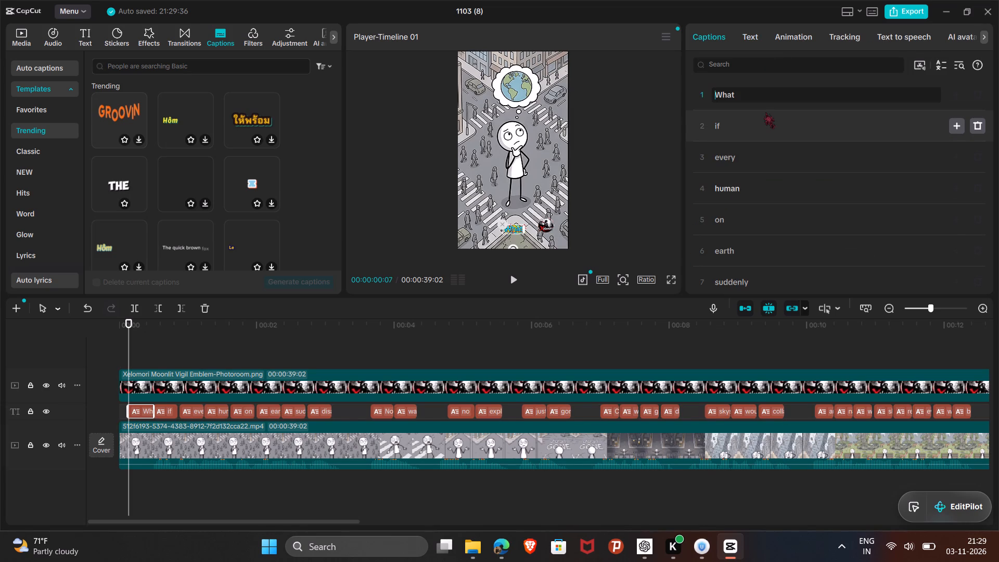
Add the bold white "THE" caption template on a new track above the emblem, at the start of the timeline.
left_click(124, 175)
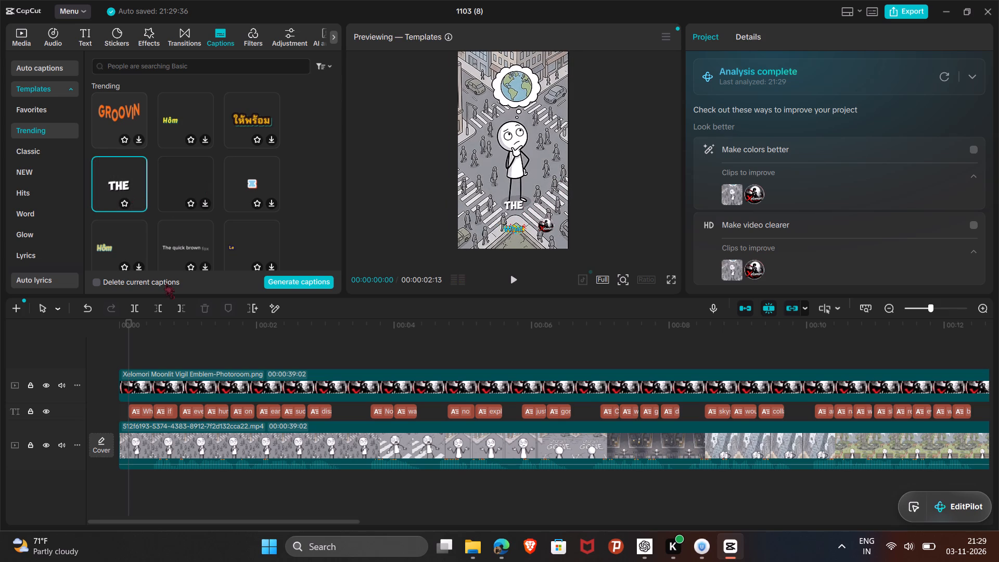
left_click_drag(119, 186, 124, 343)
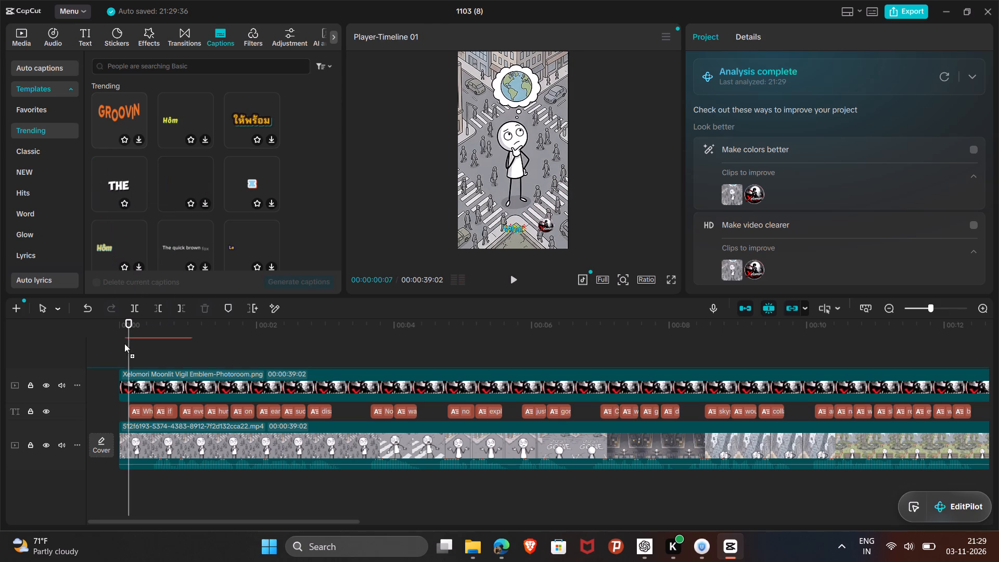
left_click_drag(124, 343, 122, 356)
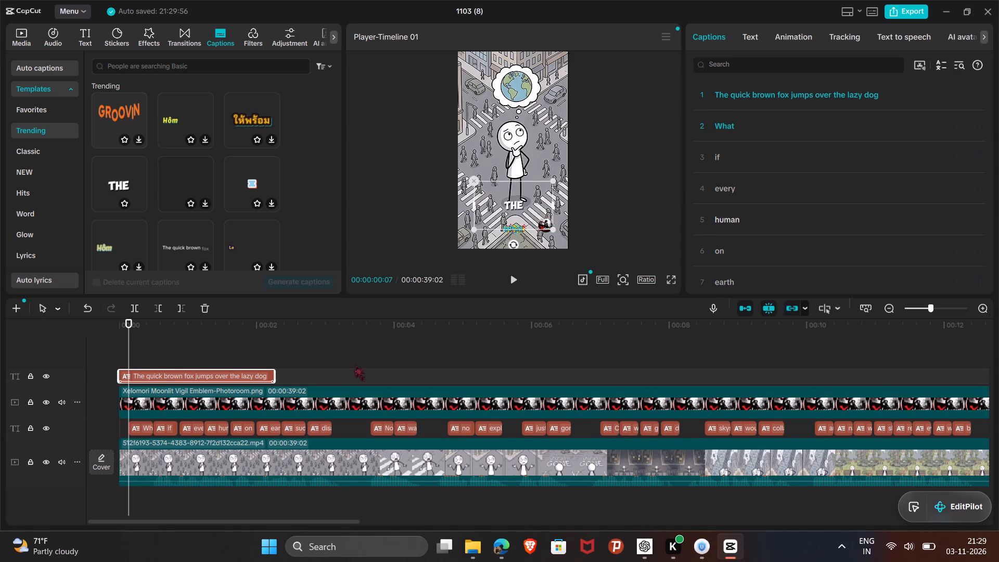
Trim both ends of the placed template caption to match the timing of the first caption, "What".
left_click(746, 102)
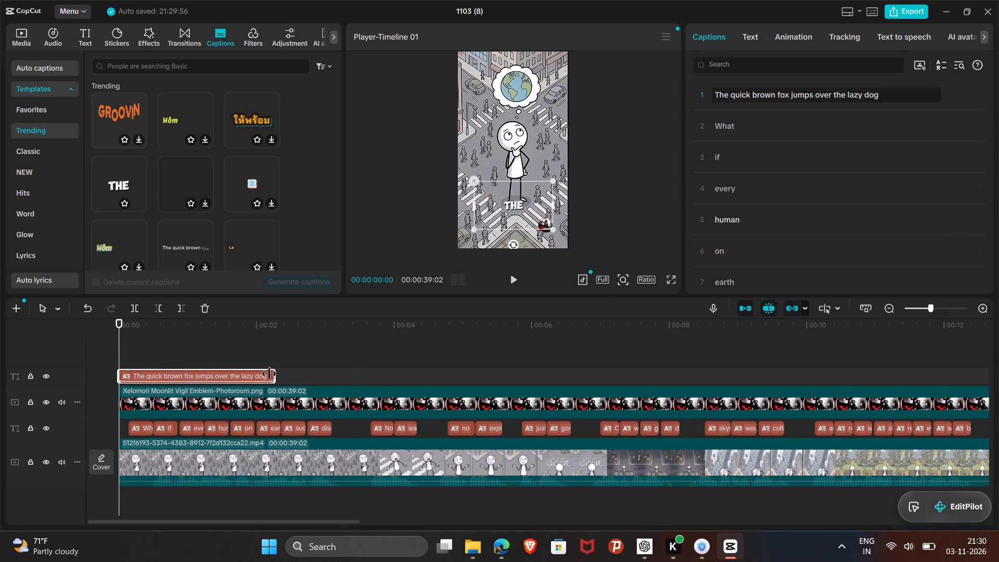
left_click_drag(274, 374, 141, 373)
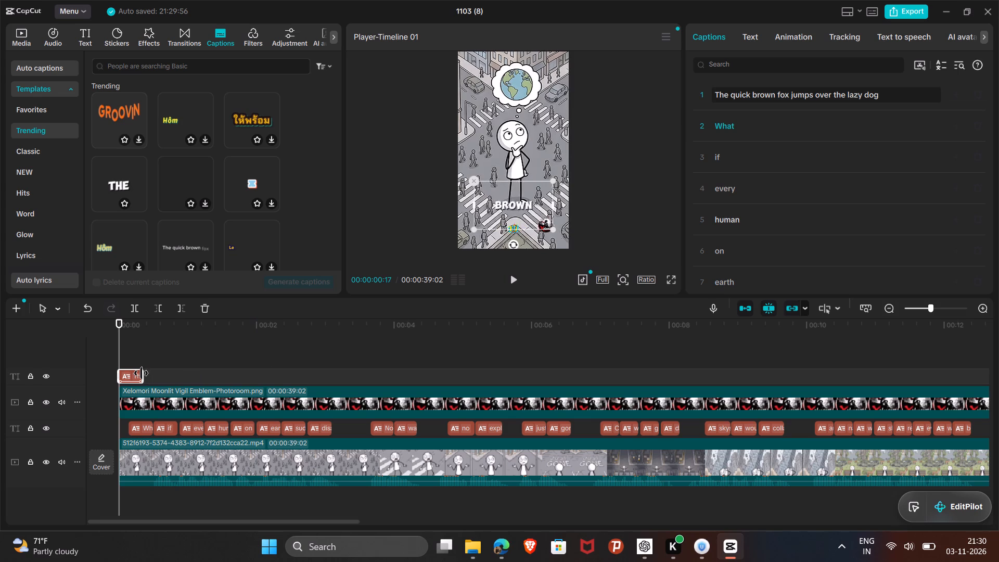
left_click_drag(141, 373, 148, 376)
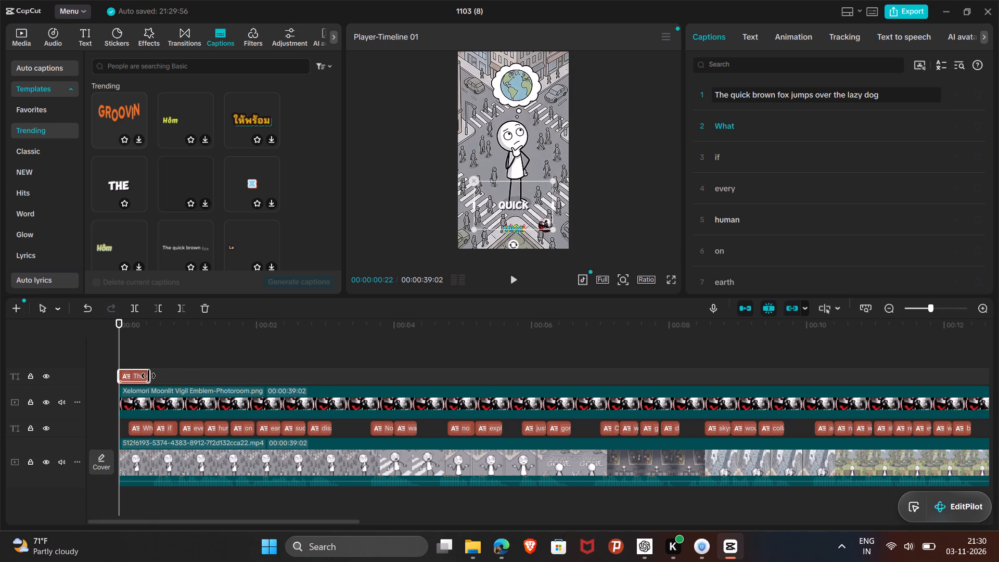
left_click_drag(148, 376, 150, 376)
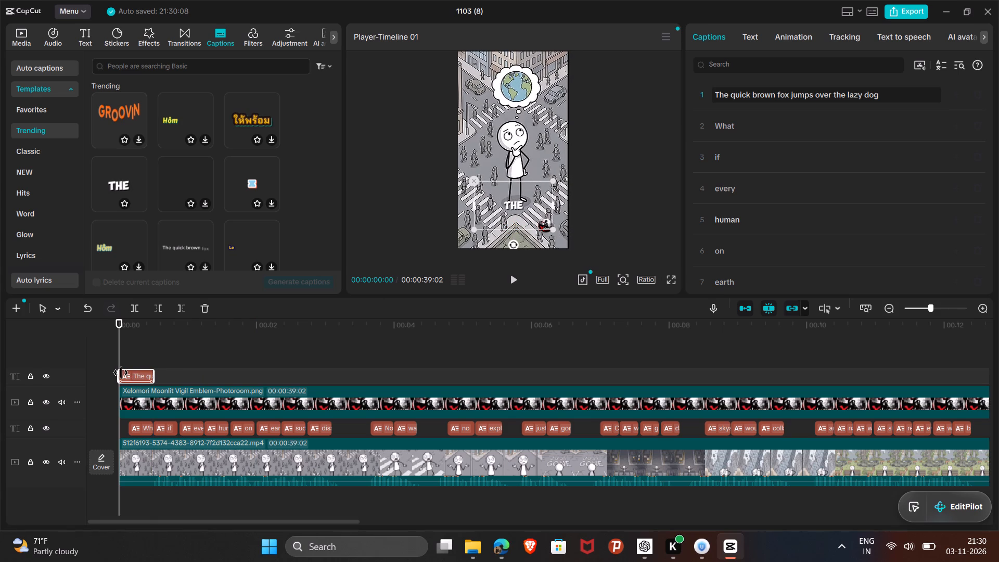
left_click_drag(119, 373, 130, 374)
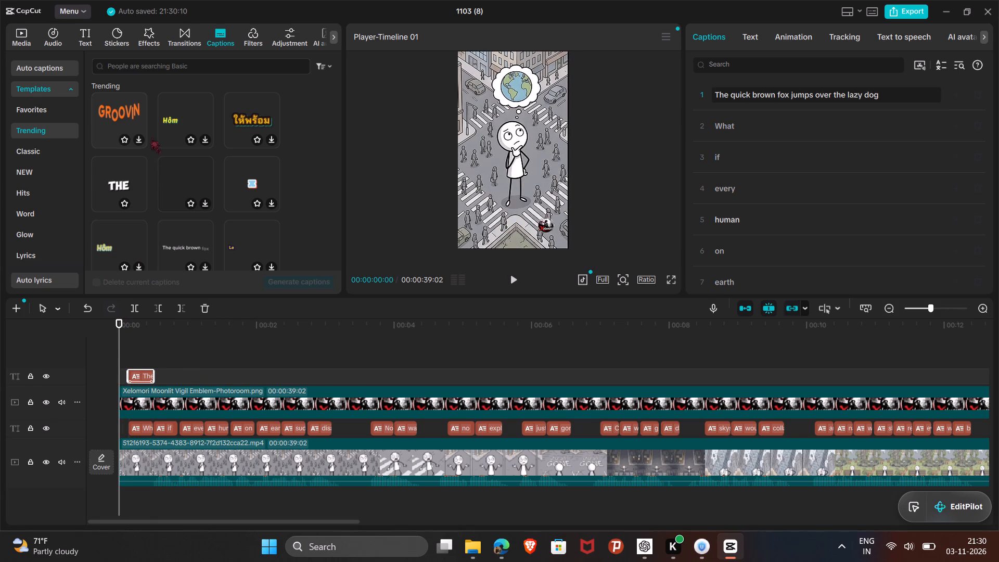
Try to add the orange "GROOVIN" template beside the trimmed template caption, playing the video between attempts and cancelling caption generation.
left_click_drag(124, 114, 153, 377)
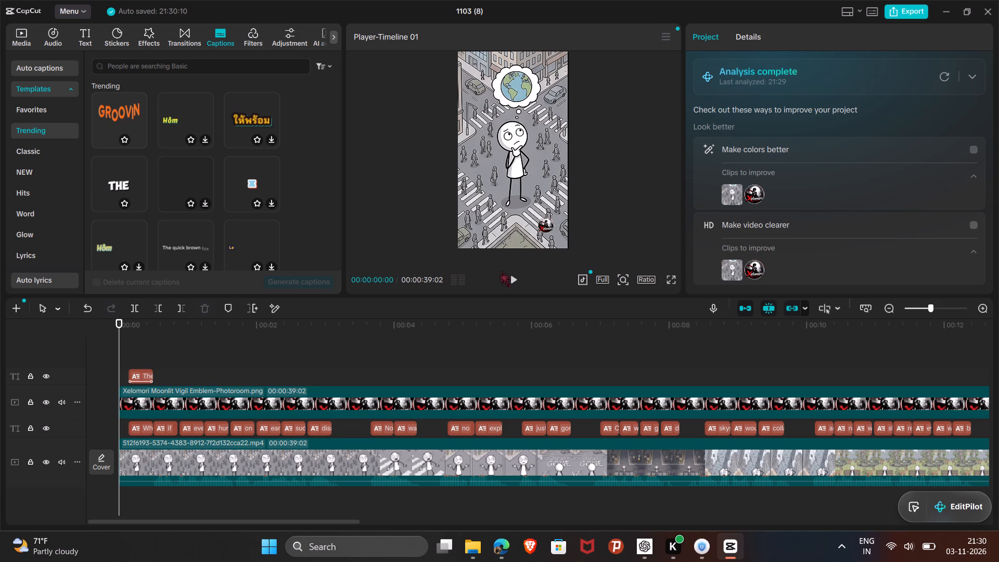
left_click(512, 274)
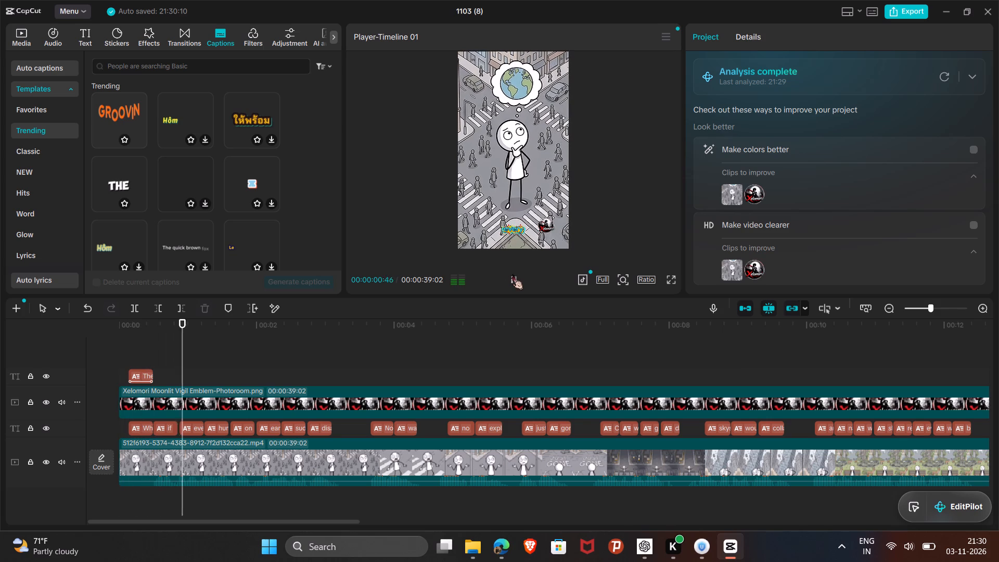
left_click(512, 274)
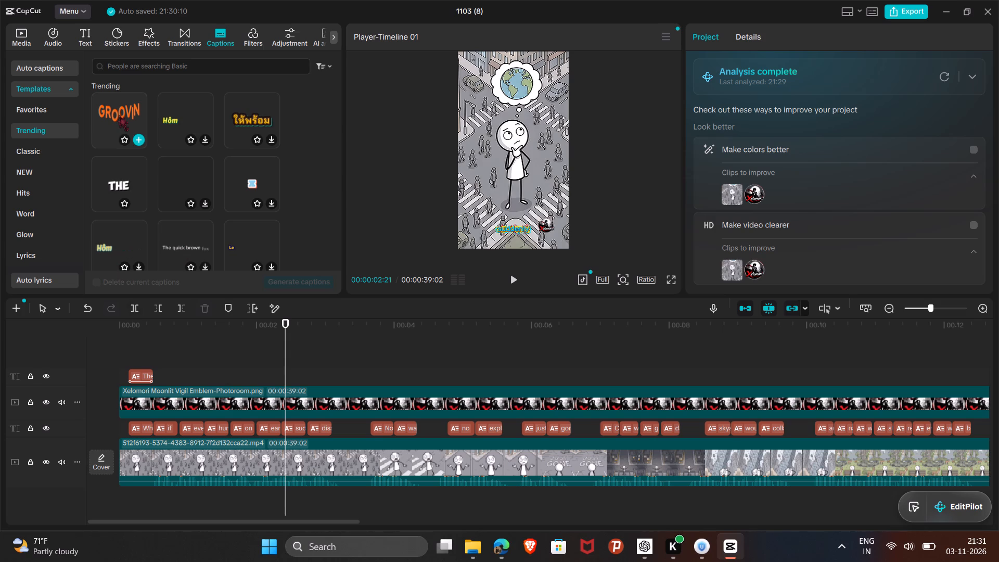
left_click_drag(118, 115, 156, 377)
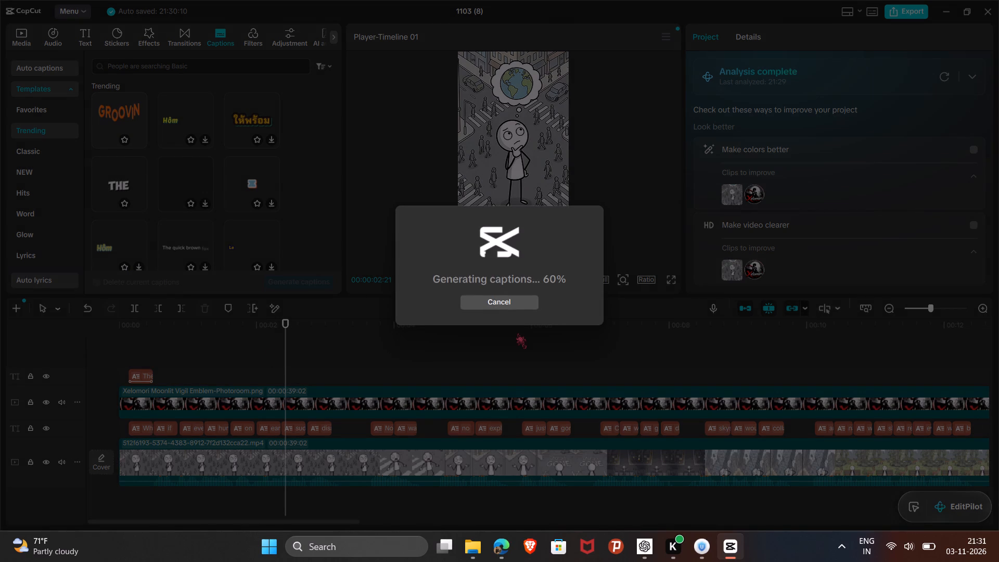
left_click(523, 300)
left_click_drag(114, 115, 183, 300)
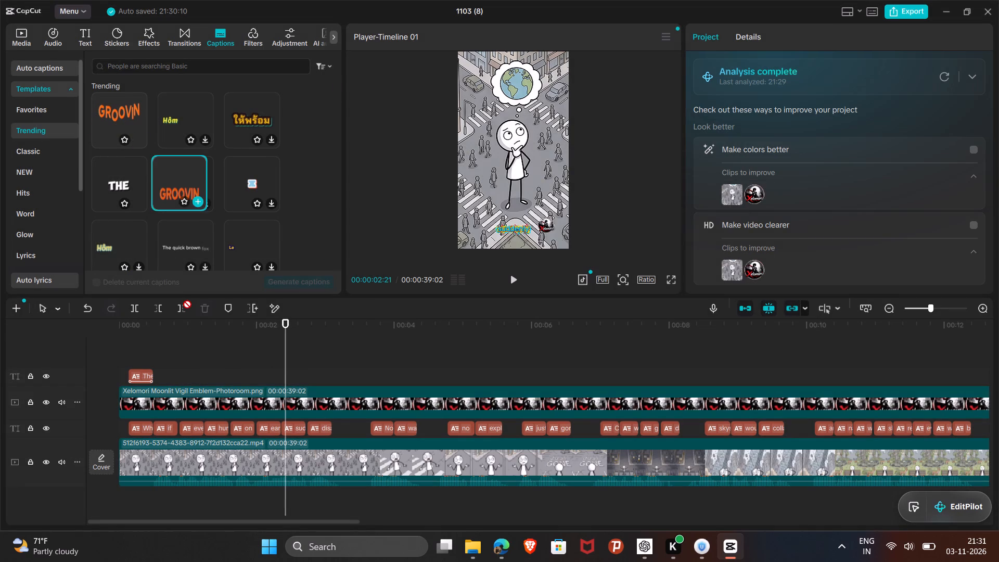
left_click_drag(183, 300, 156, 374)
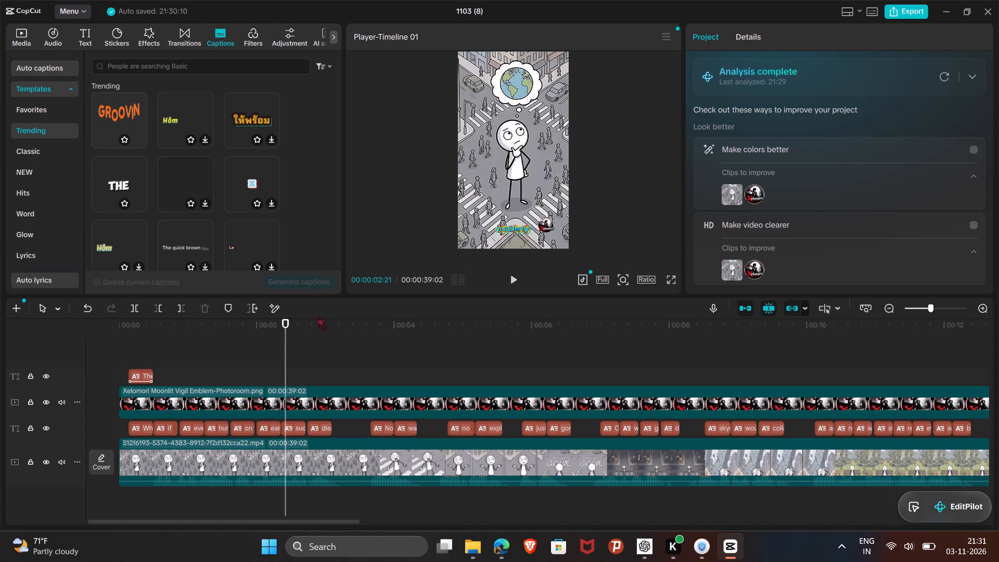
Return to the start of the timeline and extend the "The quick brown fox" template caption to the end of the video.
left_click_drag(285, 316, 274, 318)
left_click(284, 322)
left_click_drag(284, 321, 71, 320)
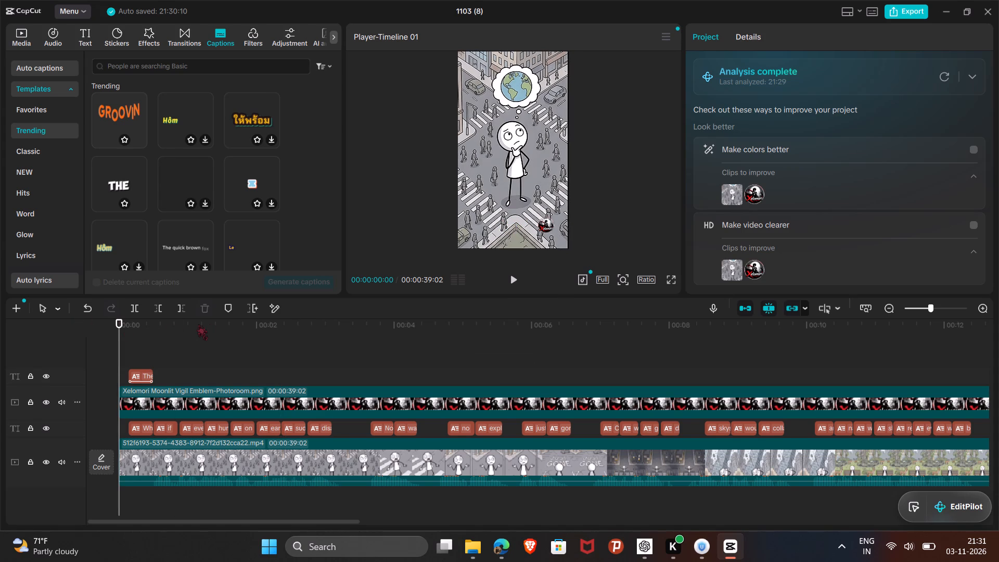
left_click(137, 377)
left_click_drag(156, 377, 527, 377)
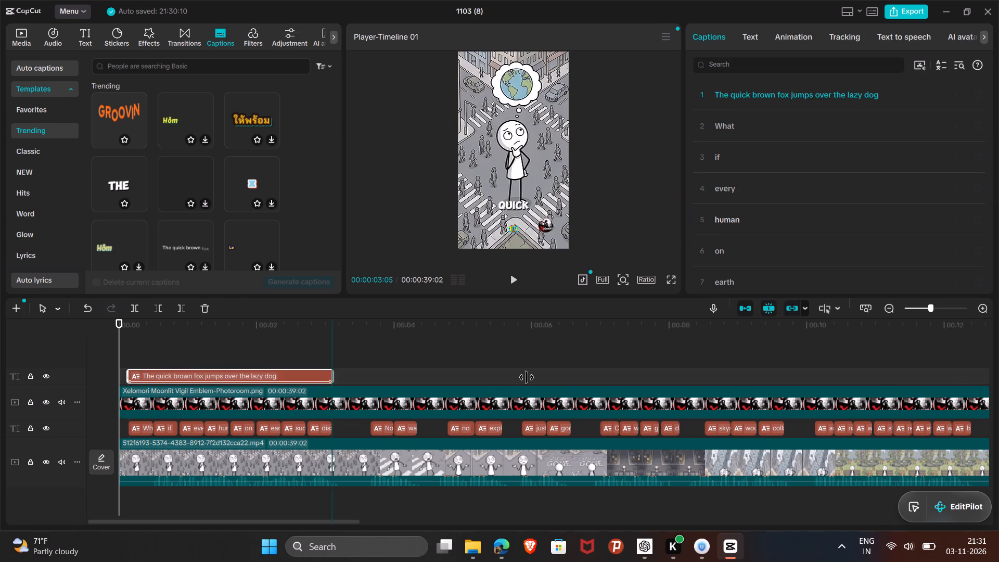
left_click_drag(527, 377, 958, 370)
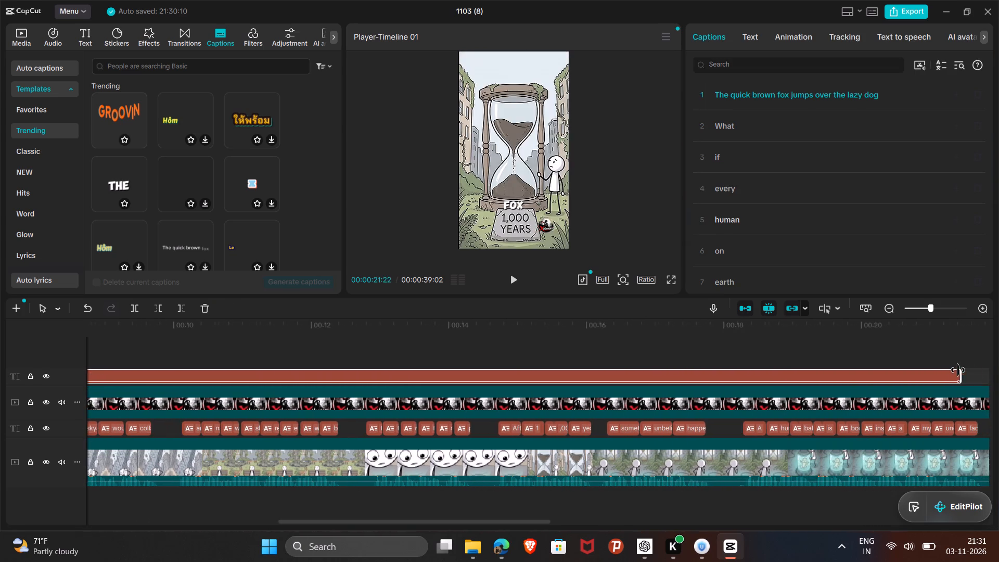
left_click_drag(958, 370, 987, 370)
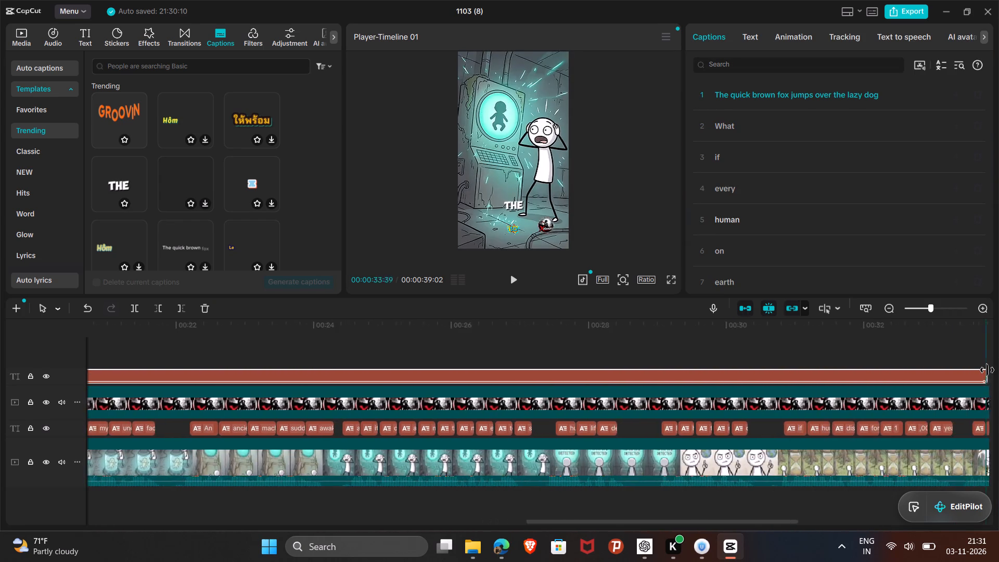
left_click_drag(987, 370, 491, 406)
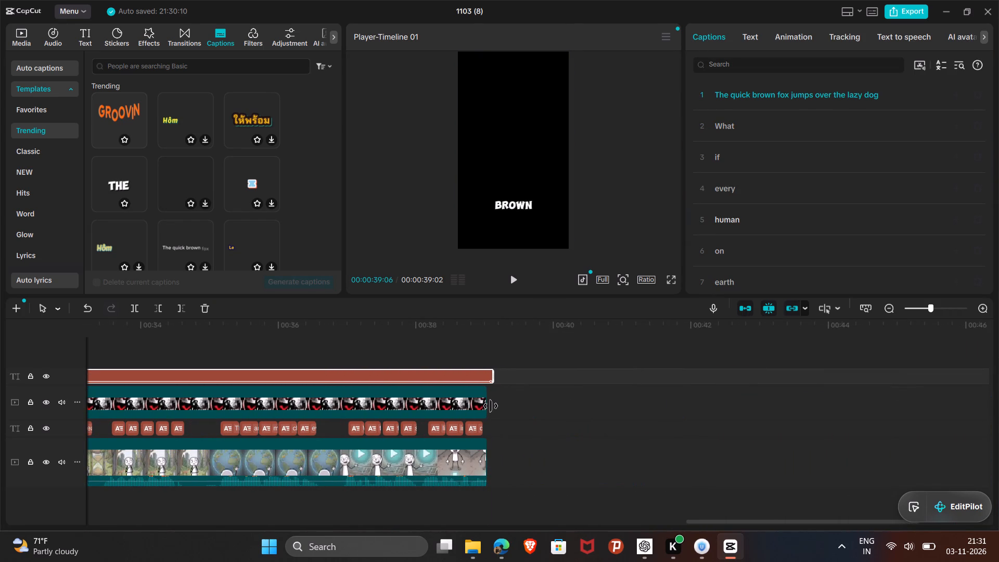
left_click_drag(491, 406, 486, 405)
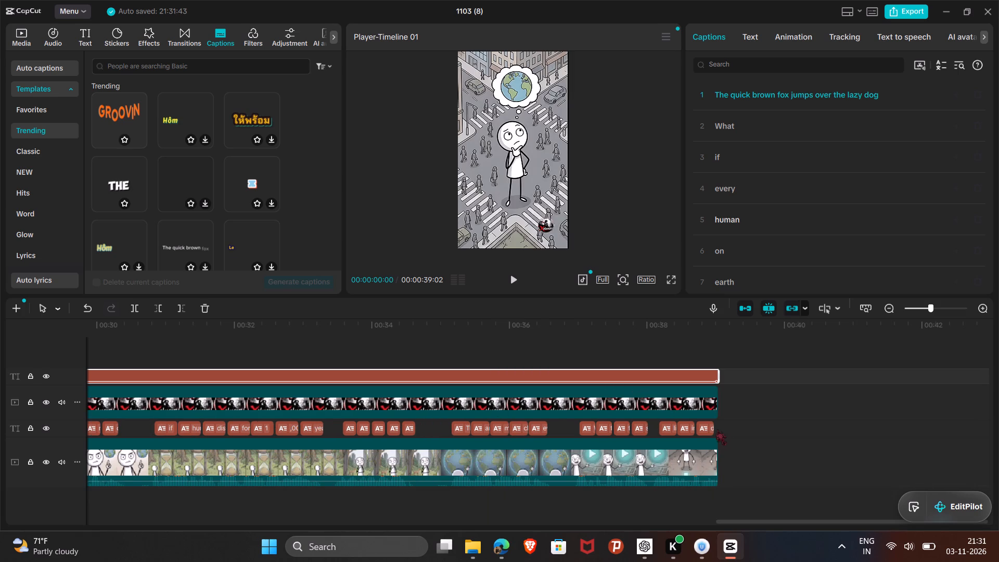
Extend the last caption, "description.", to the end of the video.
left_click(697, 429)
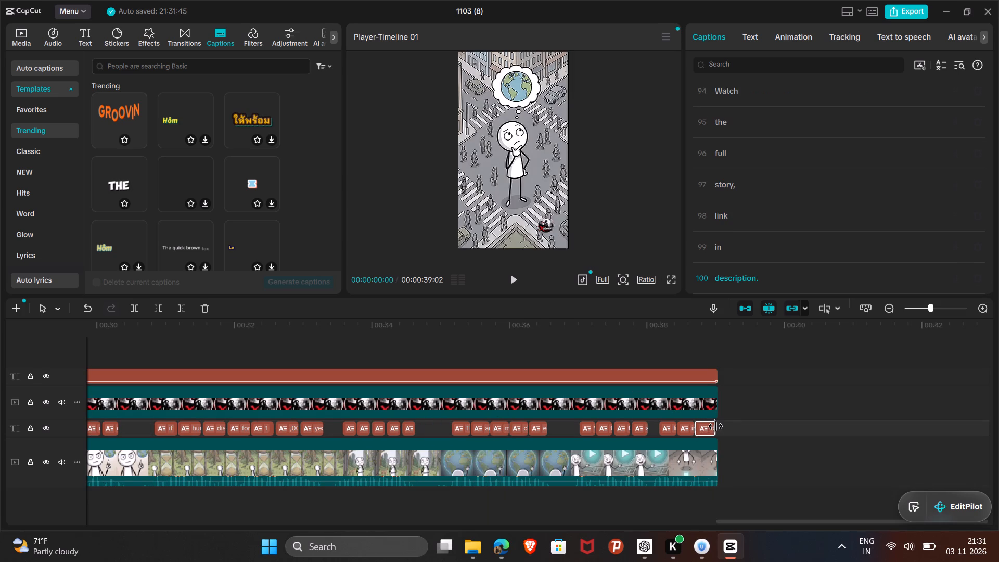
left_click(715, 426)
Play the video from the start to check the template caption against the word captions, and go back to the first word.
scroll(275, 371, "right", 17)
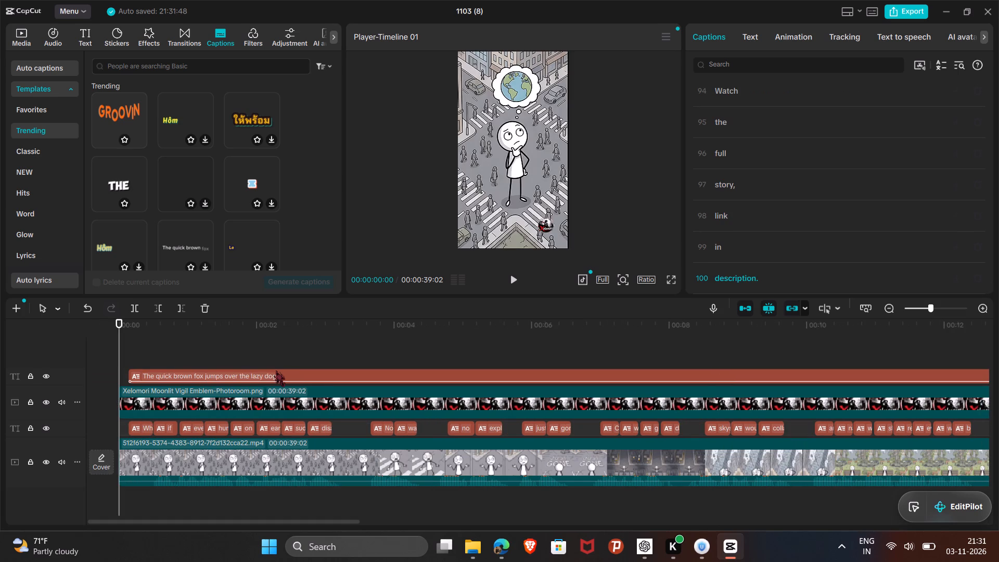
left_click(515, 276)
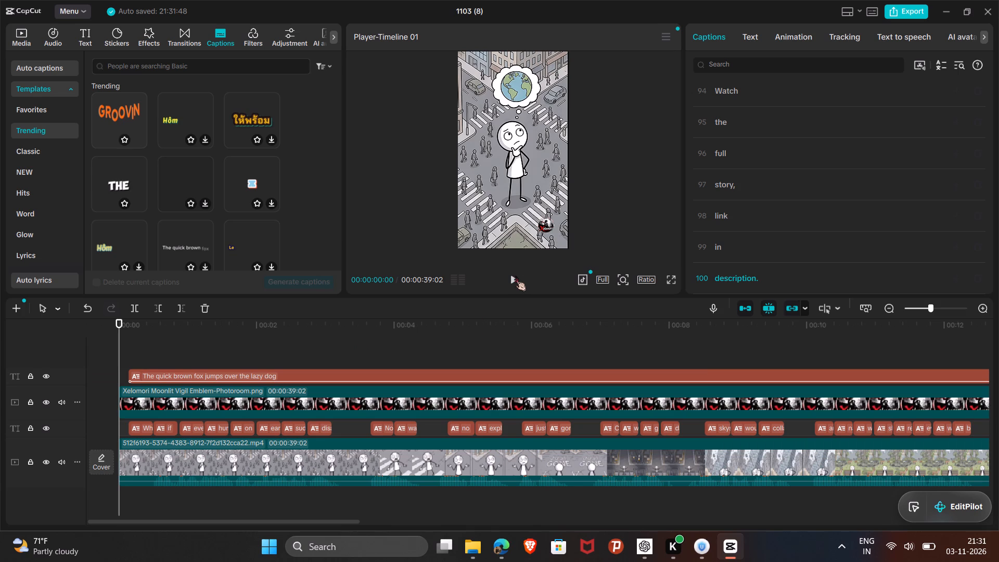
left_click(515, 276)
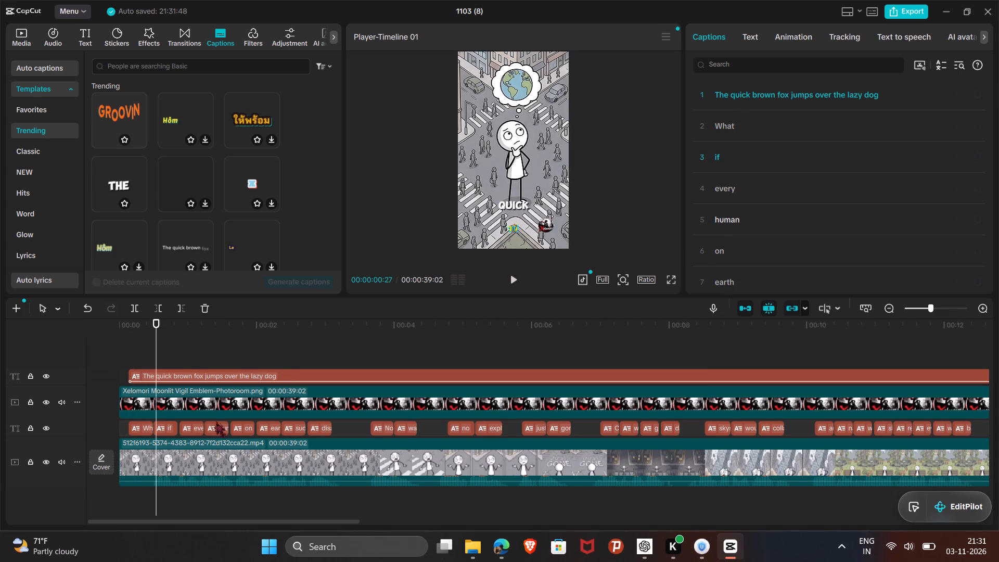
left_click(143, 421)
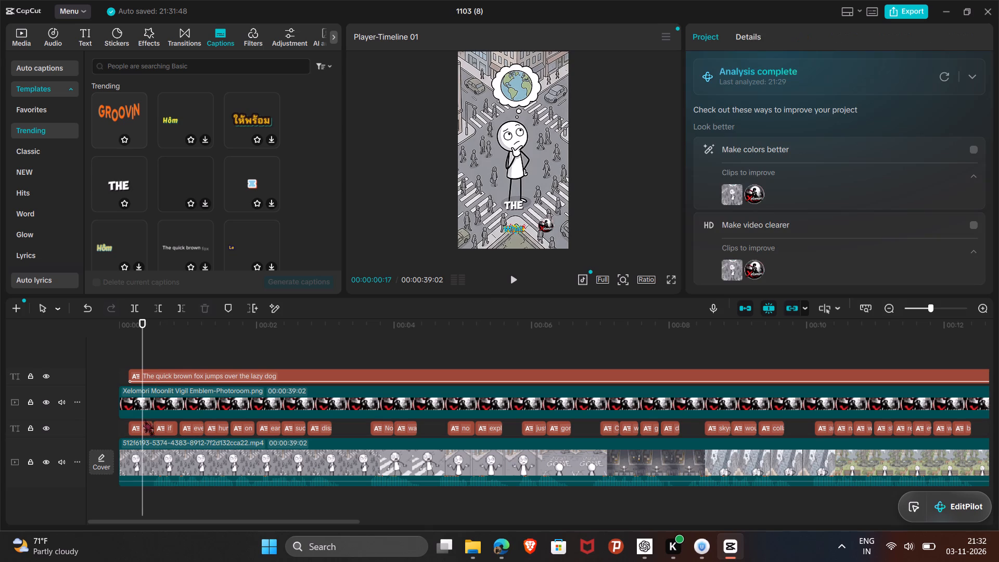
Split the "The quick brown fox" template caption where the word caption "What" ends and "if" begins, at about 00:00:00:25.
left_click(145, 423)
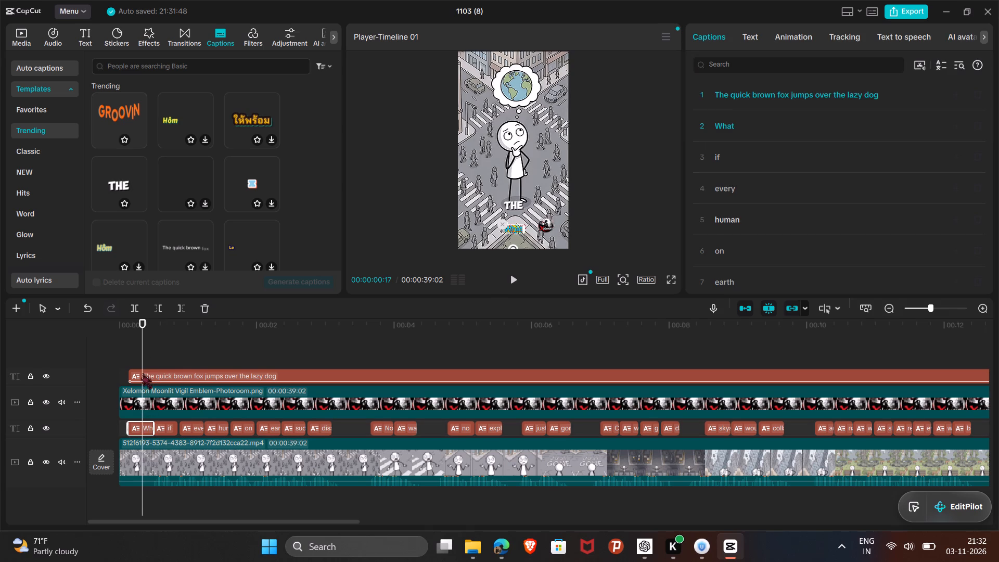
left_click(142, 373)
left_click_drag(143, 323, 150, 326)
left_click(136, 308)
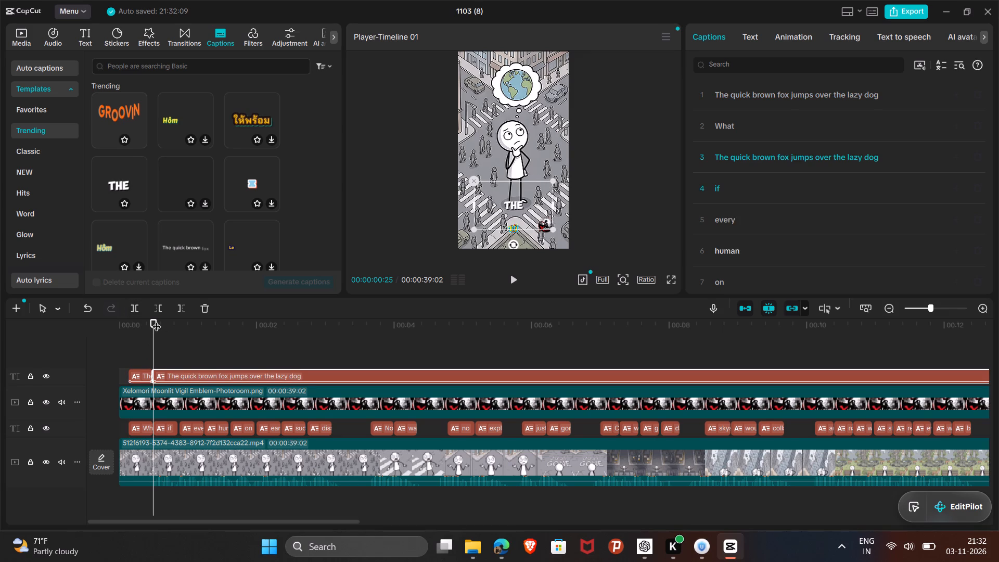
Split the remaining template caption at the end of the word caption "if", at 00:00:00:43.
left_click_drag(157, 318, 176, 322)
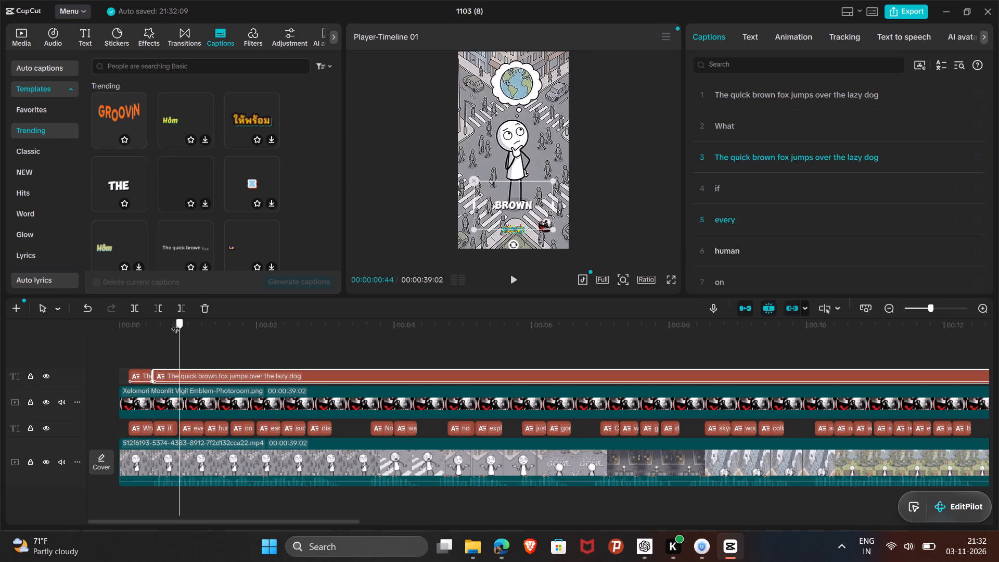
left_click_drag(176, 322, 172, 322)
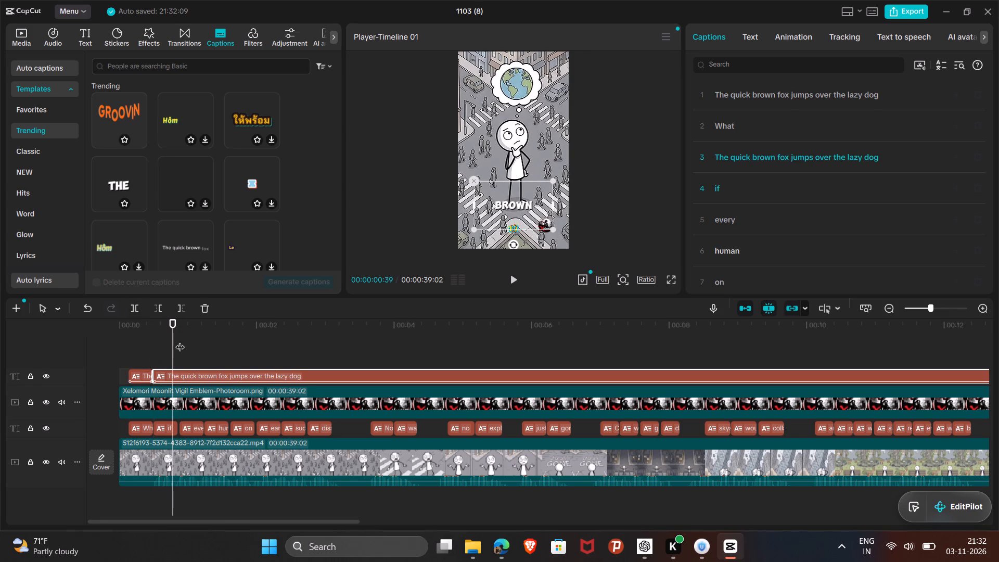
scroll(205, 419, "up", 8, "ctrl")
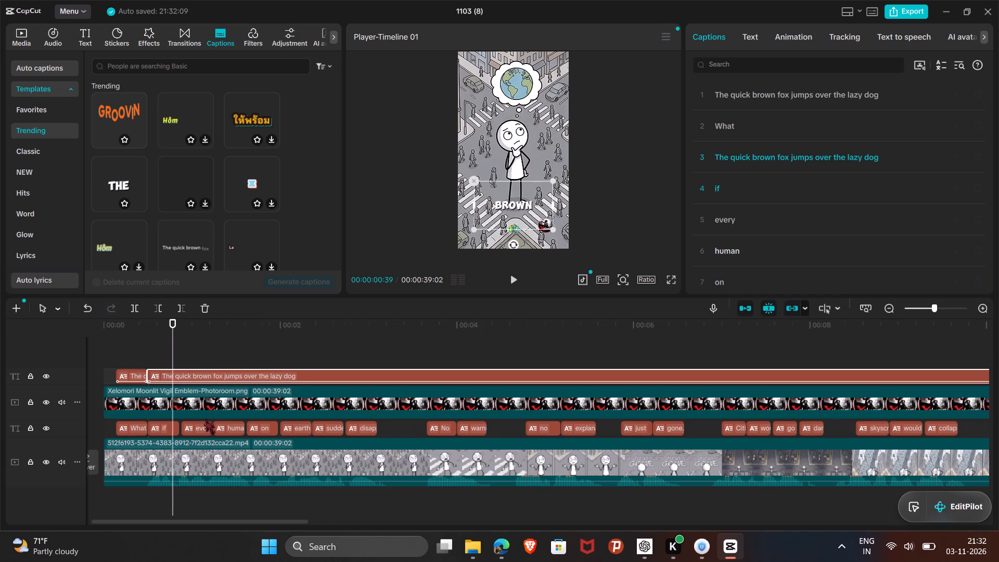
scroll(205, 419, "up", 5, "ctrl")
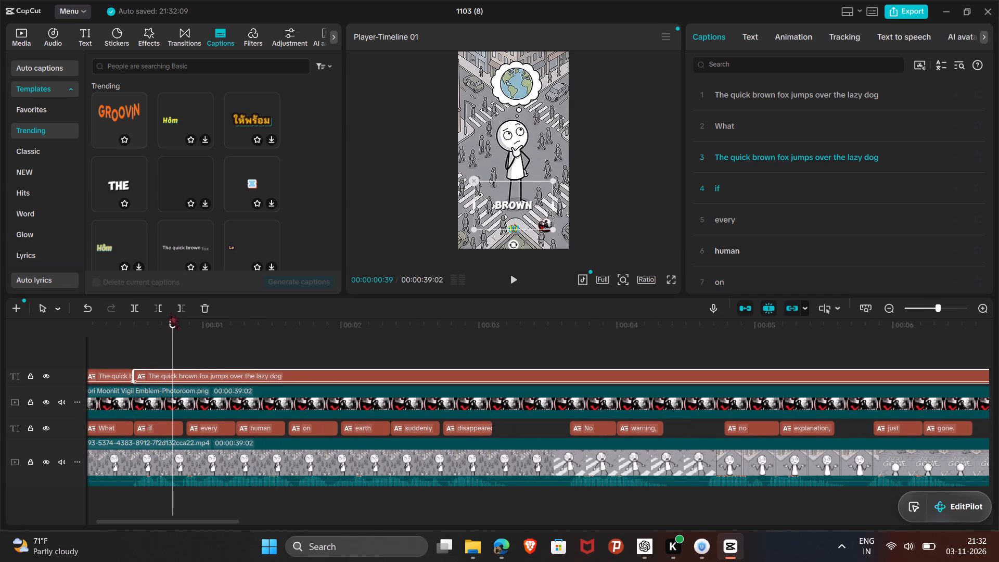
left_click_drag(170, 320, 179, 320)
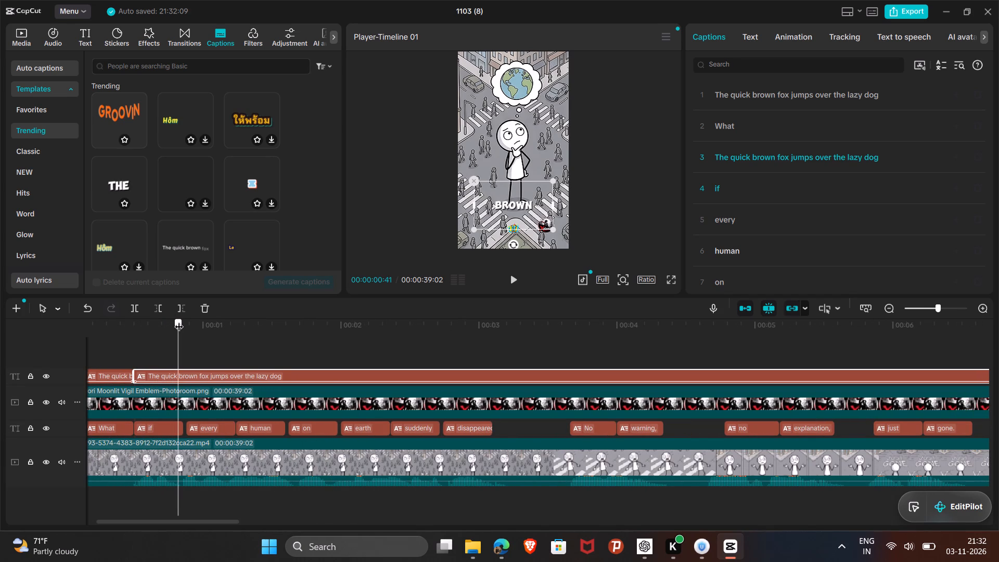
left_click_drag(179, 320, 180, 320)
left_click_drag(180, 320, 181, 320)
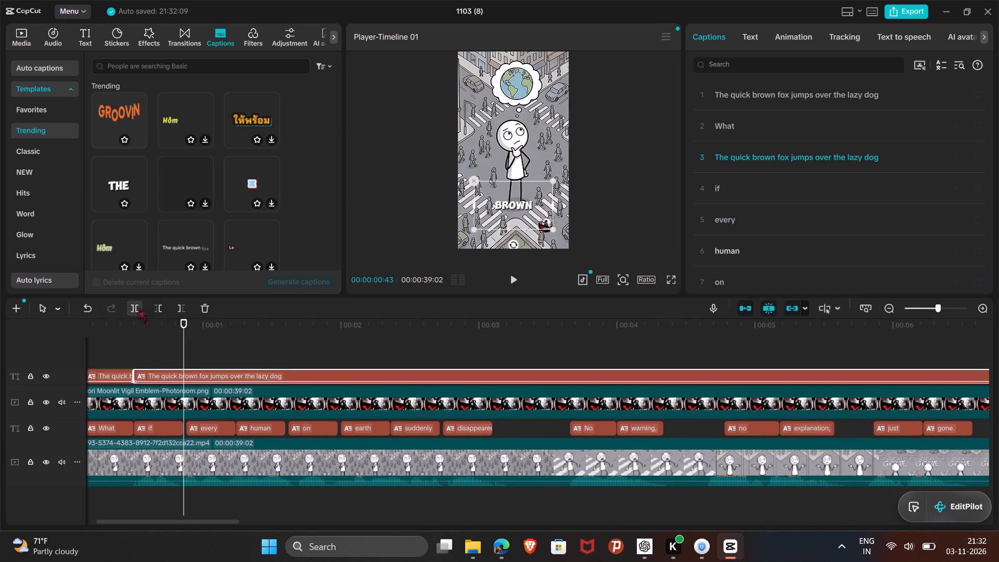
left_click(138, 308)
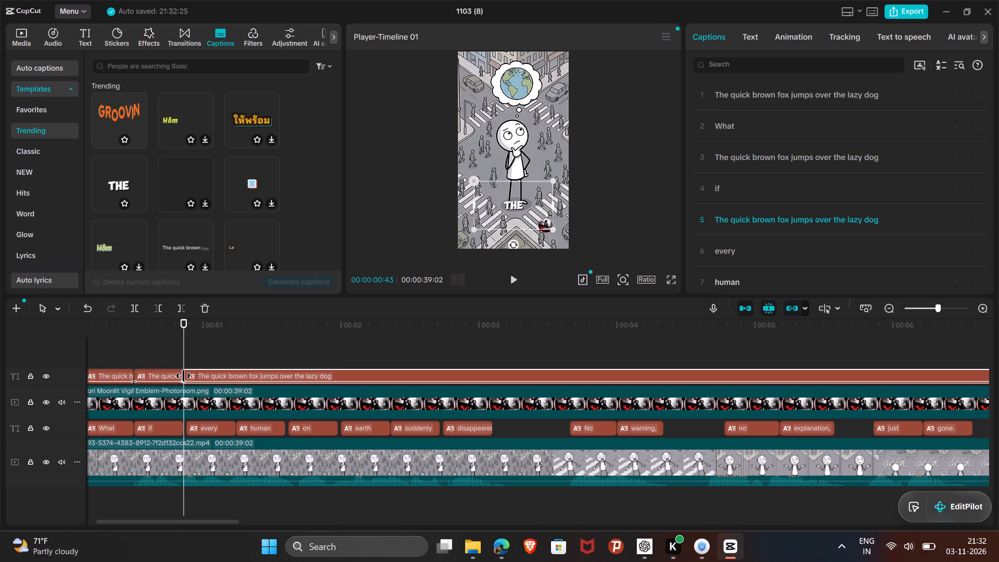
Trim the start of the last template caption piece to line up with the start of the word caption "every".
left_click_drag(183, 376, 186, 376)
left_click_drag(186, 376, 188, 376)
Position the playhead near the end of the word caption "every", at 00:00:01:10.
left_click(224, 347)
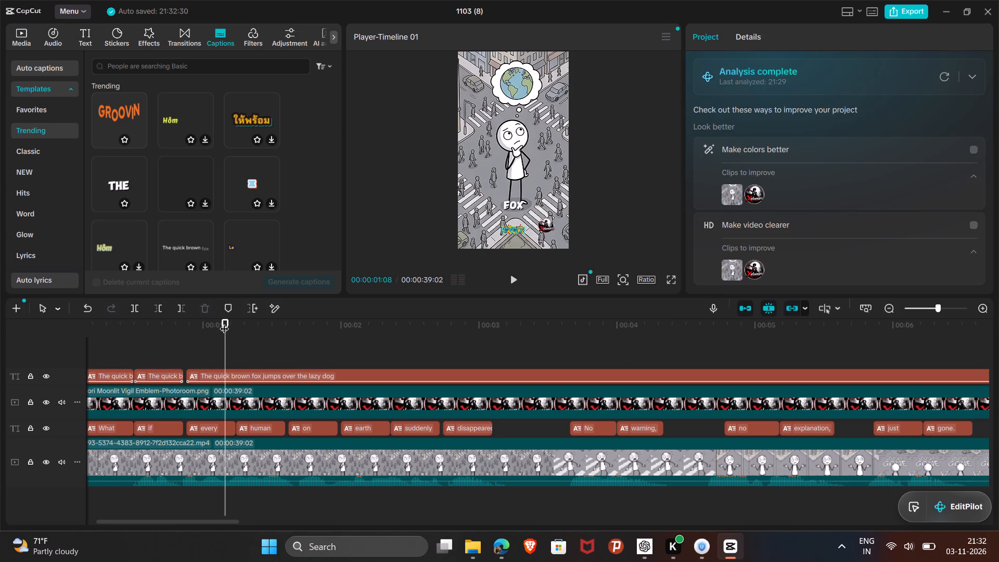
left_click_drag(224, 322, 231, 322)
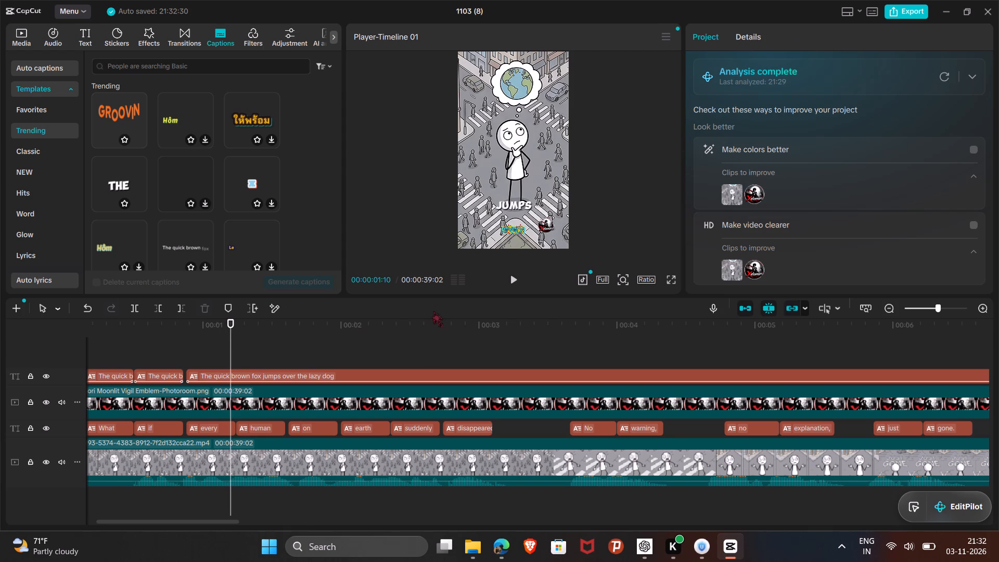
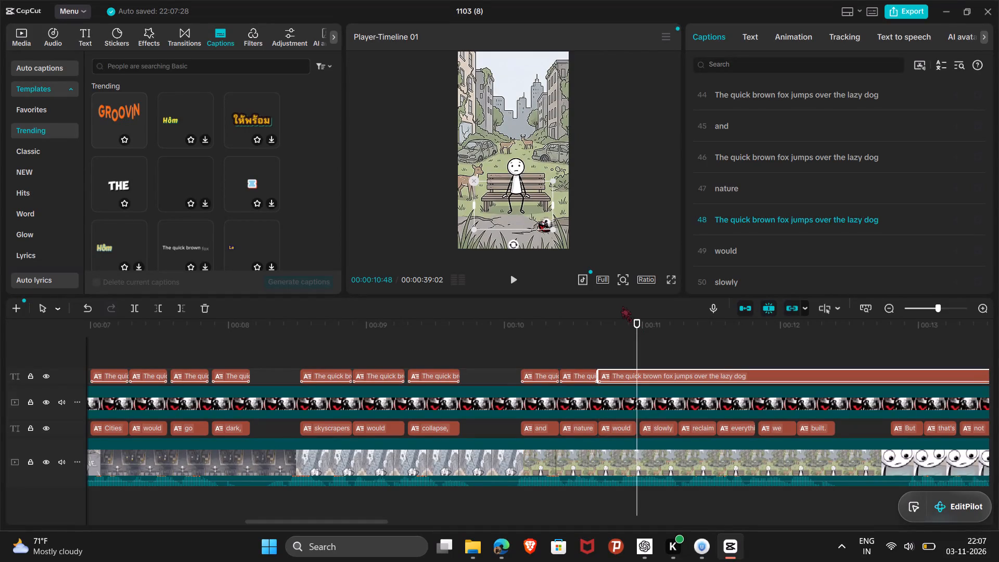
Split the long template caption at 00:00:10:48 and trim the remaining piece's start to the beginning of the word caption "slowly".
left_click(138, 308)
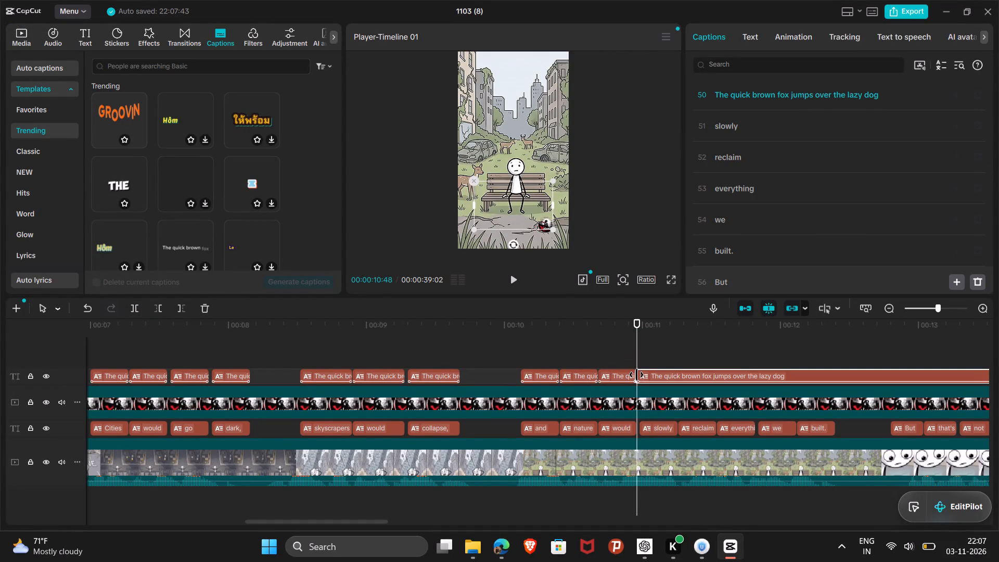
left_click_drag(636, 376, 641, 376)
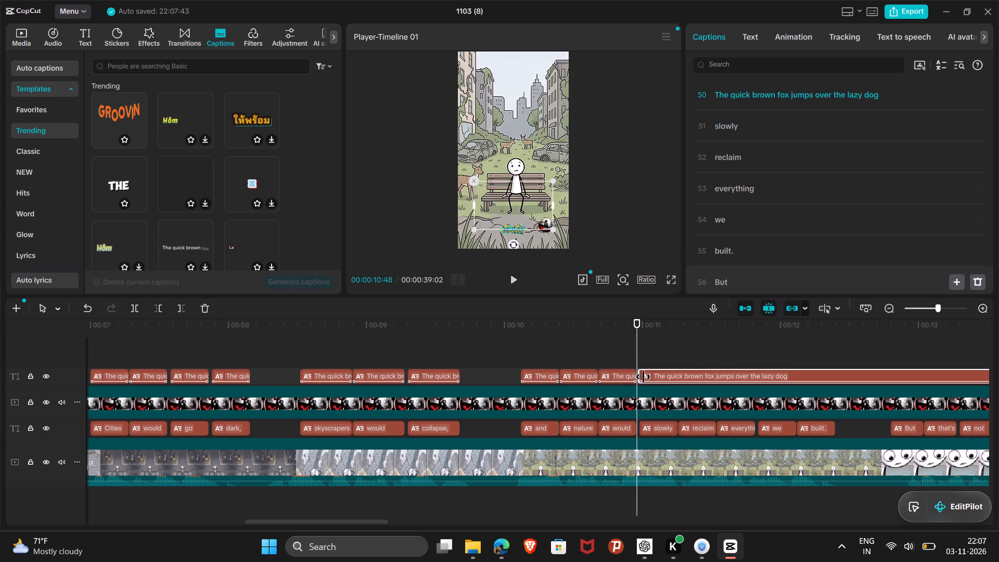
left_click(690, 349)
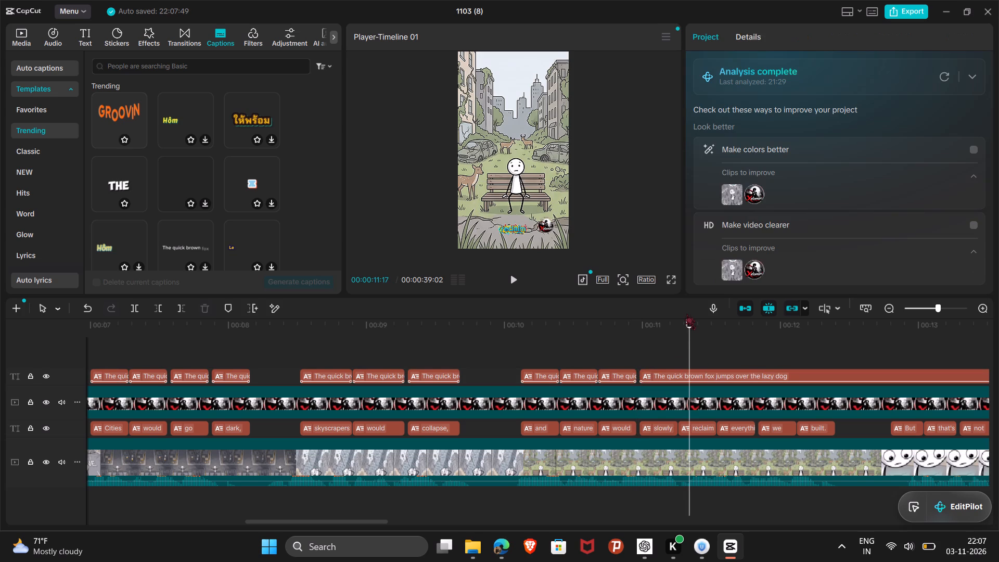
Split the remaining template caption where the word caption "slowly" ends and "reclaim" begins, at 00:00:11:13.
left_click_drag(691, 322, 680, 325)
left_click(128, 308)
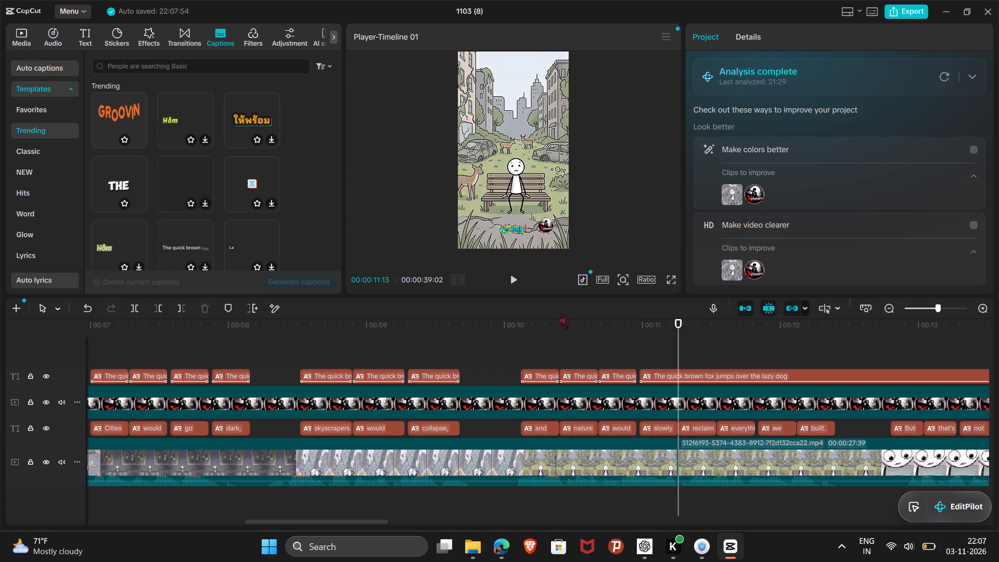
key("ctrl+z")
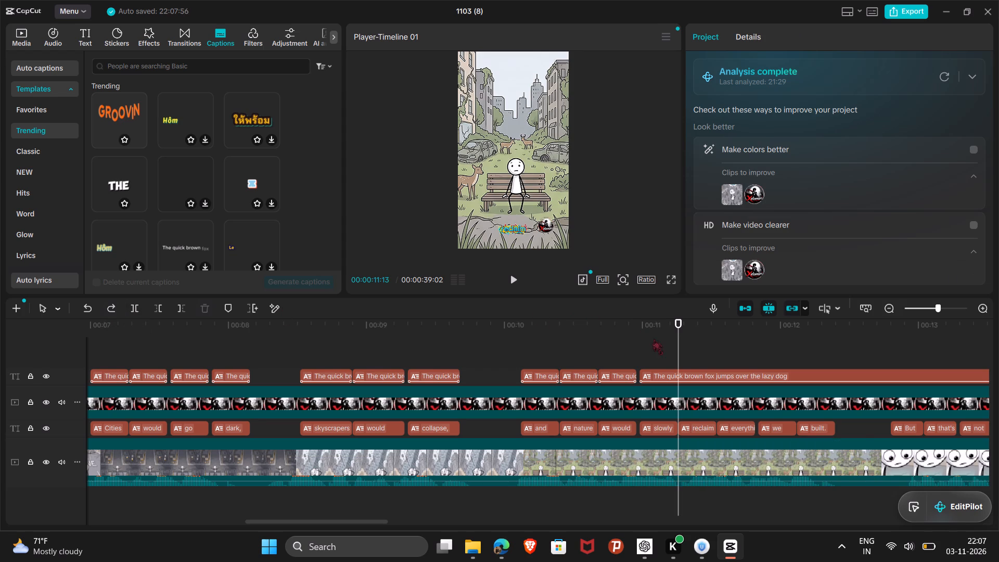
left_click(675, 366)
left_click(671, 370)
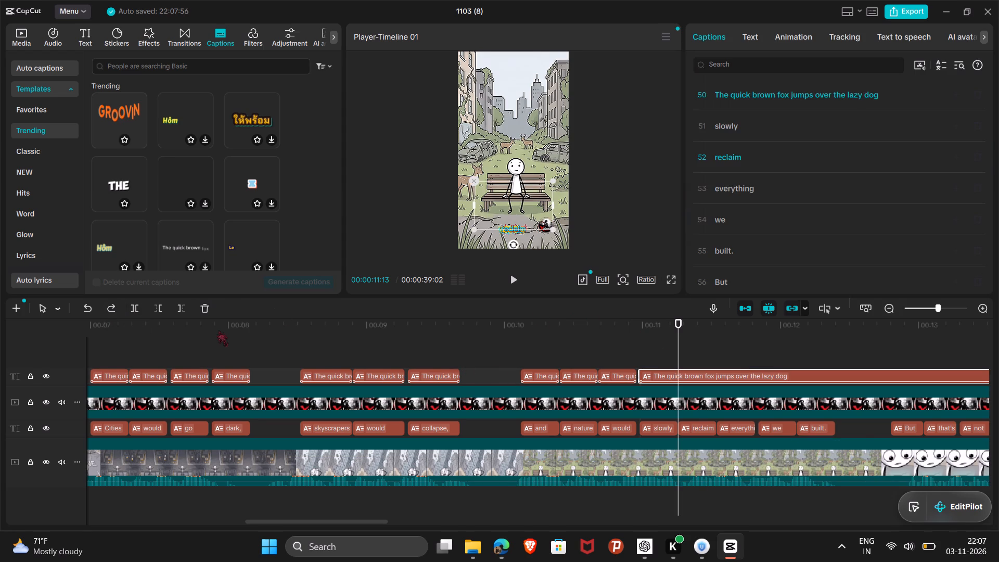
left_click(130, 303)
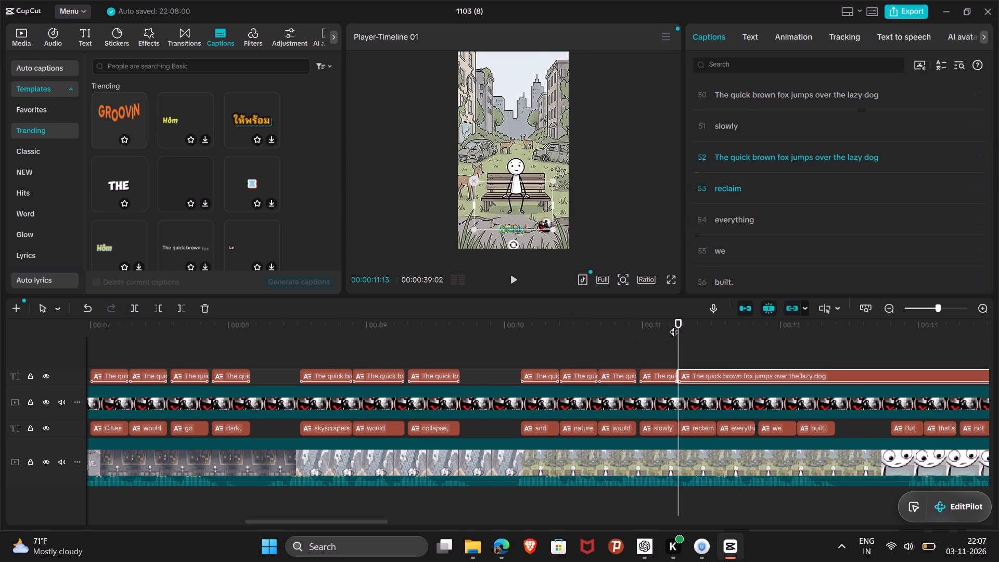
Split the remaining template caption where the word caption "reclaim" ends and "everything" begins, at 00:00:11:27.
left_click_drag(681, 322, 712, 323)
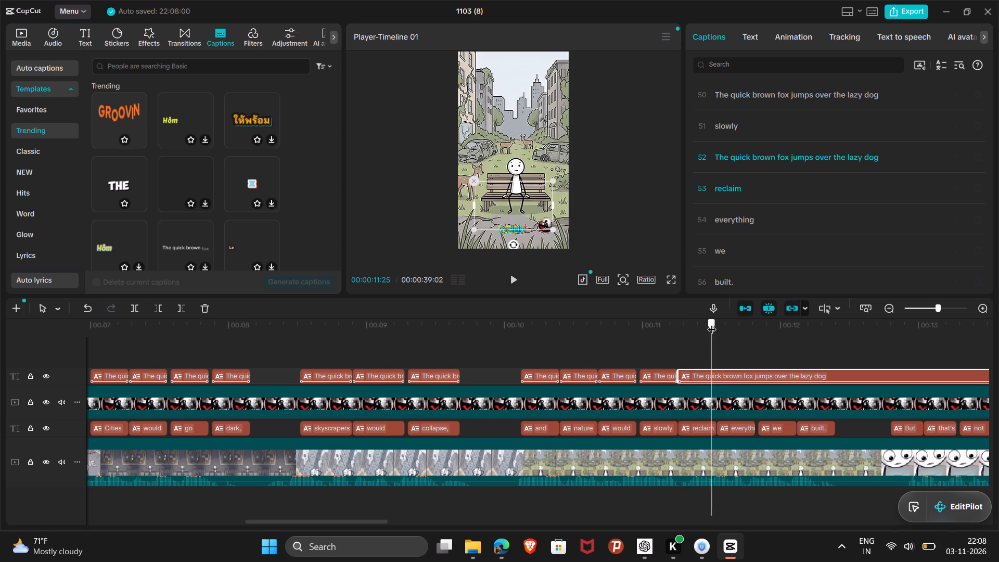
left_click_drag(712, 323, 714, 323)
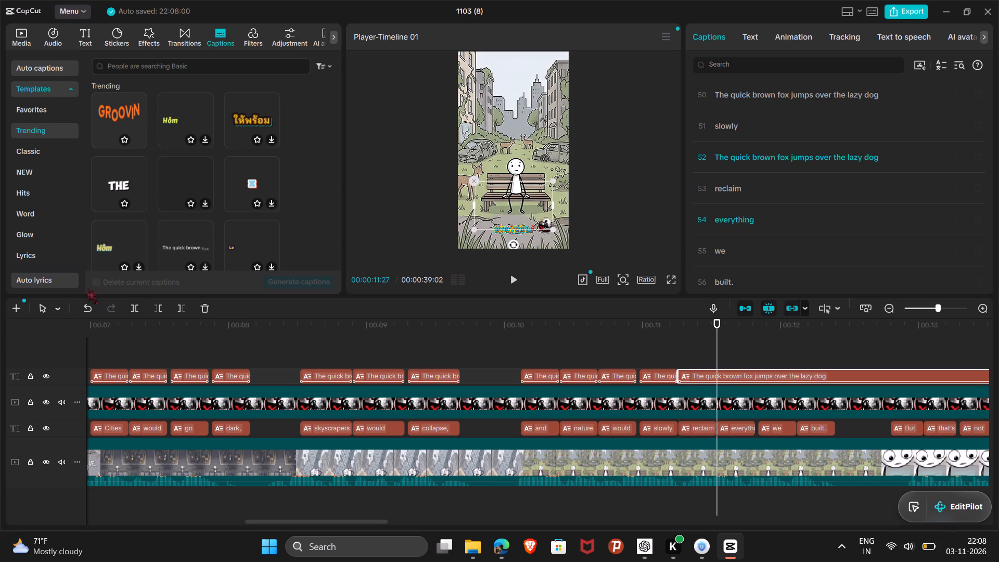
left_click(133, 304)
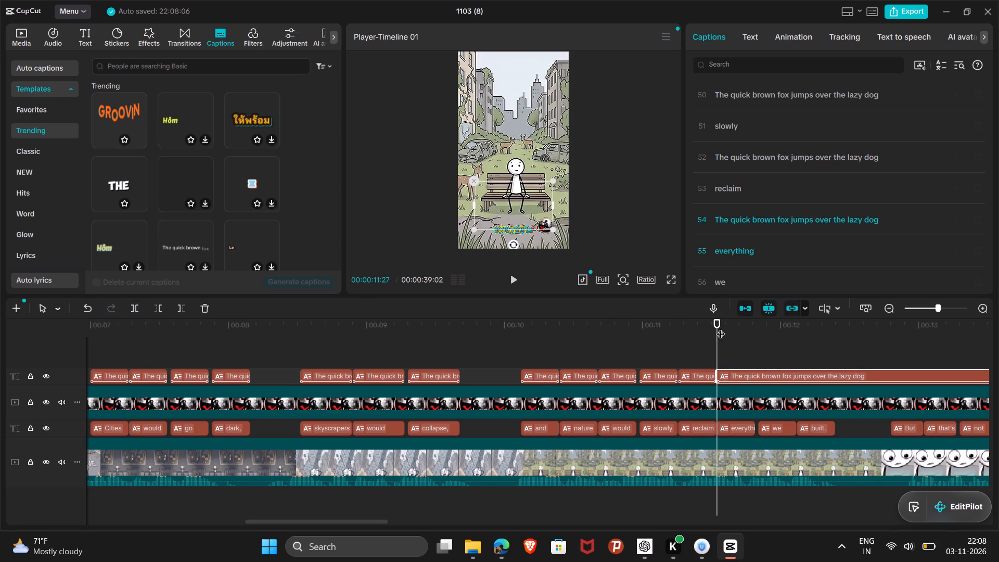
Split the remaining template caption at 00:00:11:41, the end of "everything", and trim the last piece's start to the beginning of "we".
left_click_drag(720, 322, 747, 325)
left_click_drag(747, 325, 756, 325)
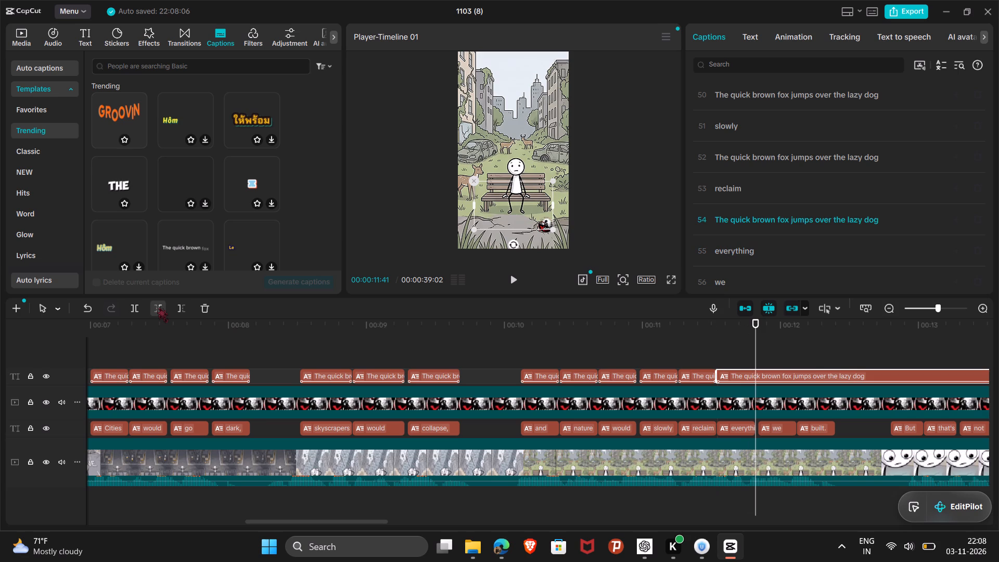
left_click(140, 306)
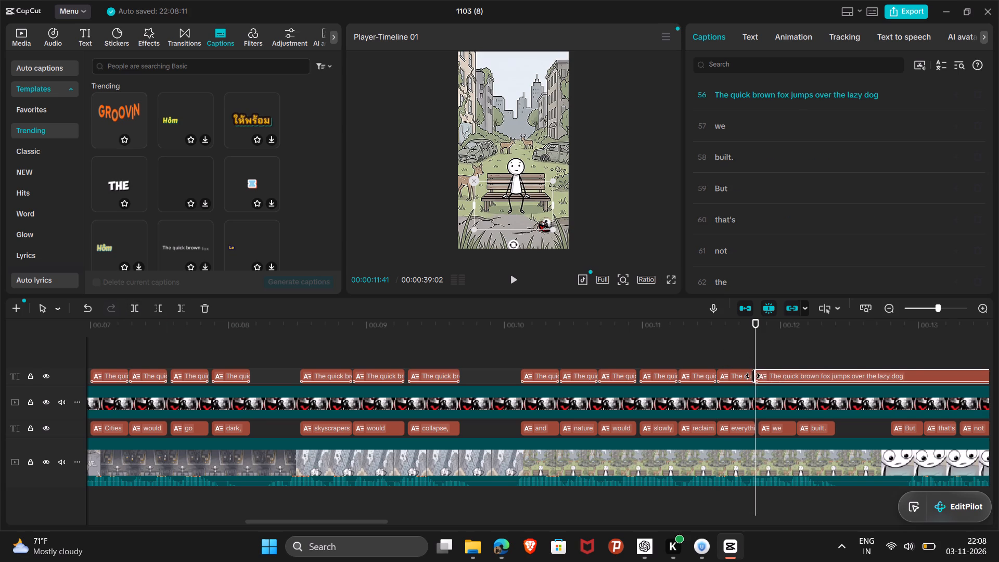
left_click(753, 376)
left_click_drag(757, 377, 762, 377)
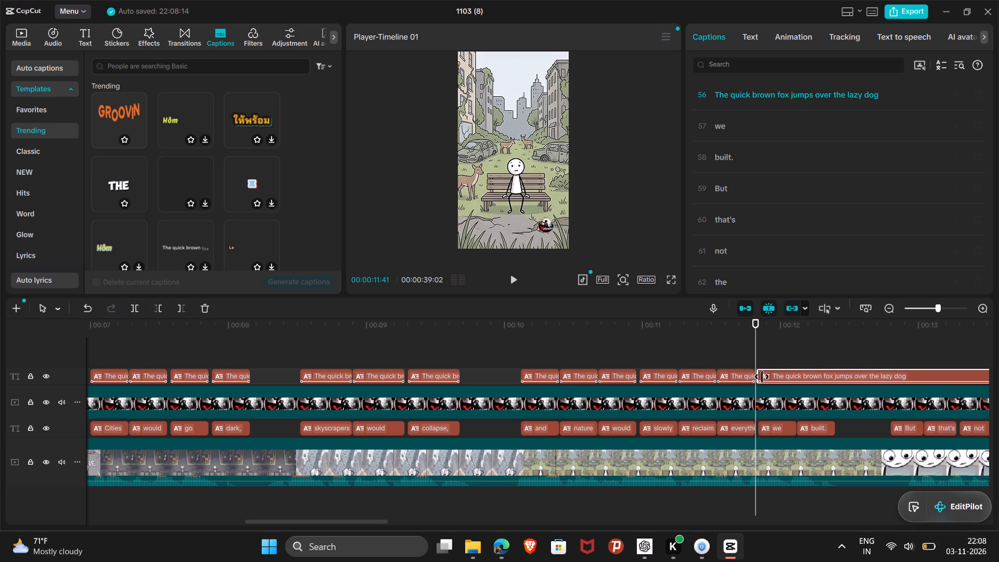
left_click_drag(762, 377, 766, 377)
left_click(778, 348)
Split the remaining template caption where the word caption "we" ends and "built." begins, at 00:00:12:06.
left_click_drag(778, 323, 787, 323)
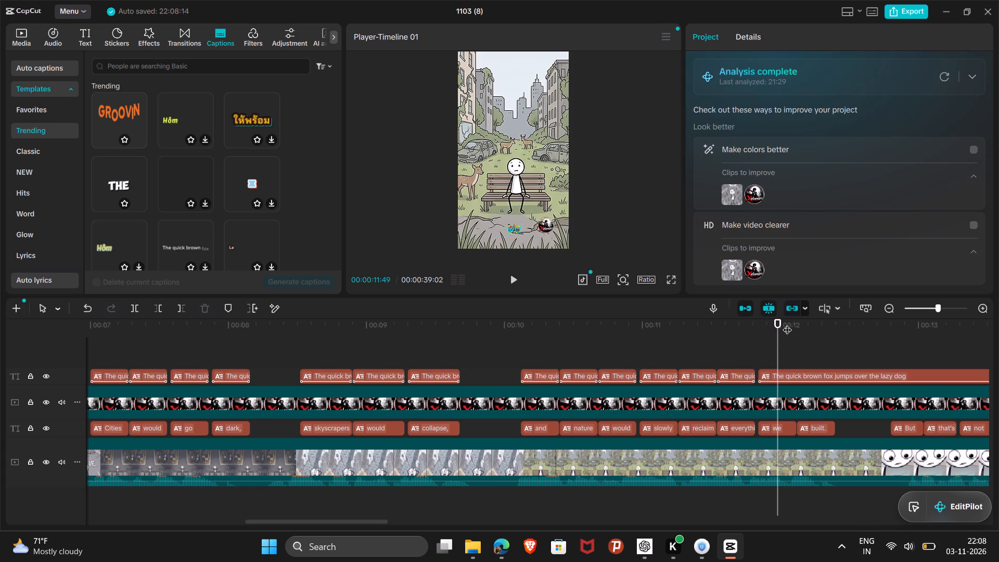
left_click_drag(787, 323, 796, 323)
left_click(815, 366)
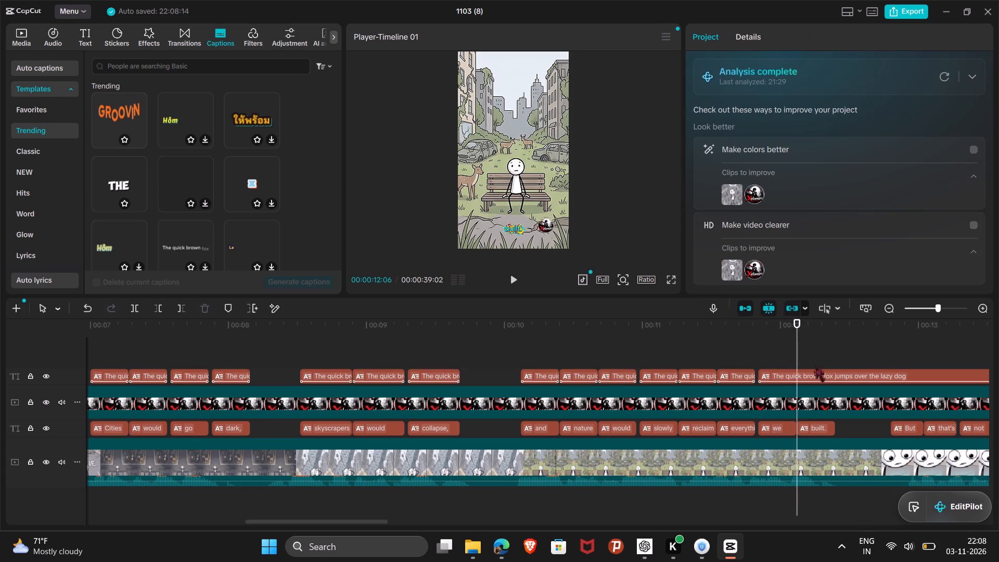
left_click(779, 376)
left_click_drag(816, 321, 801, 322)
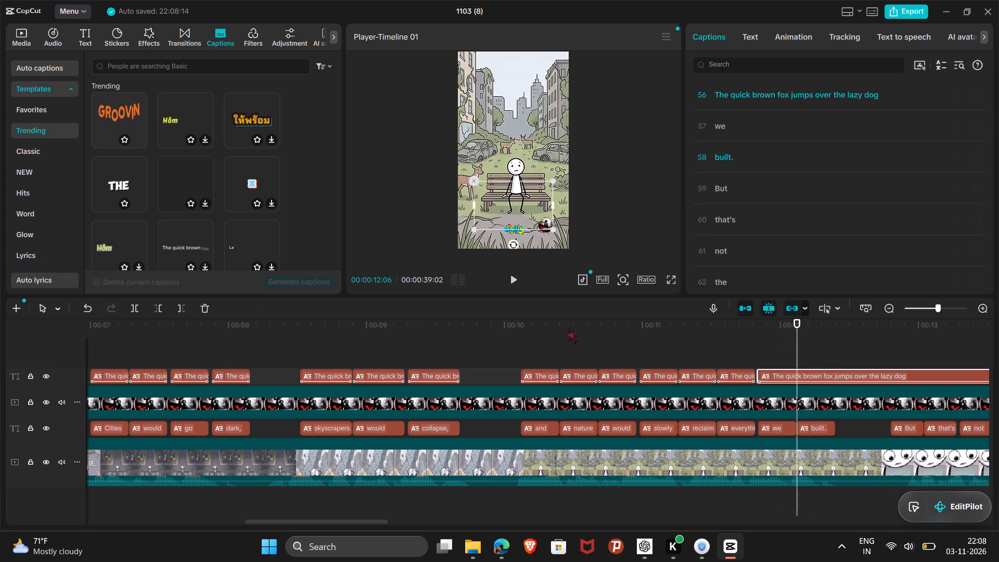
left_click(135, 302)
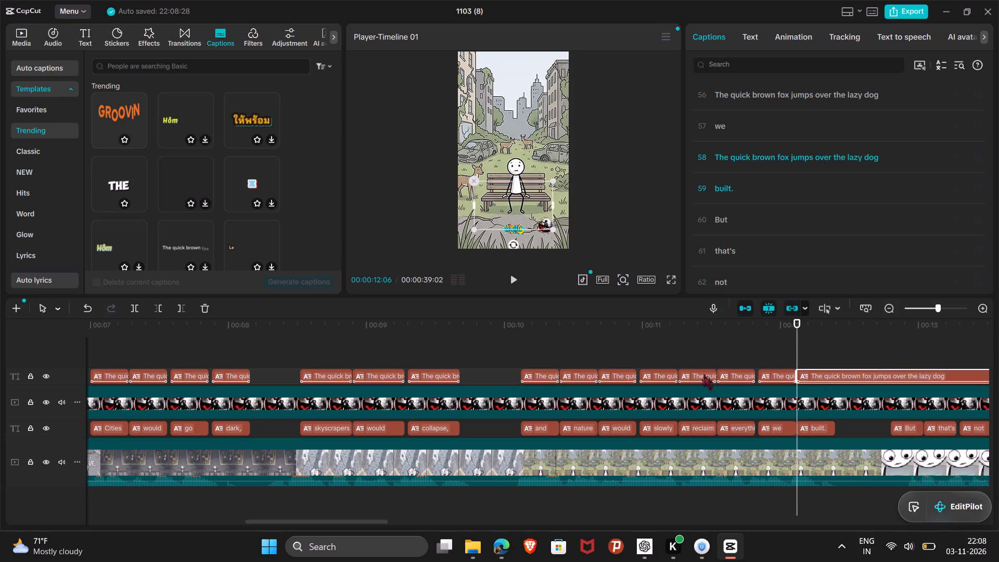
Inspect the first word caption "What" at the timeline's start and preview the white "THE" caption template.
scroll(465, 361, "right", 5)
scroll(358, 359, "right", 4)
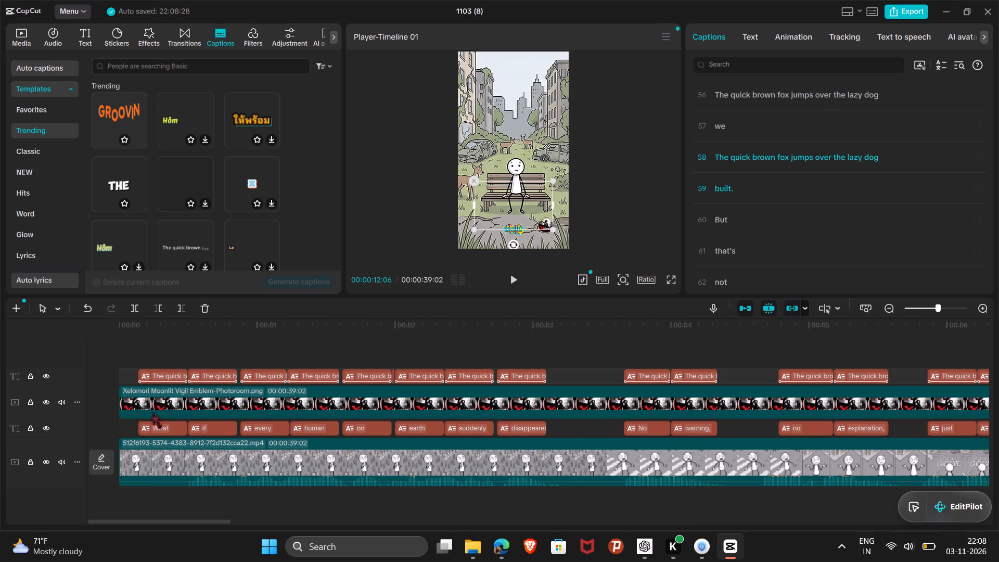
left_click(151, 428)
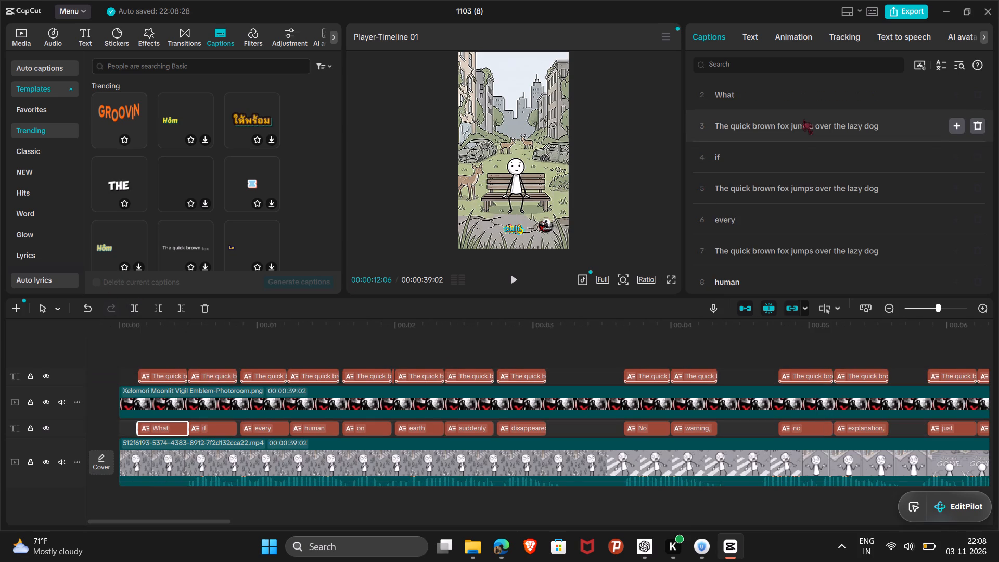
scroll(771, 115, "up", 3)
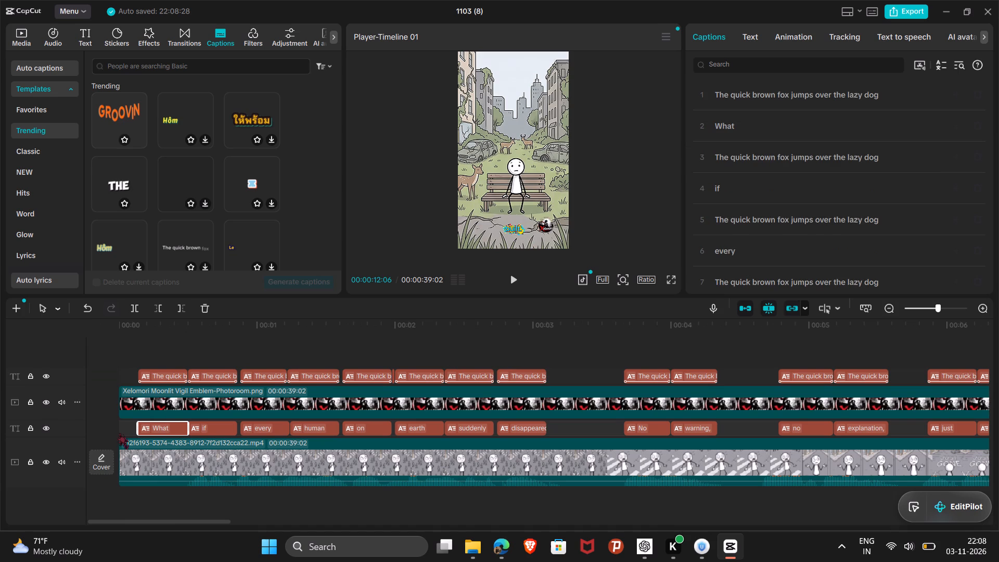
double_click(158, 429)
left_click(216, 427)
left_click(168, 427)
scroll(679, 178, "up", 4)
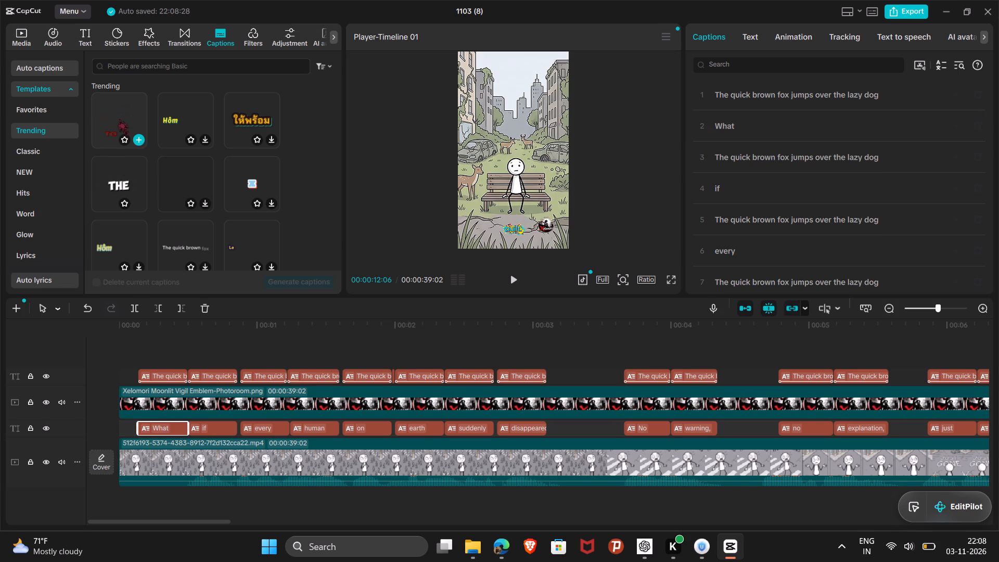
left_click(116, 176)
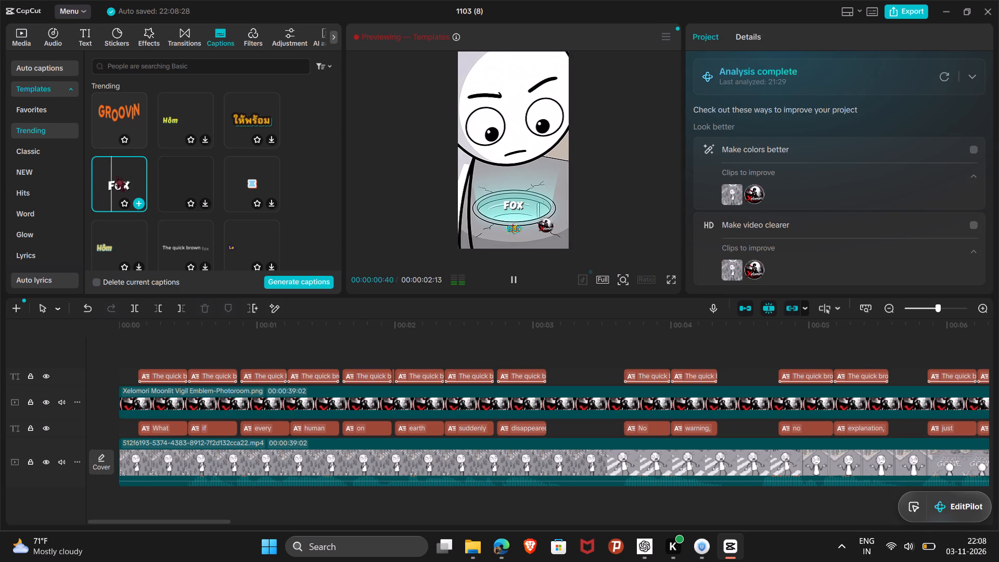
Replace the first template caption's text with "What", copied from the matching word caption, and delete that word caption.
left_click(160, 375)
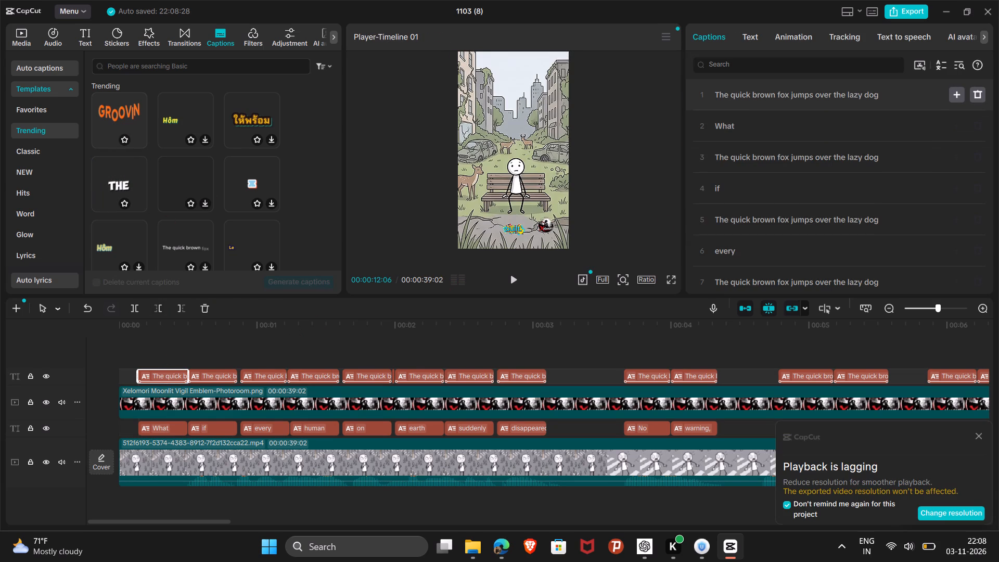
left_click(905, 96)
left_click(849, 123)
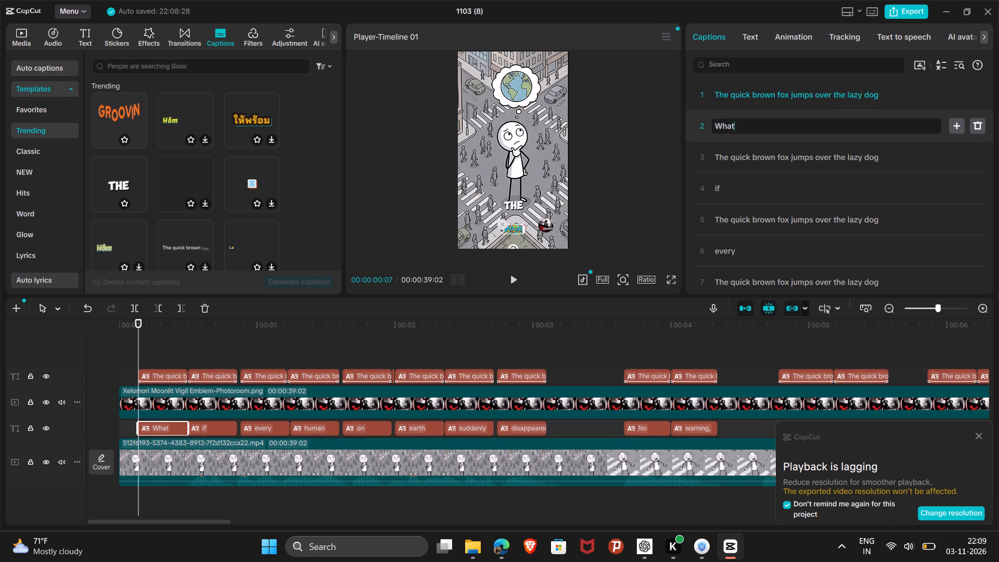
key("ctrl+a")
key("ctrl+c")
key("ctrl+c")
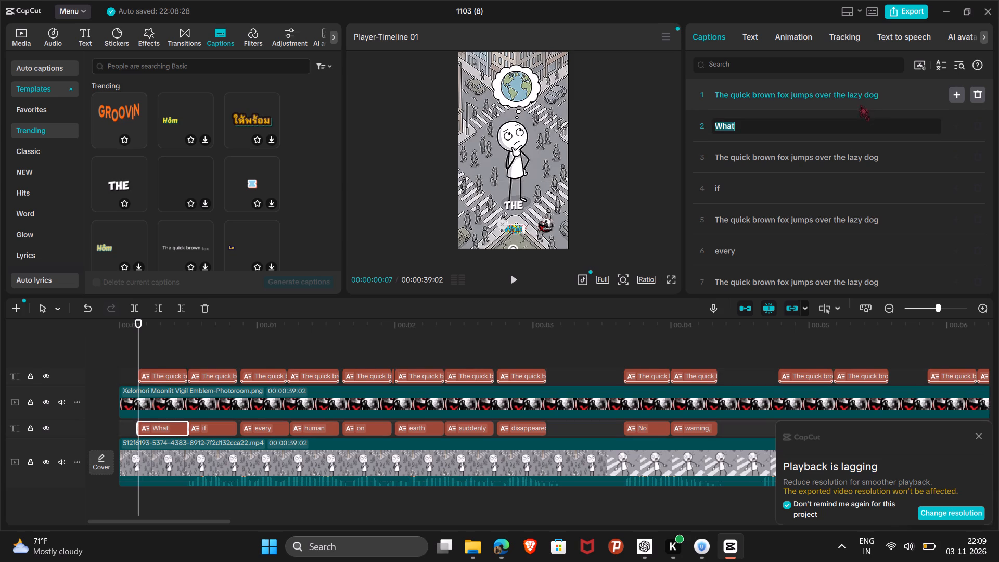
left_click(860, 101)
key("ctrl+a")
key("ctrl+v")
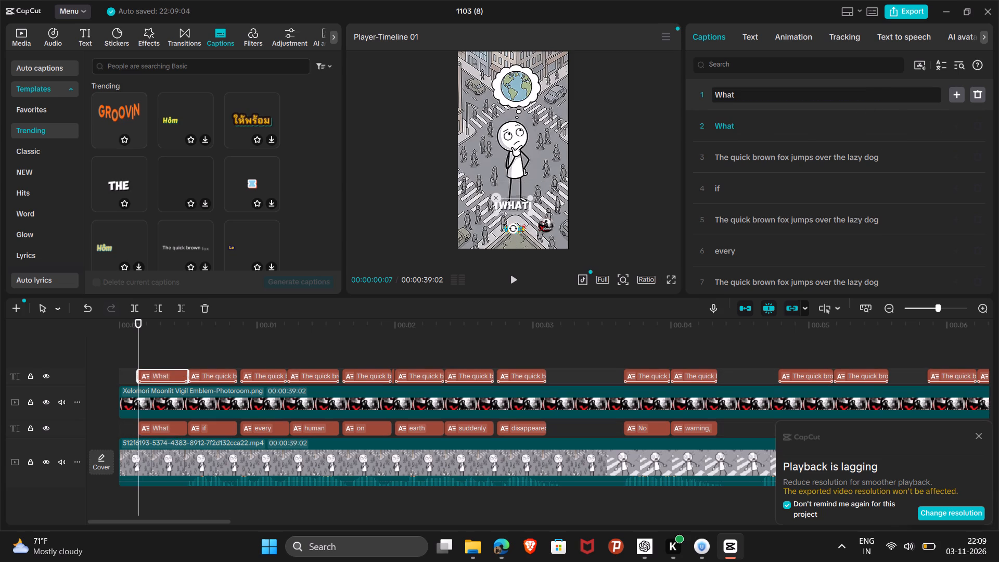
left_click(981, 128)
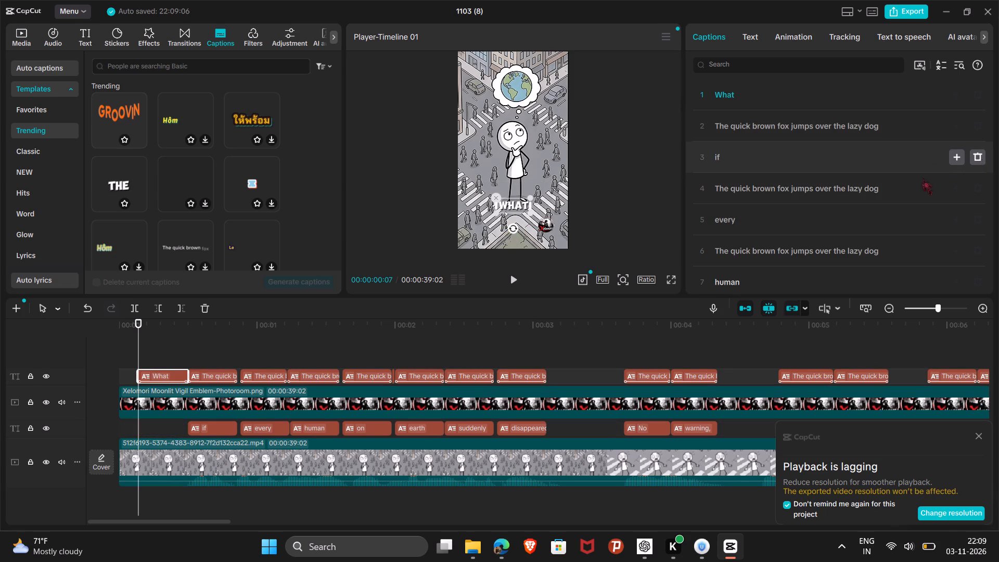
Replace the second template caption's text with "if", copied from the matching word caption, and delete that word caption.
left_click(793, 185)
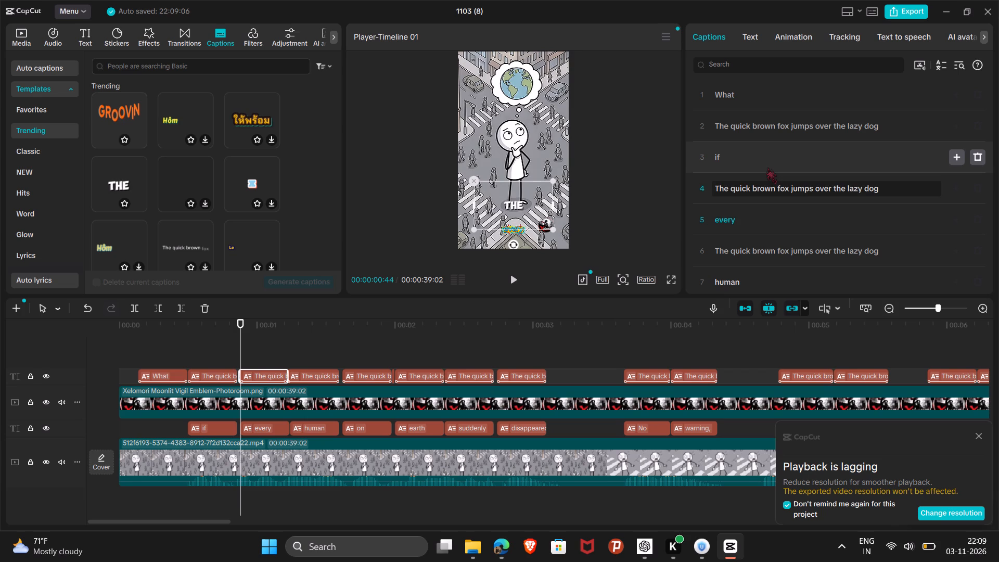
left_click(767, 168)
double_click(762, 165, "ctrl")
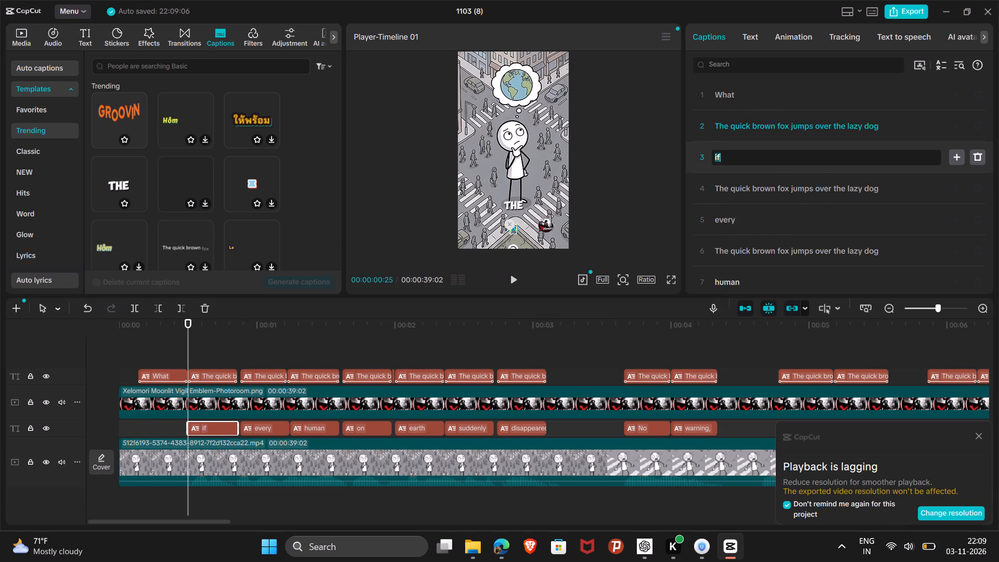
key("ctrl+a")
key("ctrl+c")
key("ctrl+c")
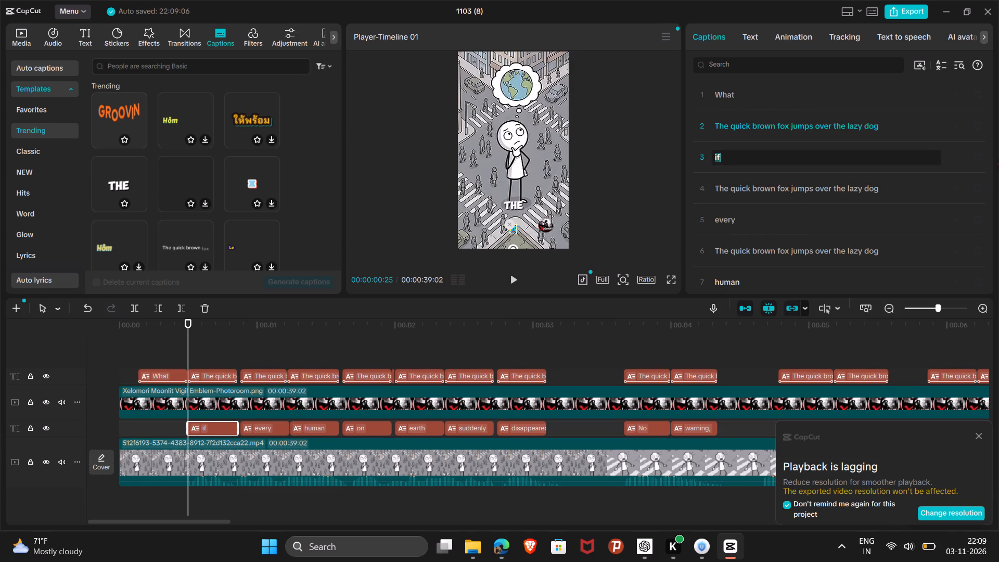
left_click(980, 153)
left_click(824, 130)
key("ctrl+a")
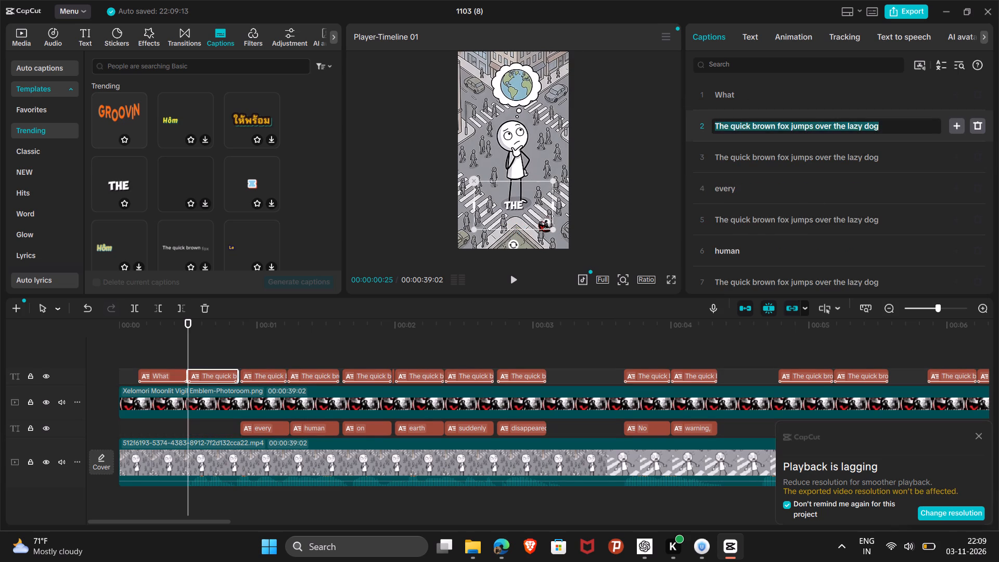
key("ctrl+v")
Replace the third template caption's text with "every", copied from the matching word caption, and delete that word caption.
double_click(786, 195)
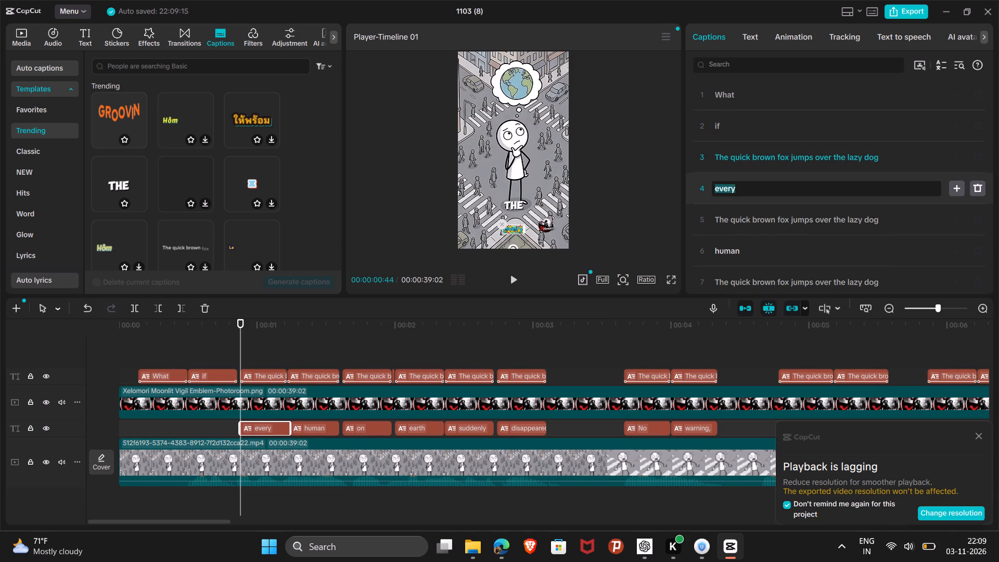
key("ctrl+c")
key("ctrl+c")
double_click(779, 156)
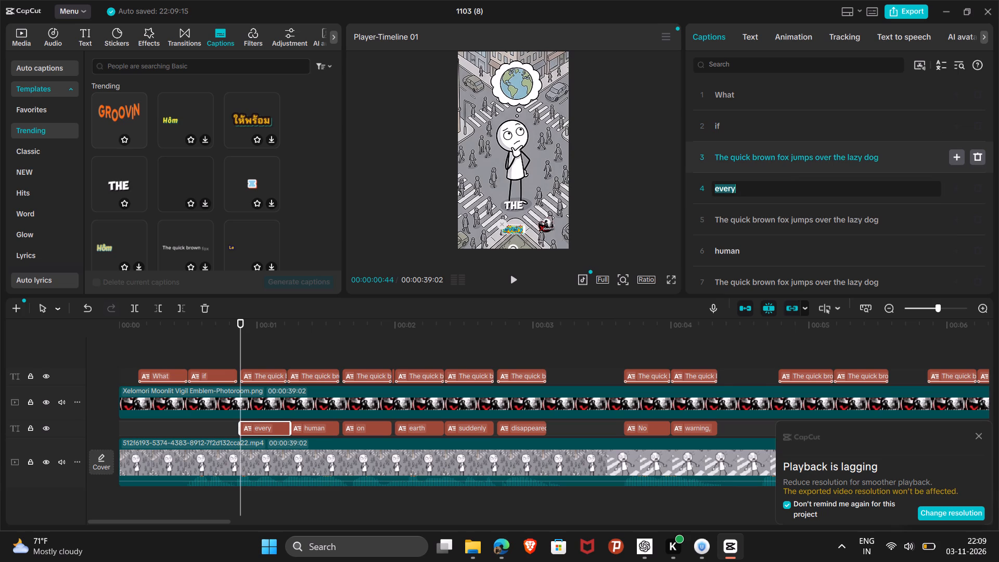
left_click(779, 156)
key("ctrl+v")
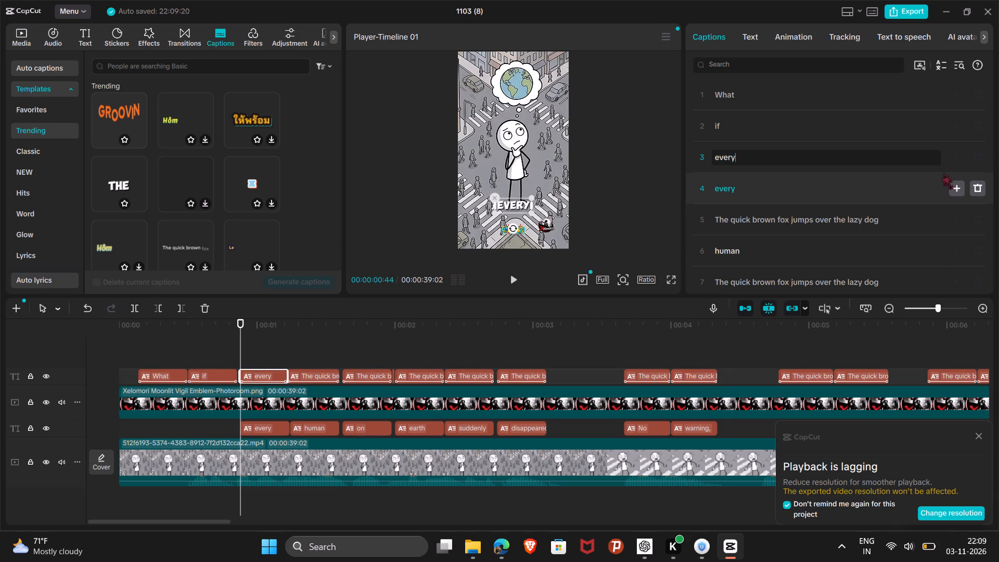
left_click(977, 185)
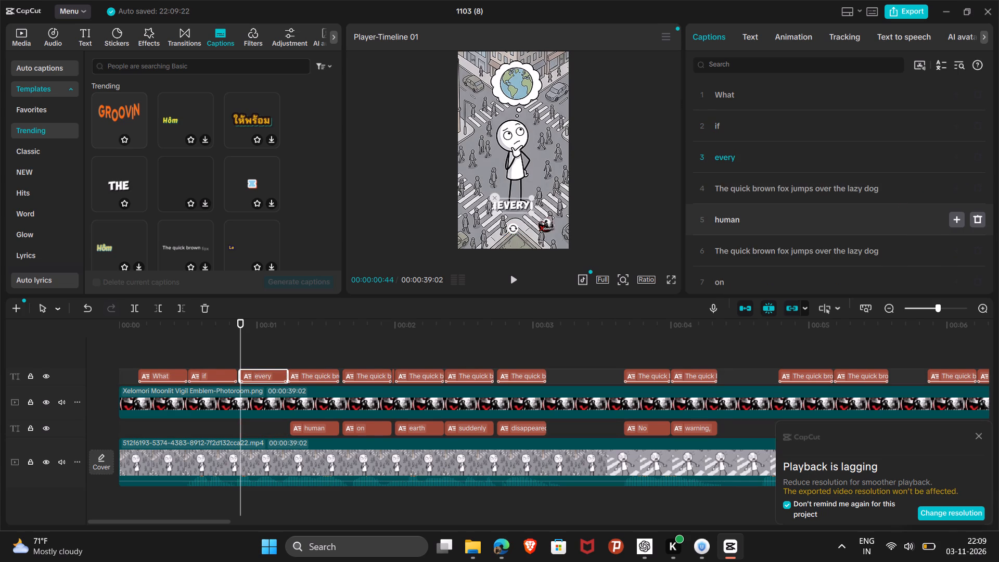
Copy the word caption "human", delete it, and replace the fourth template caption's text with "human".
double_click(815, 215)
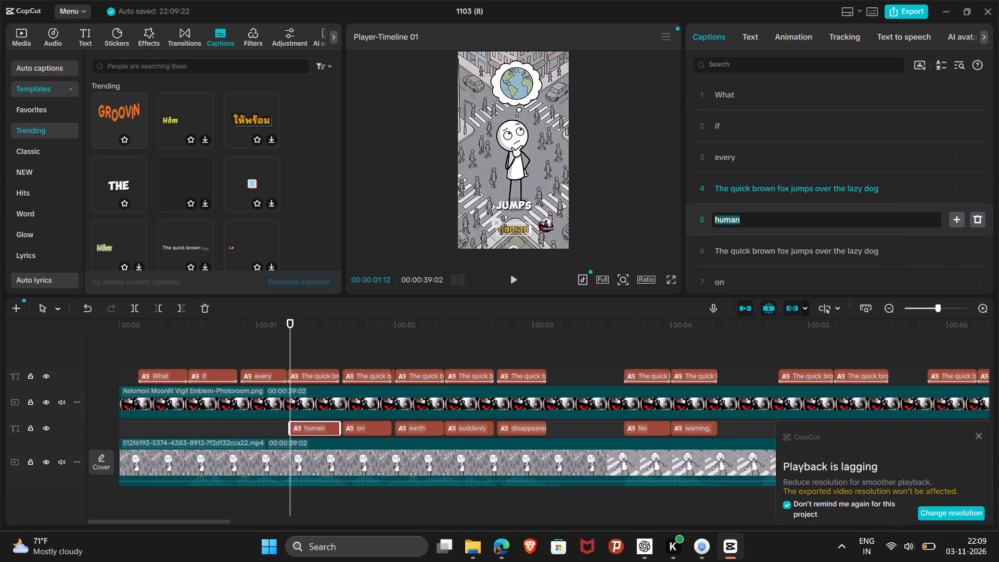
key("ctrl+c")
key("ctrl+c")
left_click(977, 216)
double_click(839, 184)
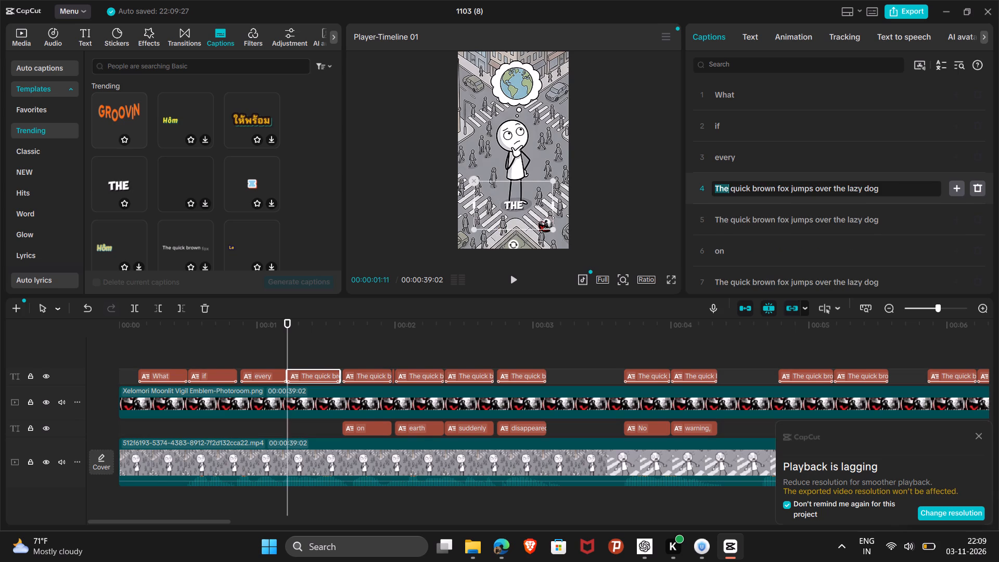
key("ctrl+a")
key("ctrl+v")
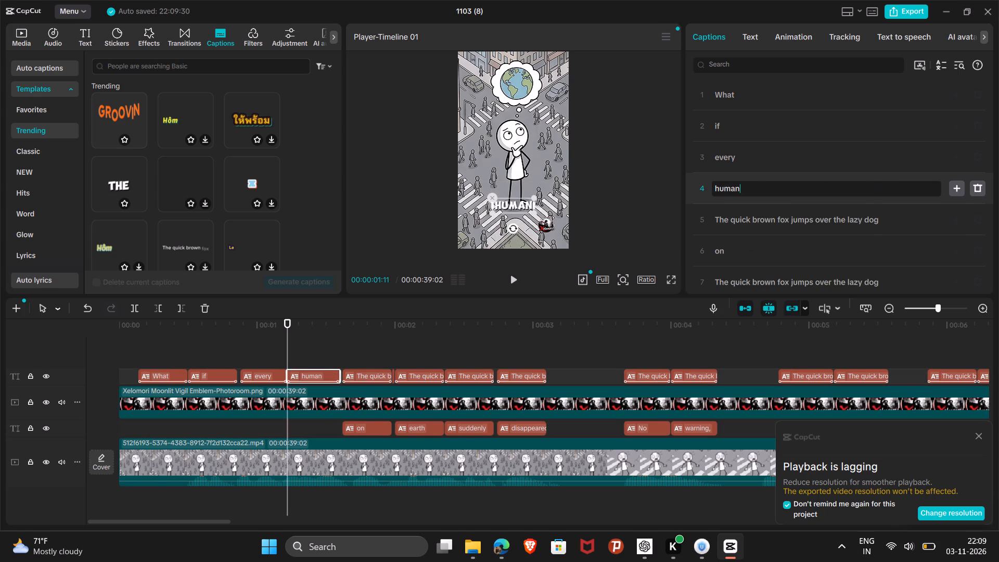
Replace the fifth template caption's text with "on", copied from the matching word caption, and delete that word caption.
double_click(832, 247)
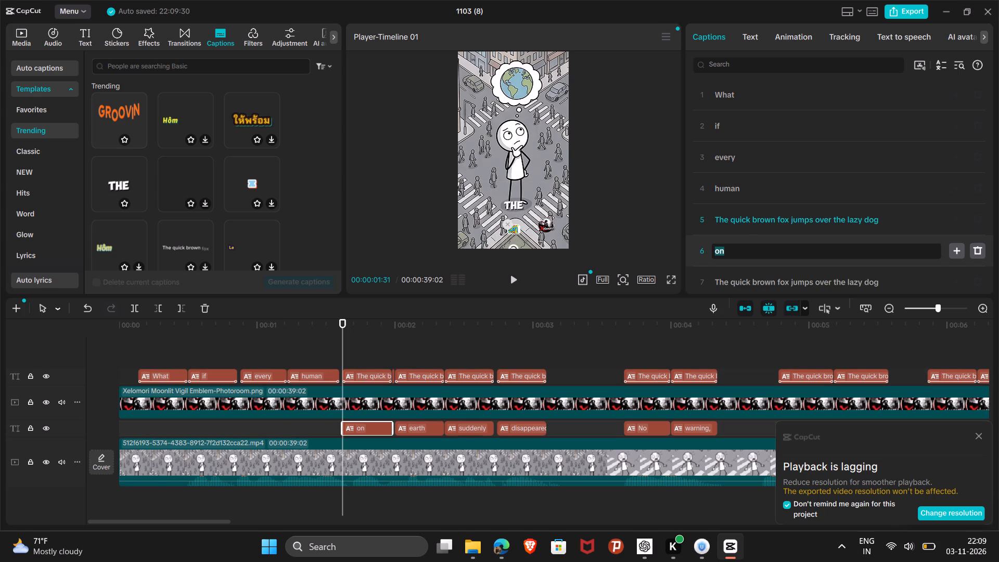
key("ctrl+c")
key("ctrl+c")
double_click(835, 212)
double_click(830, 217)
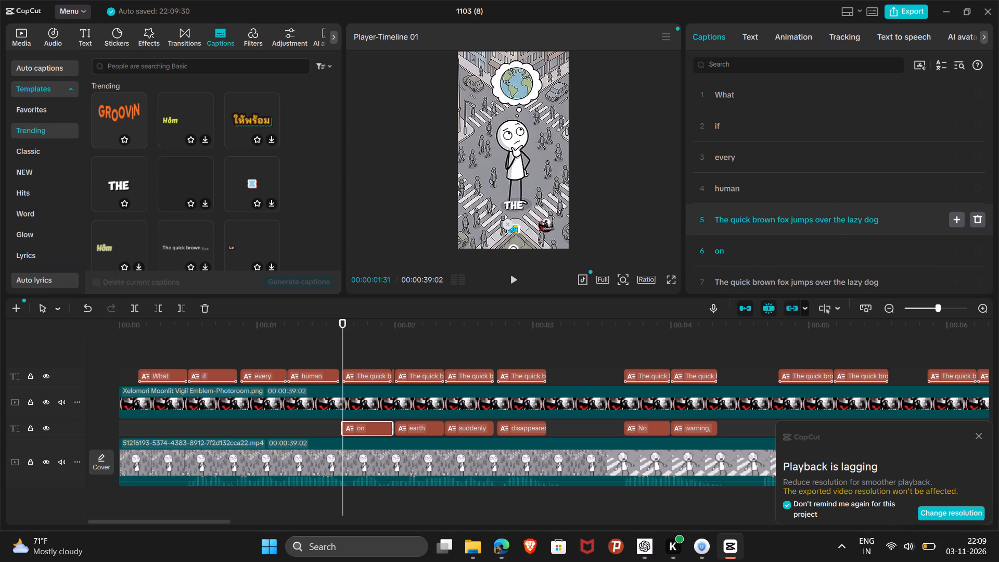
key("ctrl+a")
key("ctrl+v")
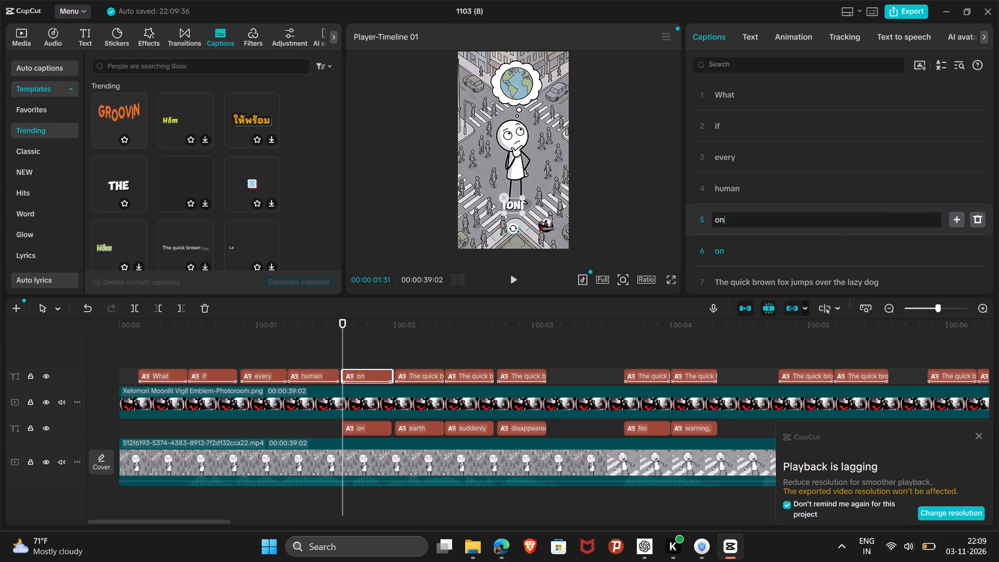
left_click(974, 250)
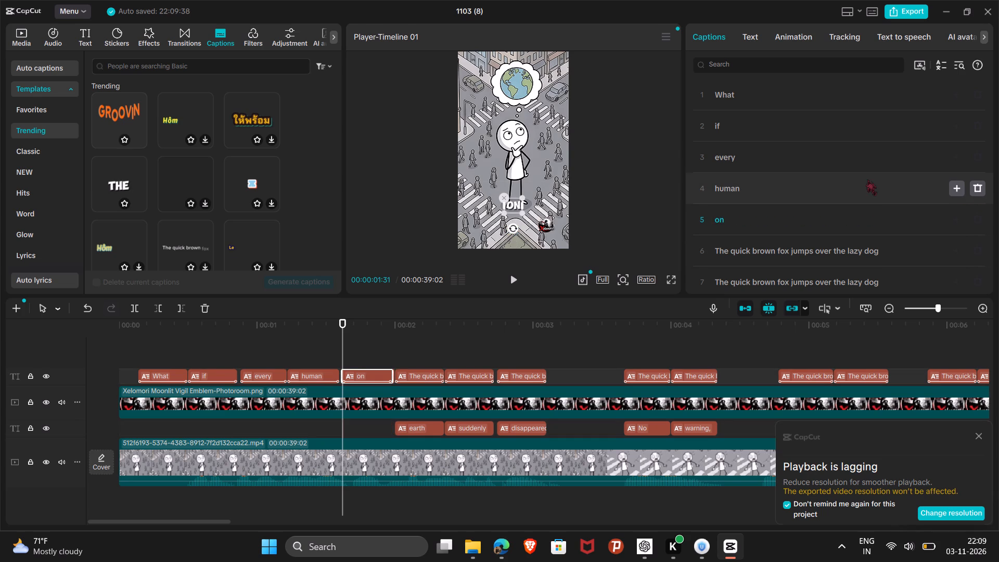
Delete the template caption "on" that follows "human" on the timeline.
scroll(867, 180, "down", 1)
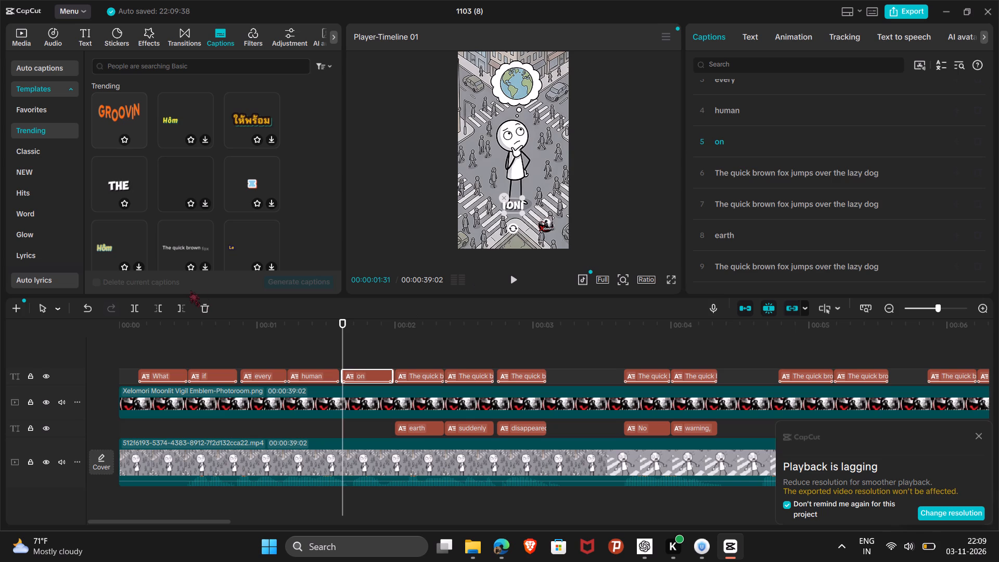
left_click(204, 310)
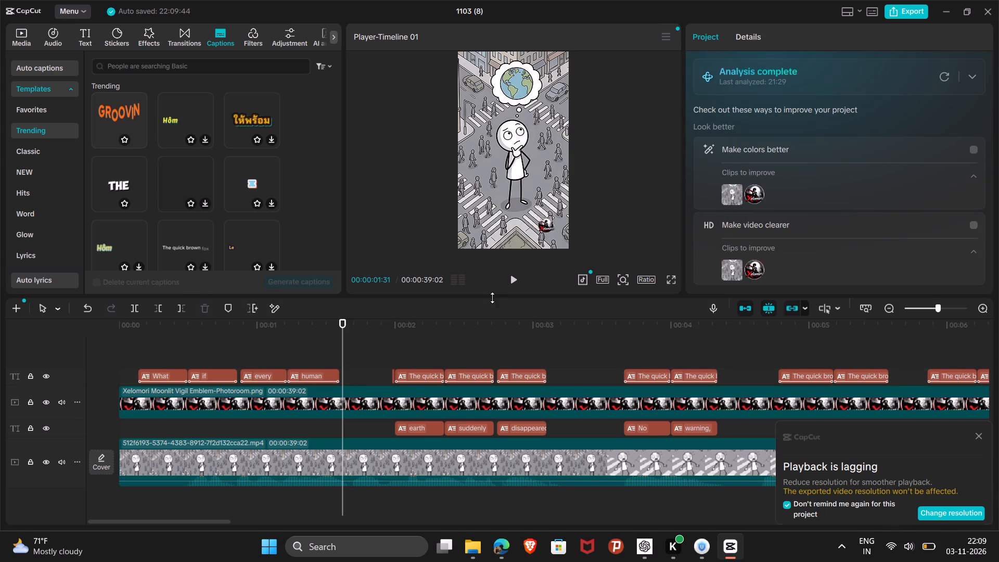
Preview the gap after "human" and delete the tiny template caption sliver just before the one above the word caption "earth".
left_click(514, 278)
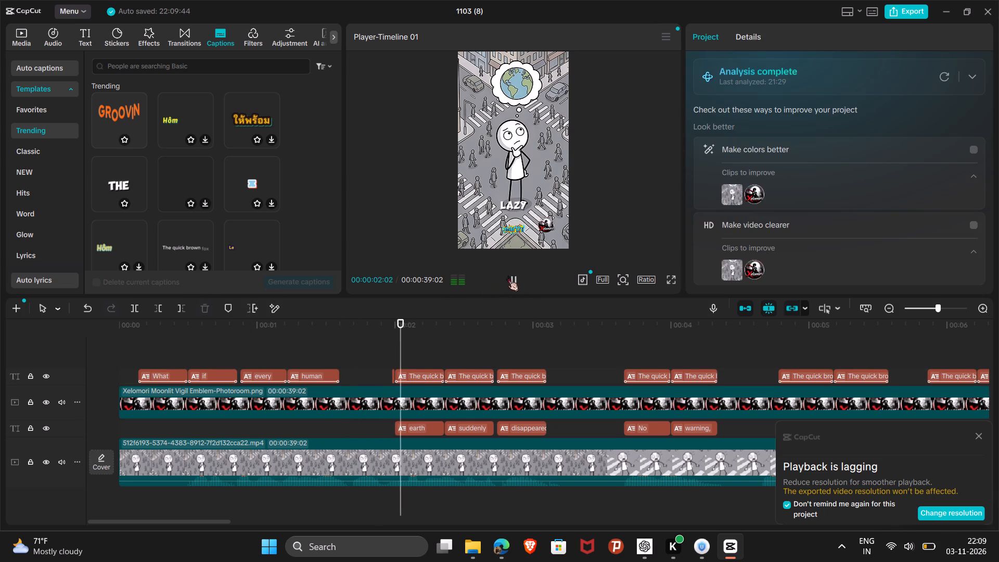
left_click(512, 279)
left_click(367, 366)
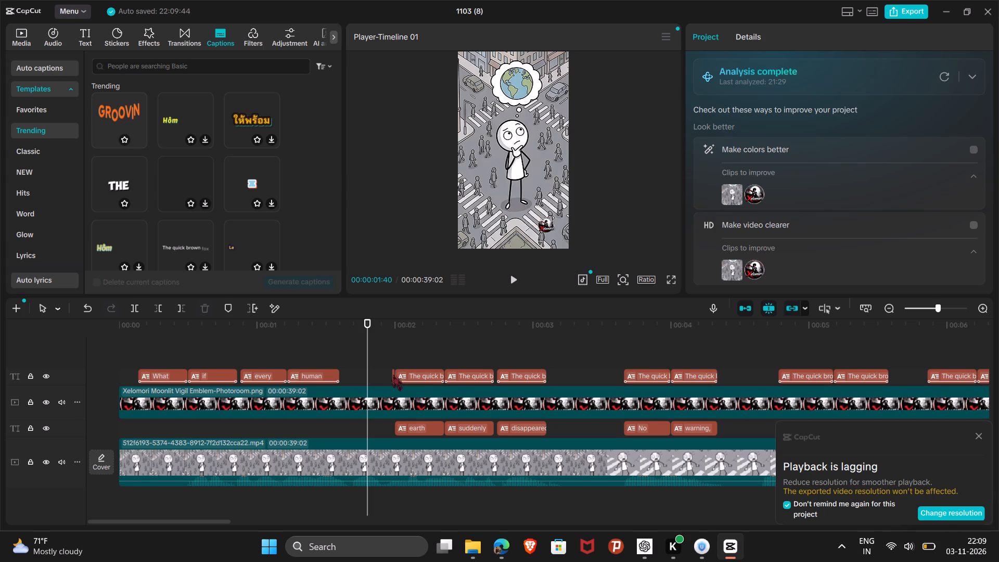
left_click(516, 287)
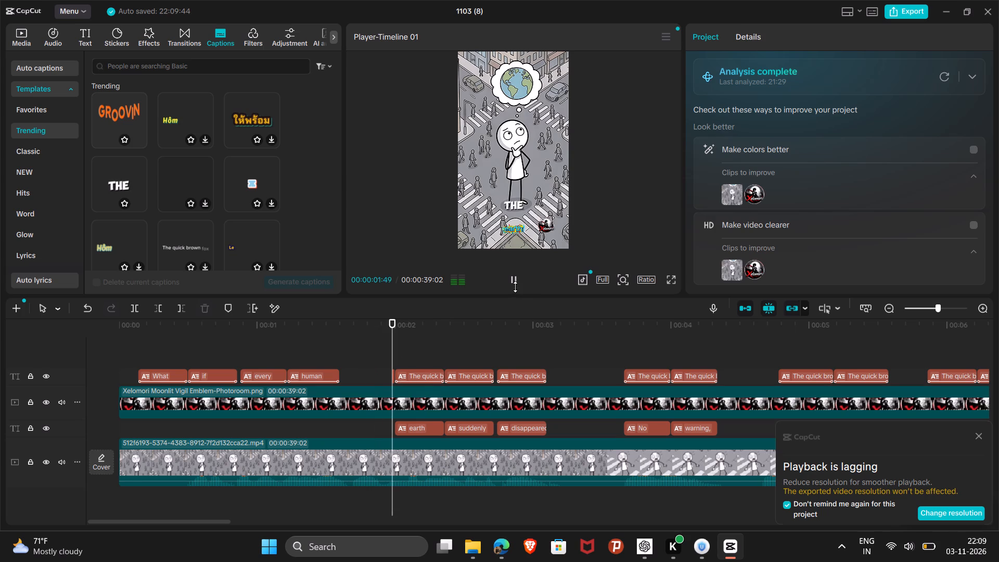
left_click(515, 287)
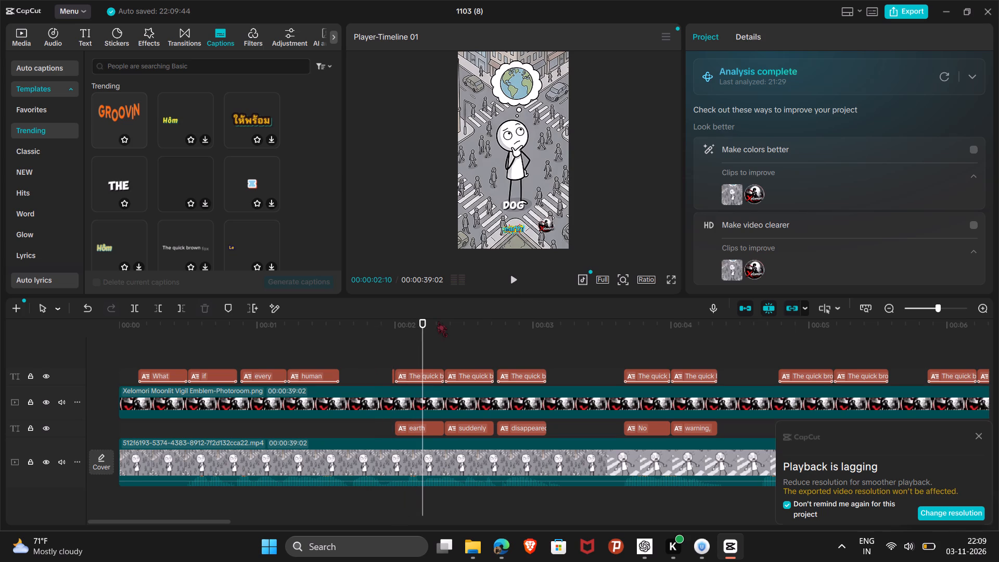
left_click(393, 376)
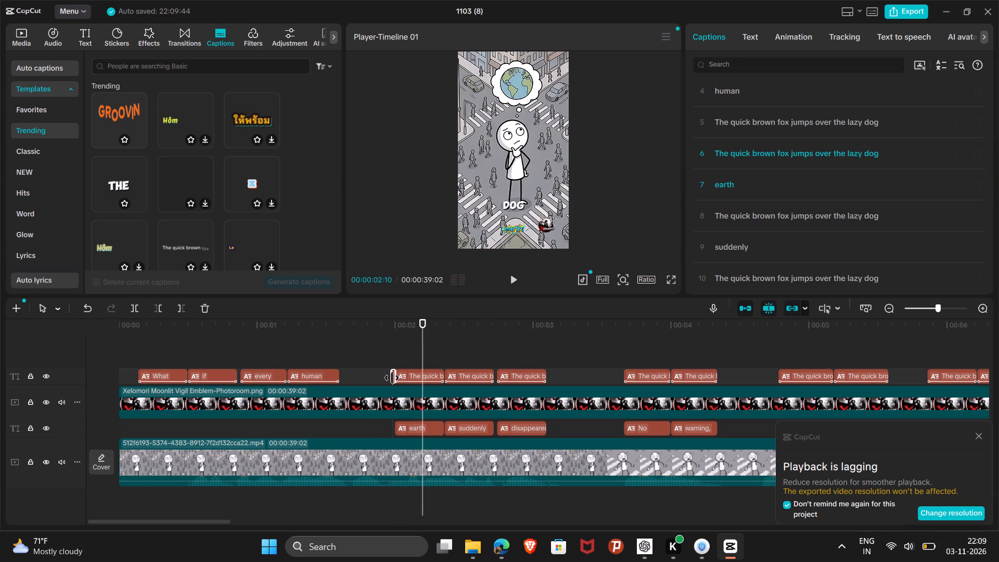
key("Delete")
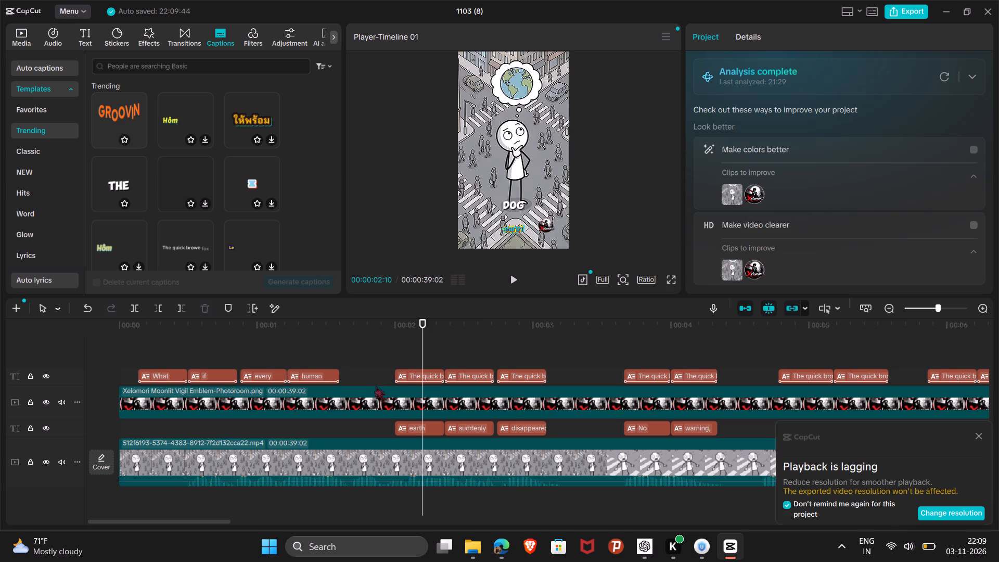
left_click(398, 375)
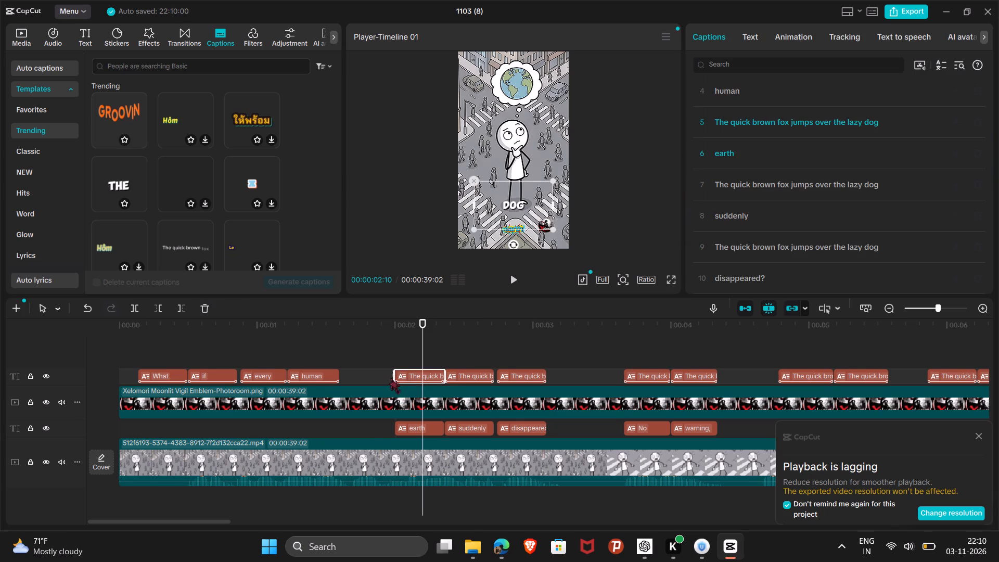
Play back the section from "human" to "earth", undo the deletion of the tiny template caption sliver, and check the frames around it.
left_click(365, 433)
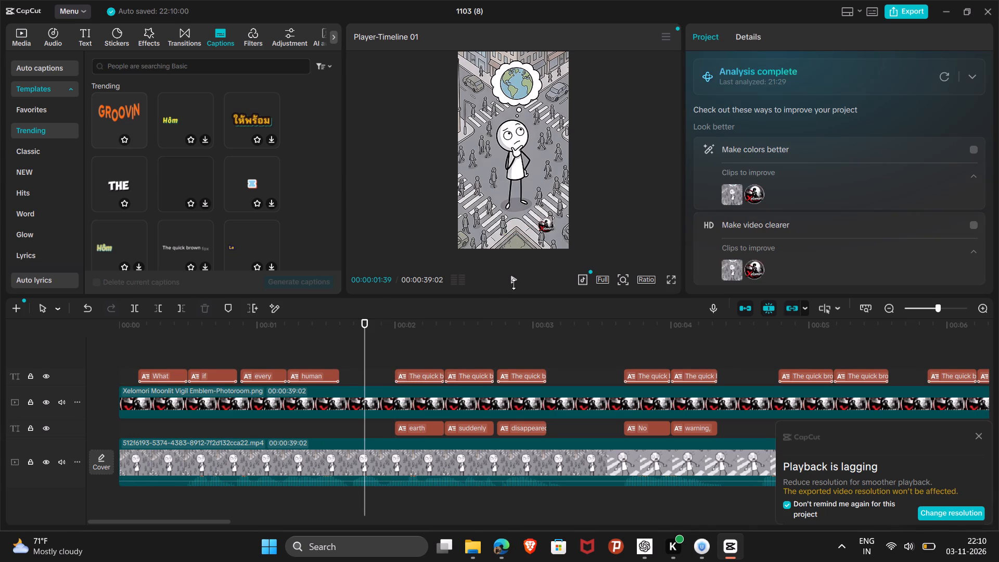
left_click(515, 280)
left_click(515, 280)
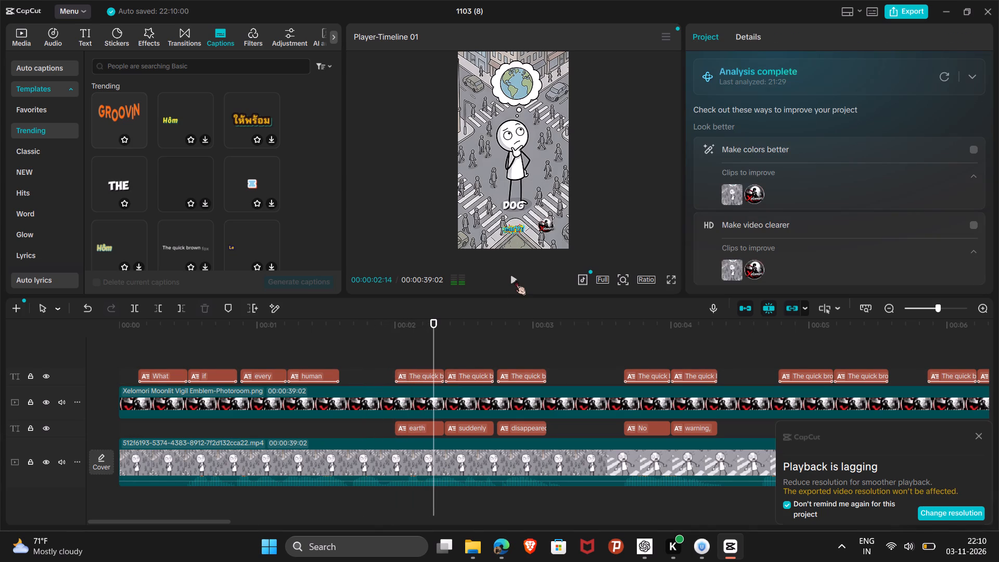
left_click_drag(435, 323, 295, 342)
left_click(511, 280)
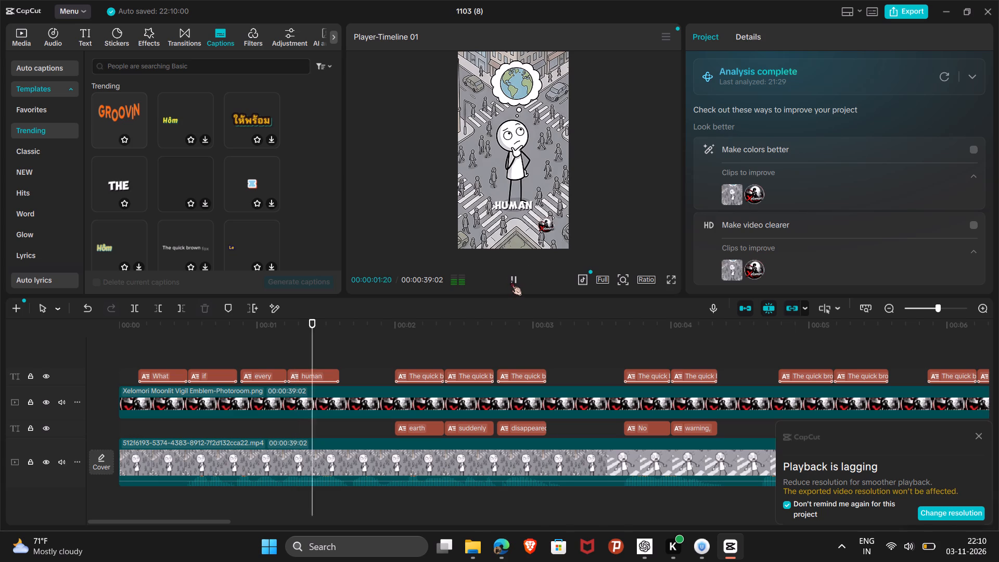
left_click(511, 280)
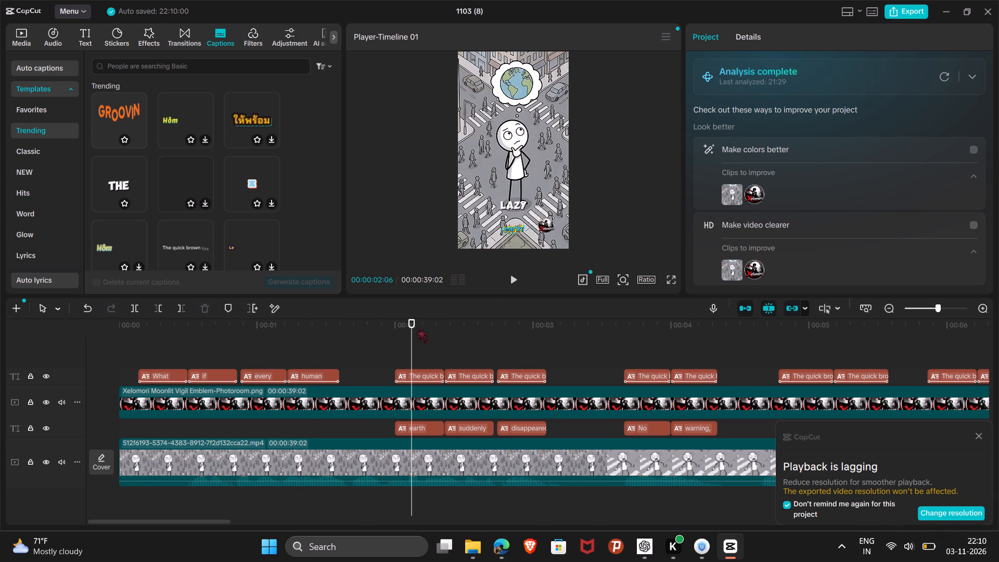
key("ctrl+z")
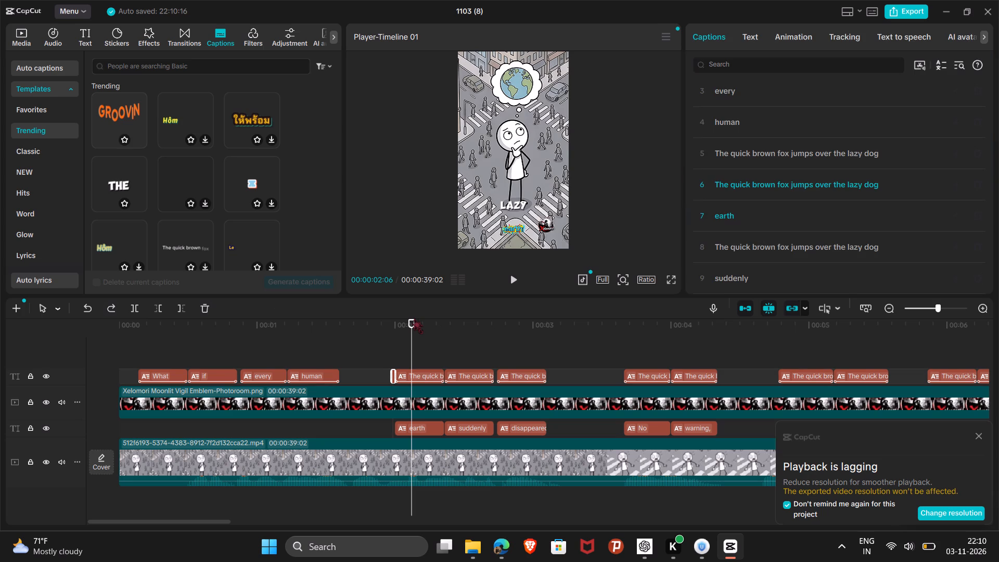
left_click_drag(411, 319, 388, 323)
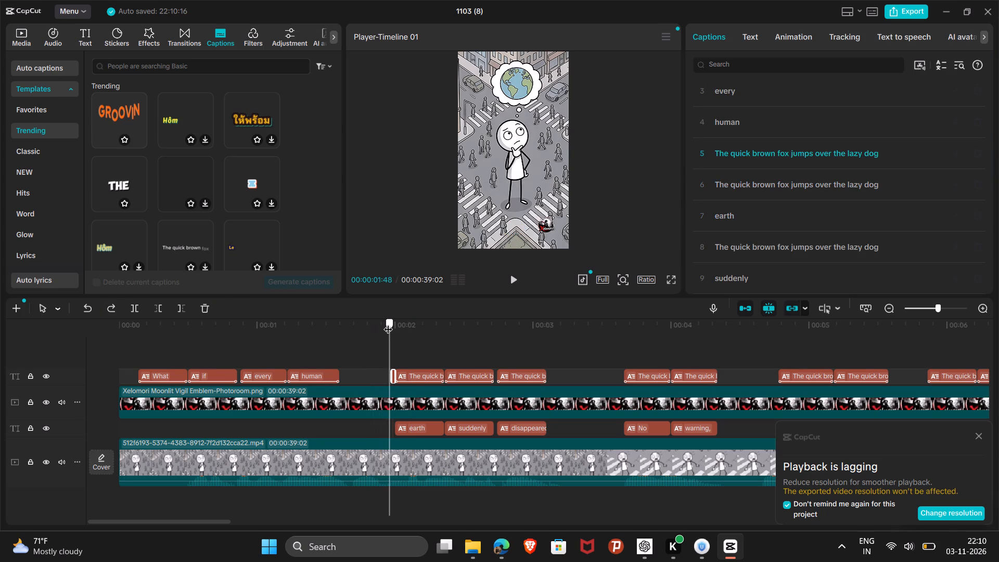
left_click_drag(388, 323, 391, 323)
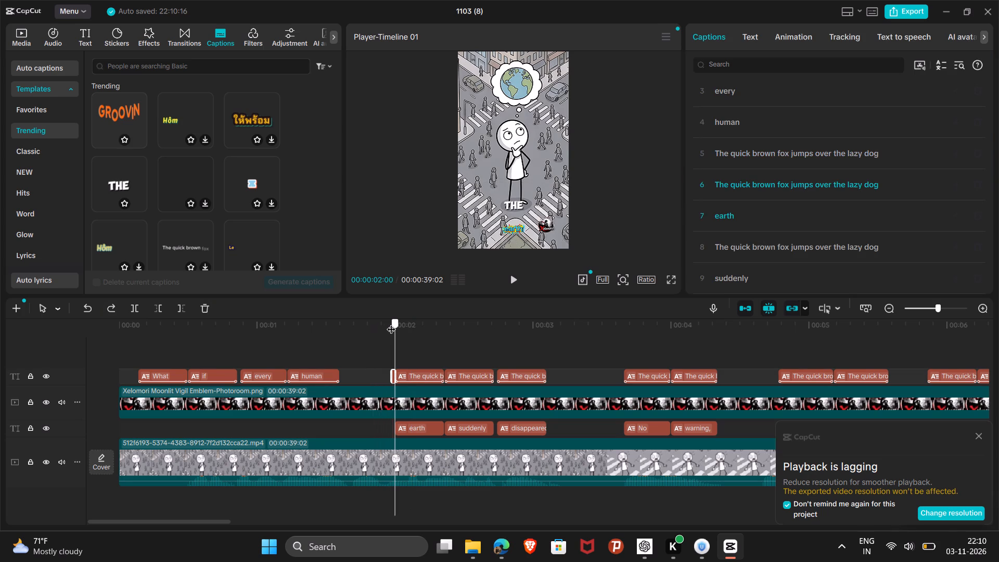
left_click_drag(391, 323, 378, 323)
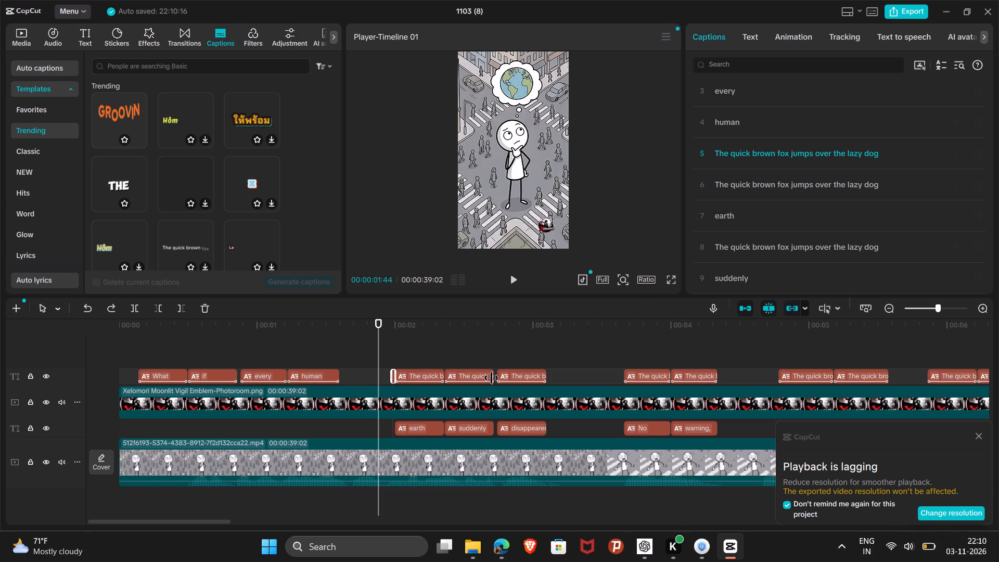
Replace the text of the template caption above the word caption "earth" with "earth", copied from that word caption.
left_click(421, 423)
double_click(790, 221)
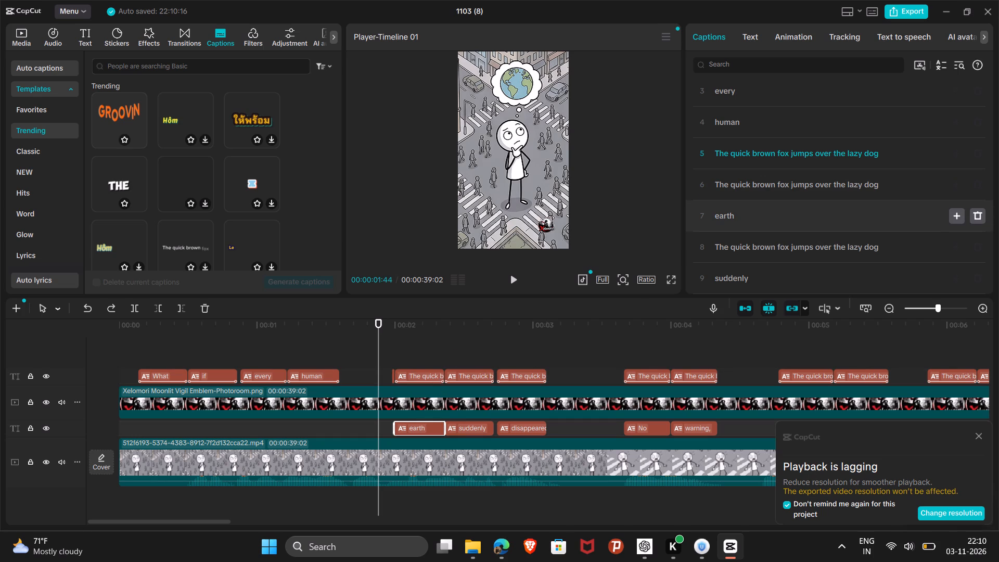
key("ctrl+c")
key("ctrl+c")
double_click(809, 187)
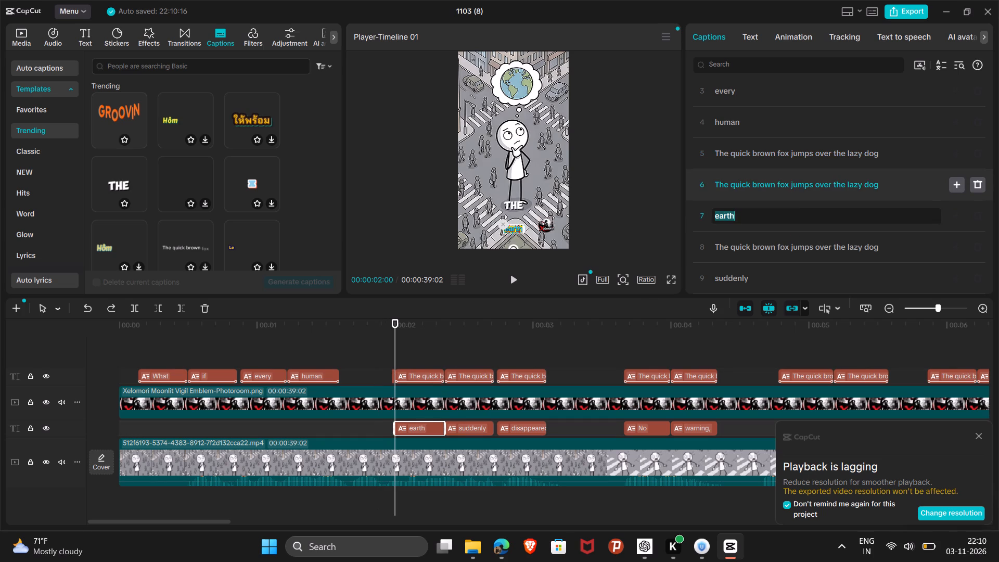
key("ctrl+a")
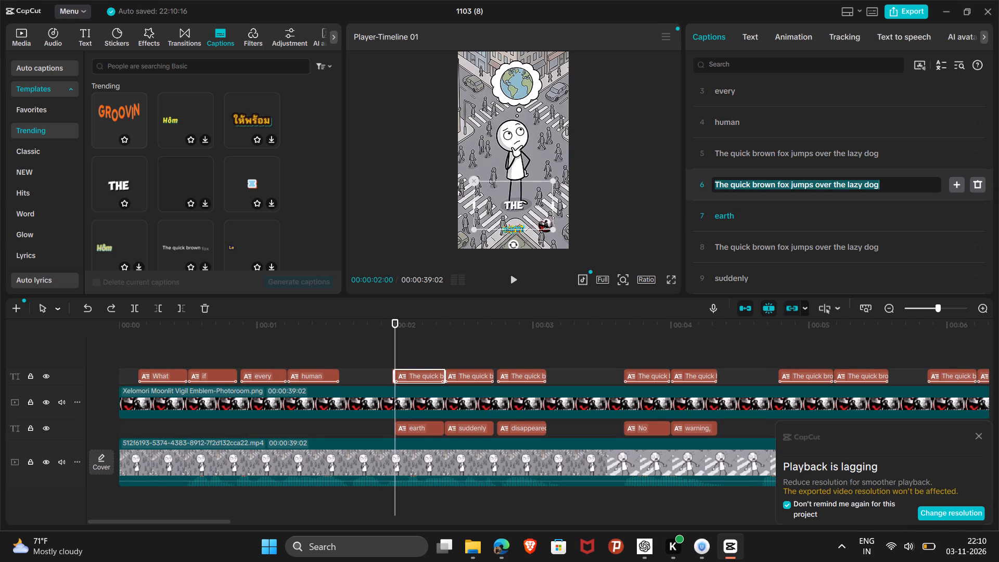
key("ctrl+v")
left_click(859, 222)
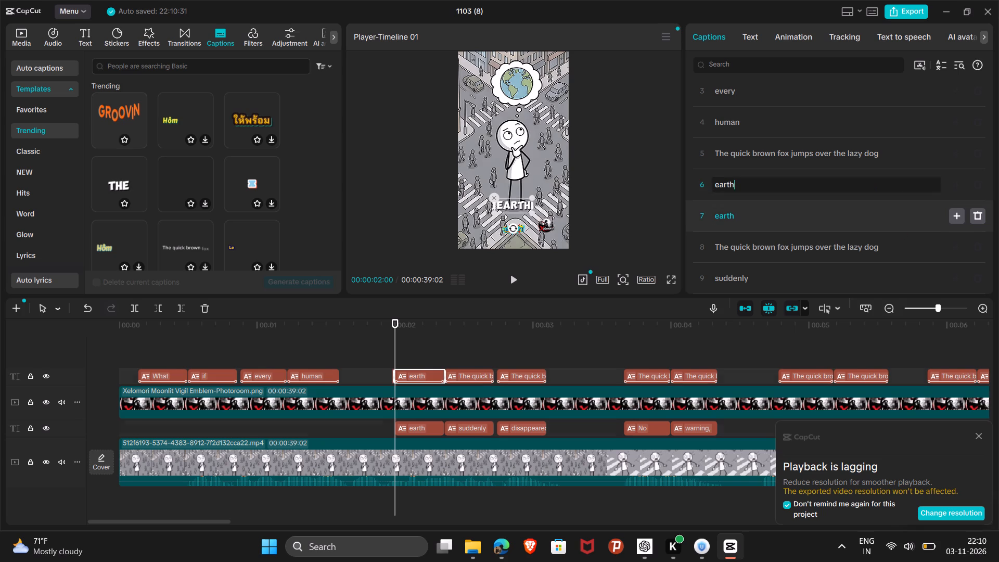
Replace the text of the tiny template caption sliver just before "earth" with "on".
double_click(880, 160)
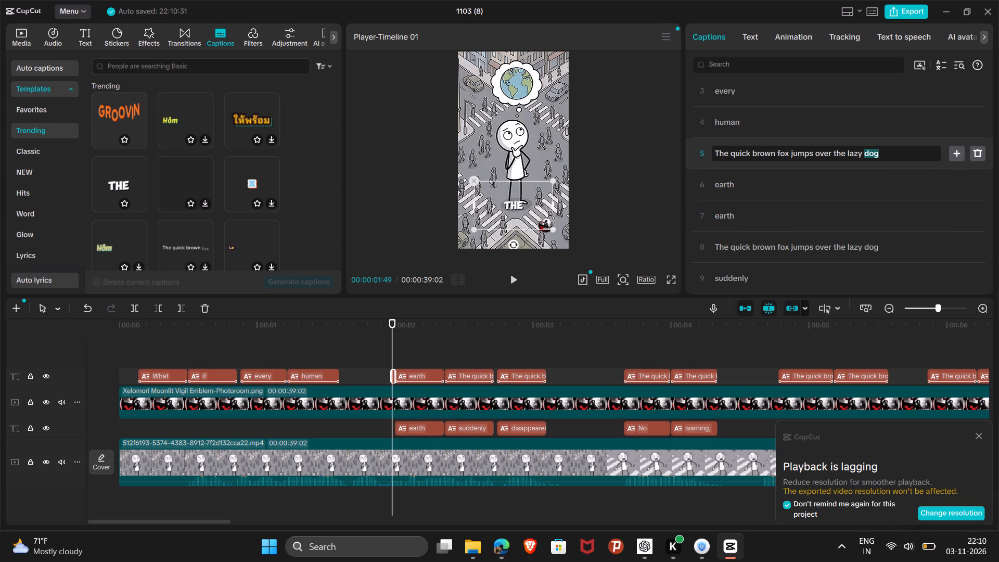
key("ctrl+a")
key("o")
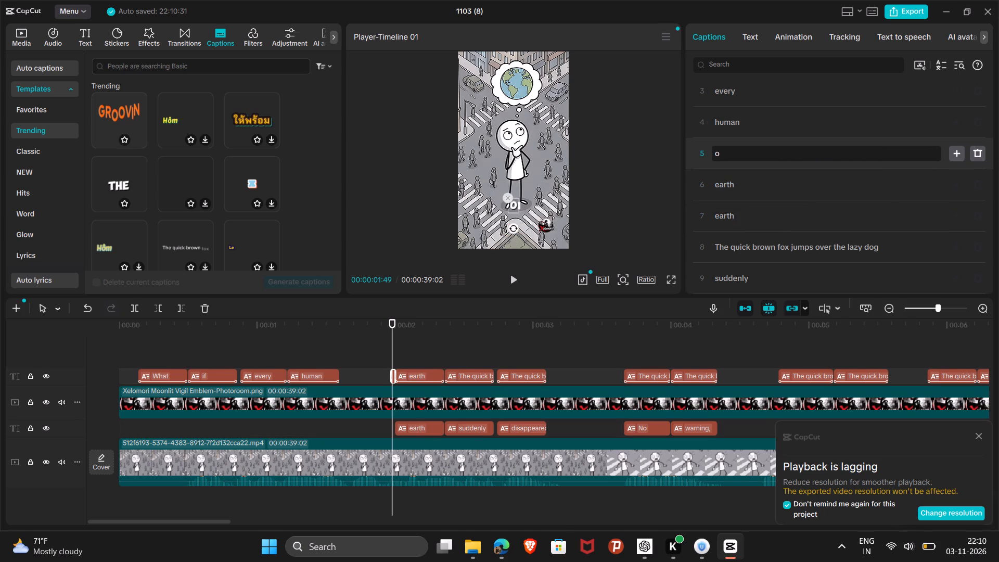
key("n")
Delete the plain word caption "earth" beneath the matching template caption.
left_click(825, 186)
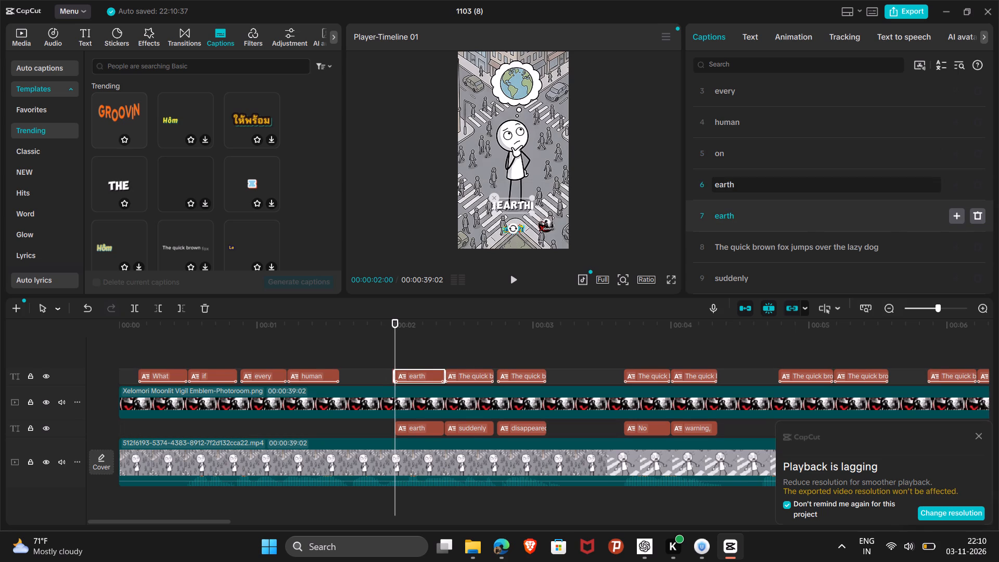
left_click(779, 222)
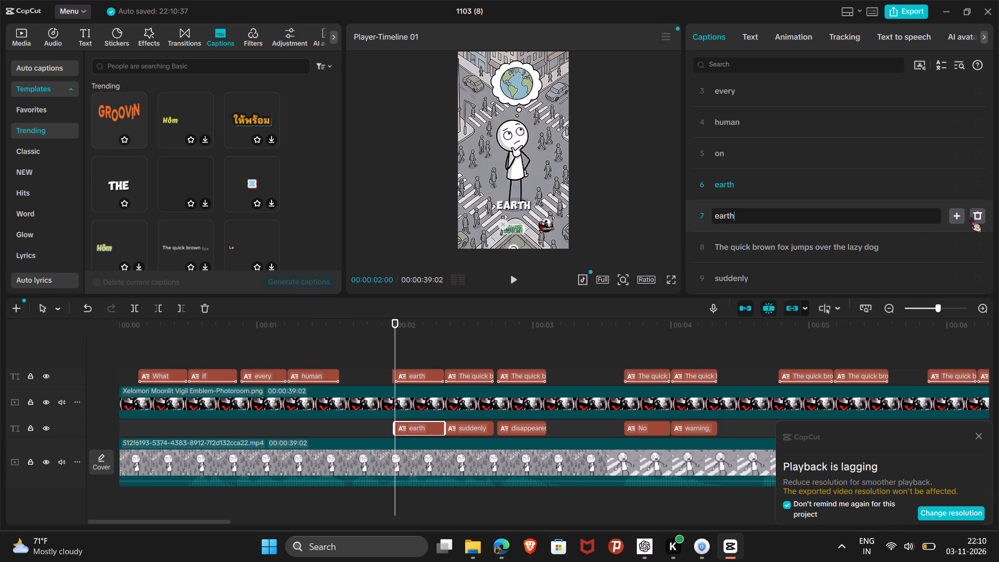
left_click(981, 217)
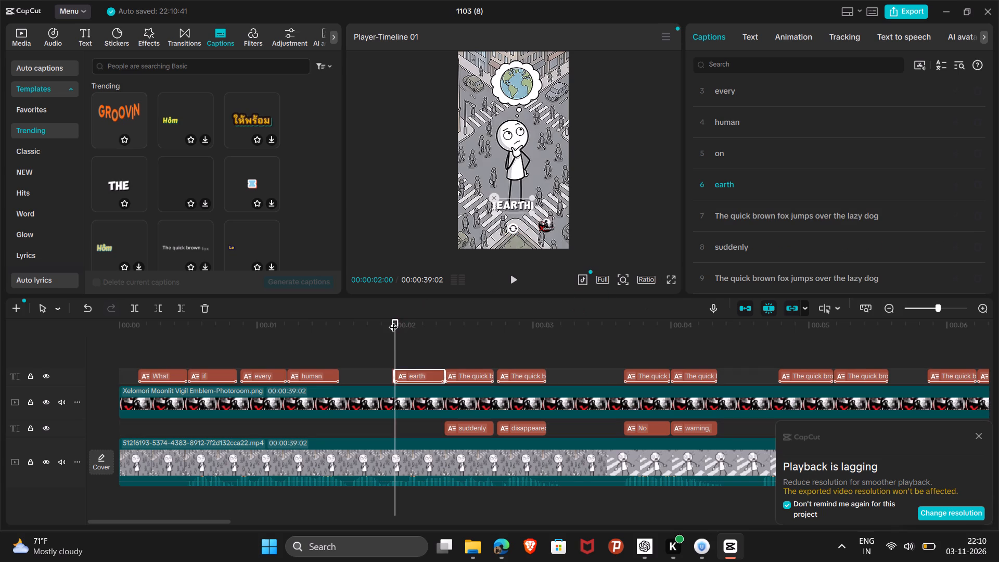
Play back the section from "human" to "earth" and check how the captions appear across the gap.
left_click_drag(393, 321, 369, 325)
left_click(508, 278)
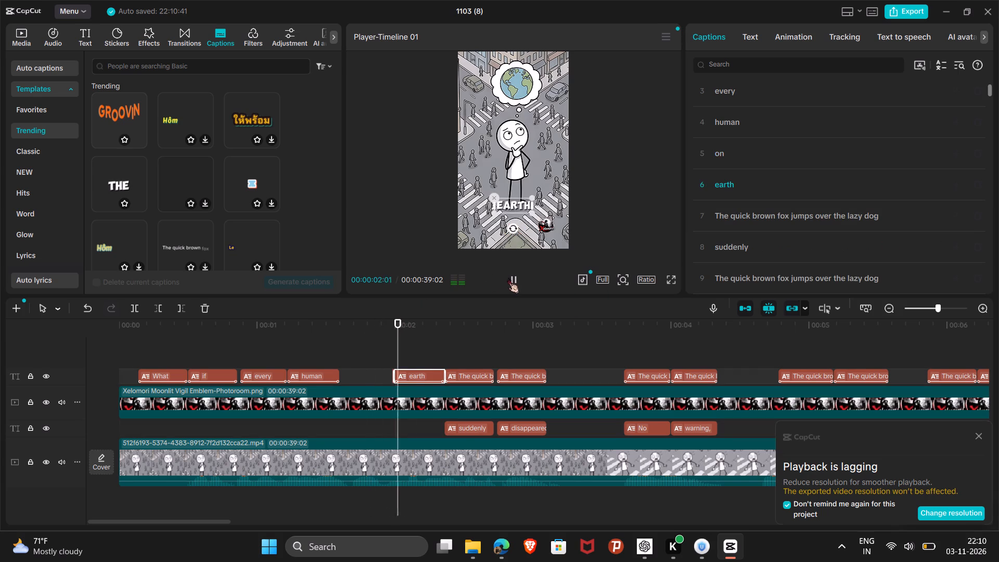
left_click(508, 278)
left_click_drag(454, 322, 387, 334)
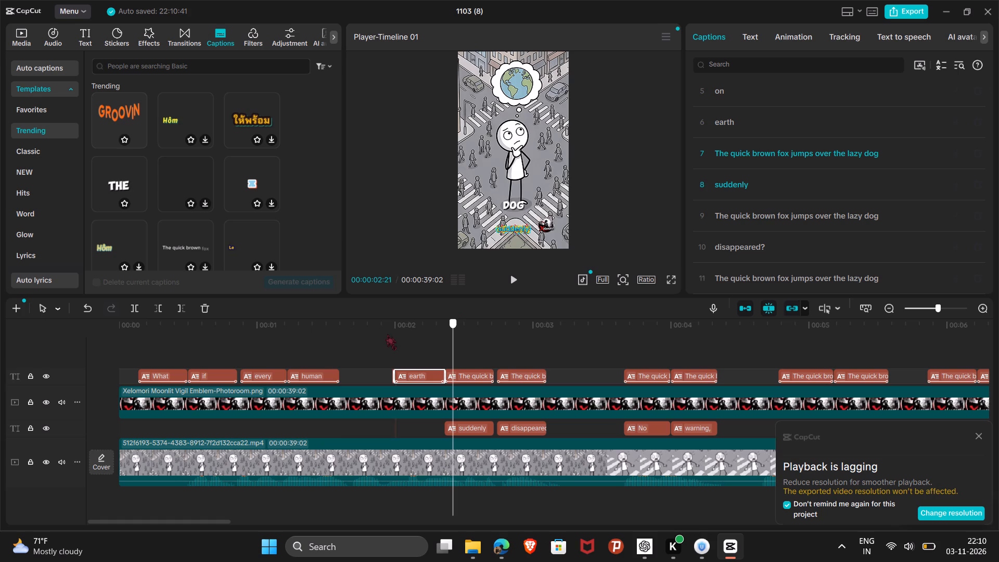
left_click_drag(387, 334, 318, 334)
triple_click(513, 279)
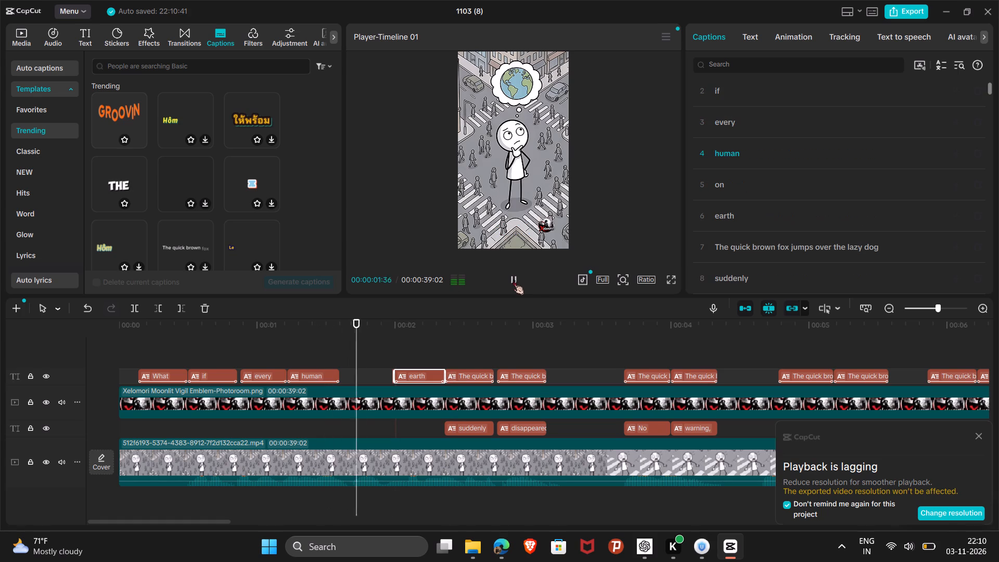
left_click(513, 279)
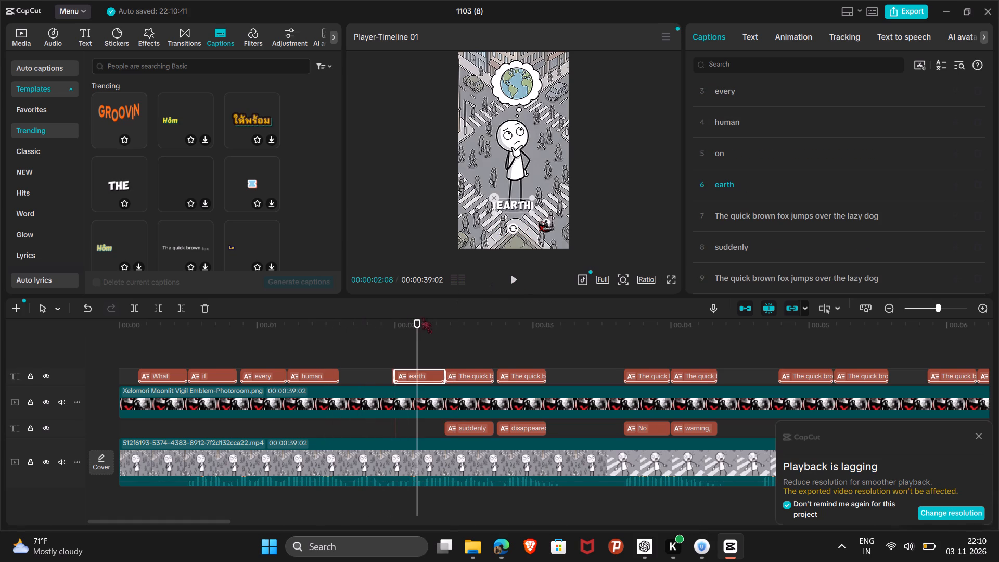
left_click_drag(414, 321, 381, 328)
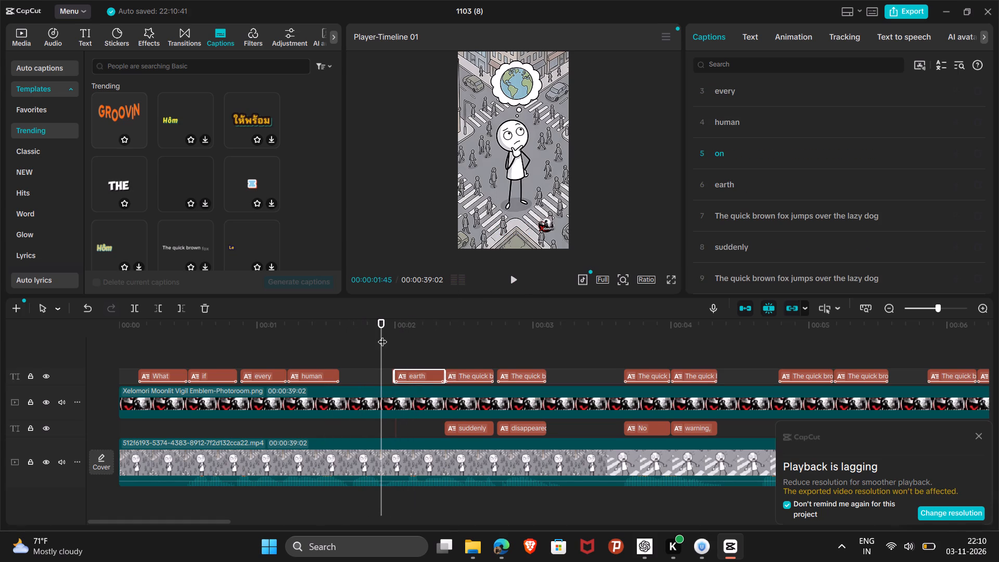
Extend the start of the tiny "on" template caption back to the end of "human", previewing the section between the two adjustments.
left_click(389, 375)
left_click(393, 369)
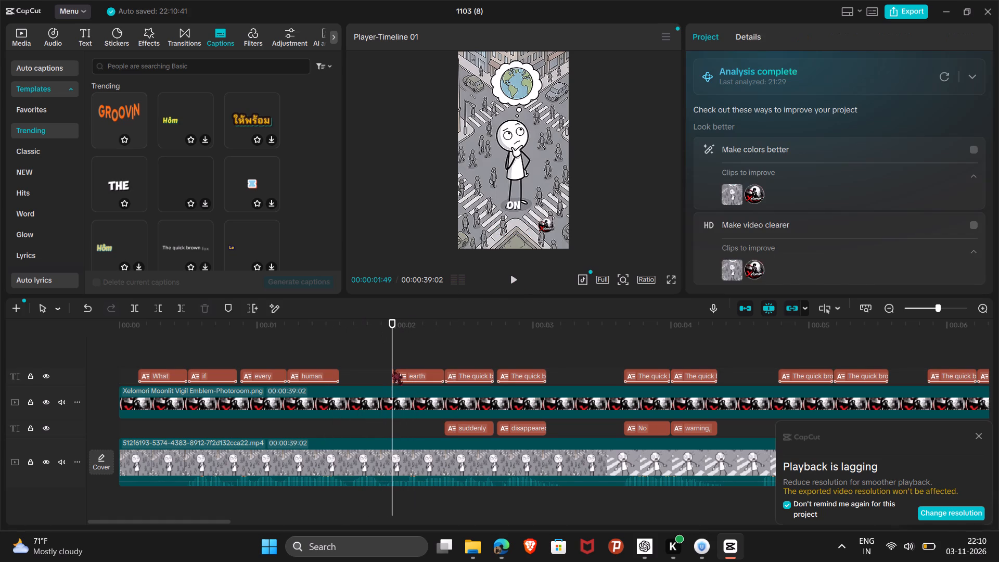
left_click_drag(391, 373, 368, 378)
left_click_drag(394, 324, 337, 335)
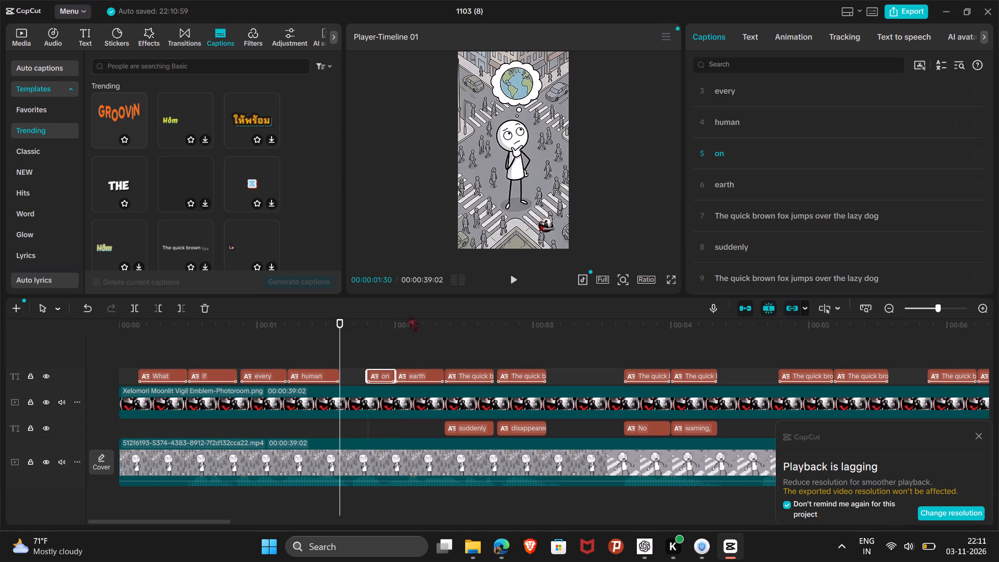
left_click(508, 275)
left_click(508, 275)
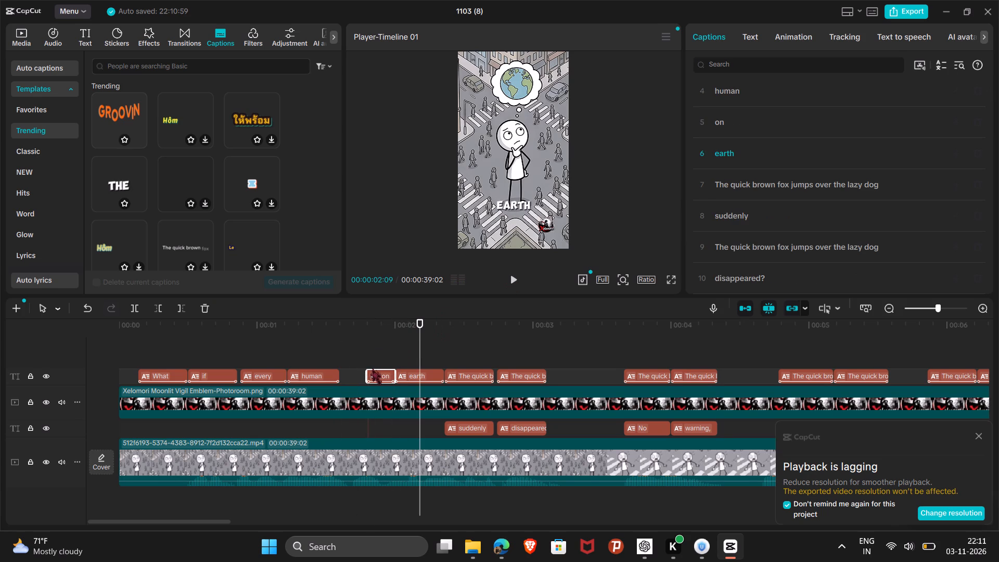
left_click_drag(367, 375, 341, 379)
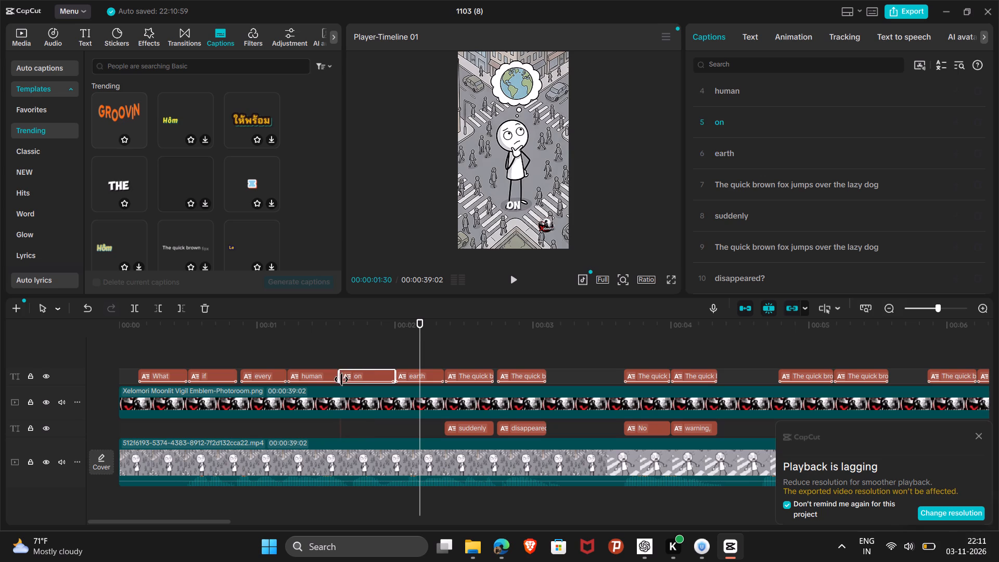
Play back the section from "human" through "earth" repeatedly to check the timing of the "on" caption.
left_click_drag(419, 322, 281, 329)
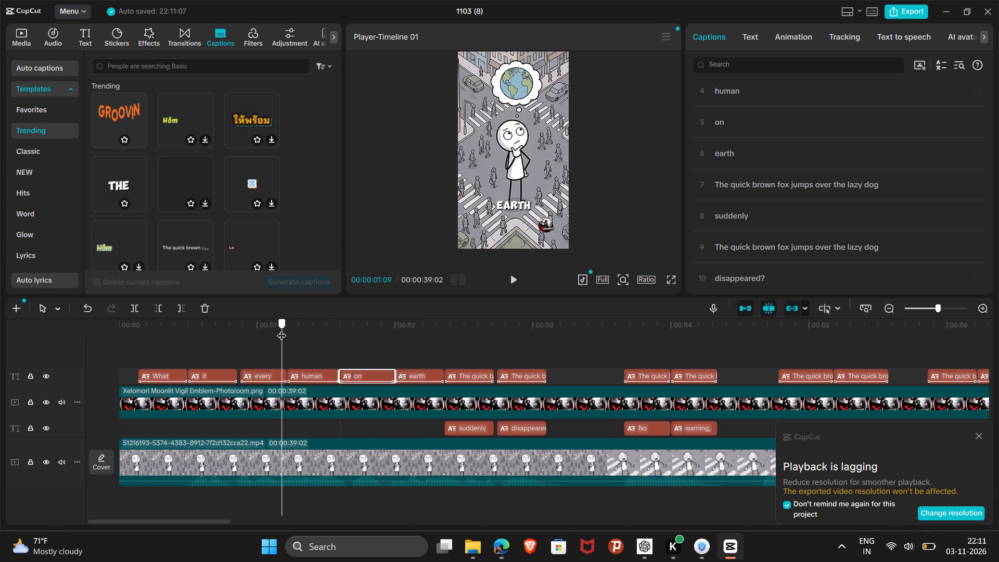
left_click_drag(281, 329, 280, 329)
left_click(510, 278)
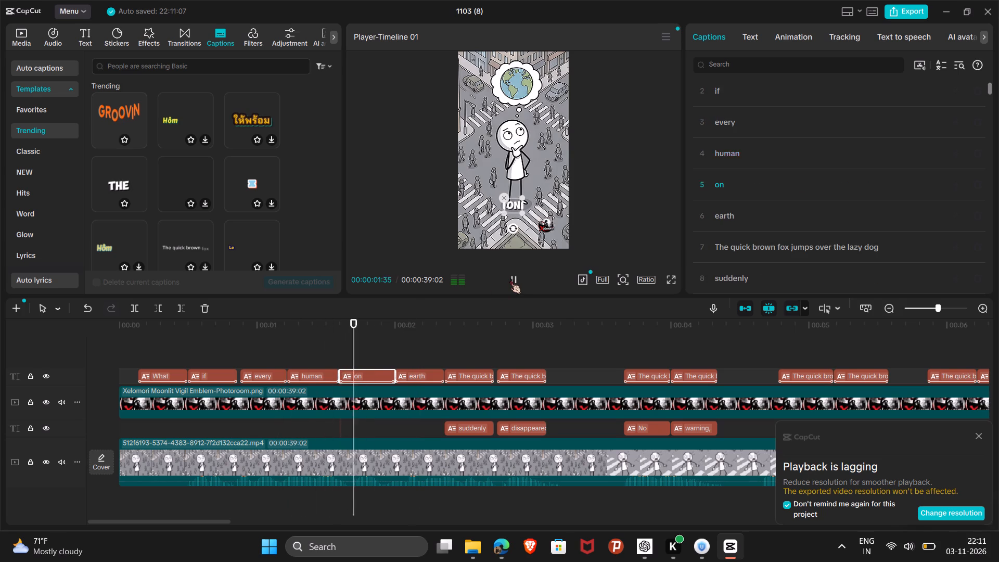
left_click(510, 278)
double_click(510, 278)
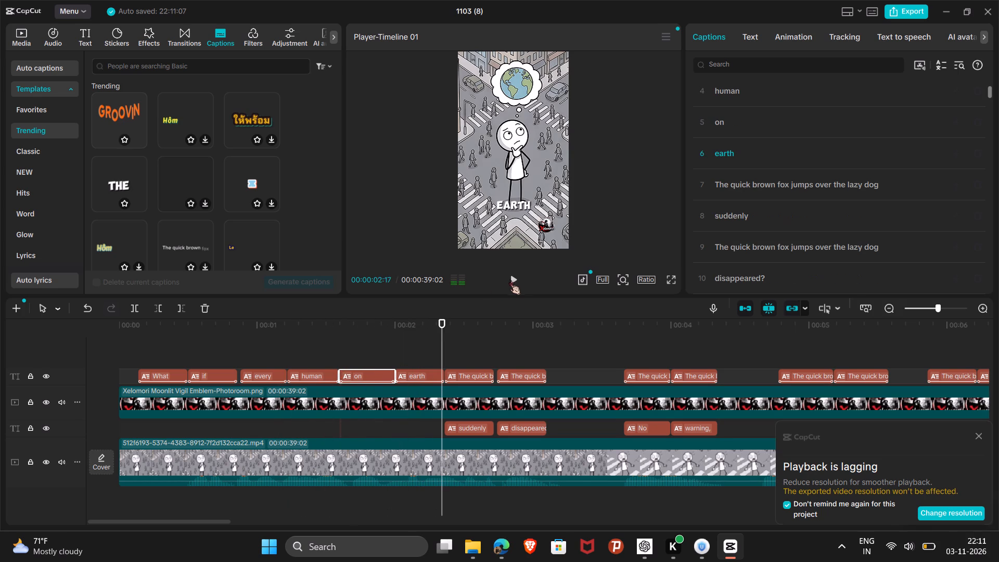
left_click_drag(442, 317, 425, 325)
left_click_drag(443, 324, 345, 336)
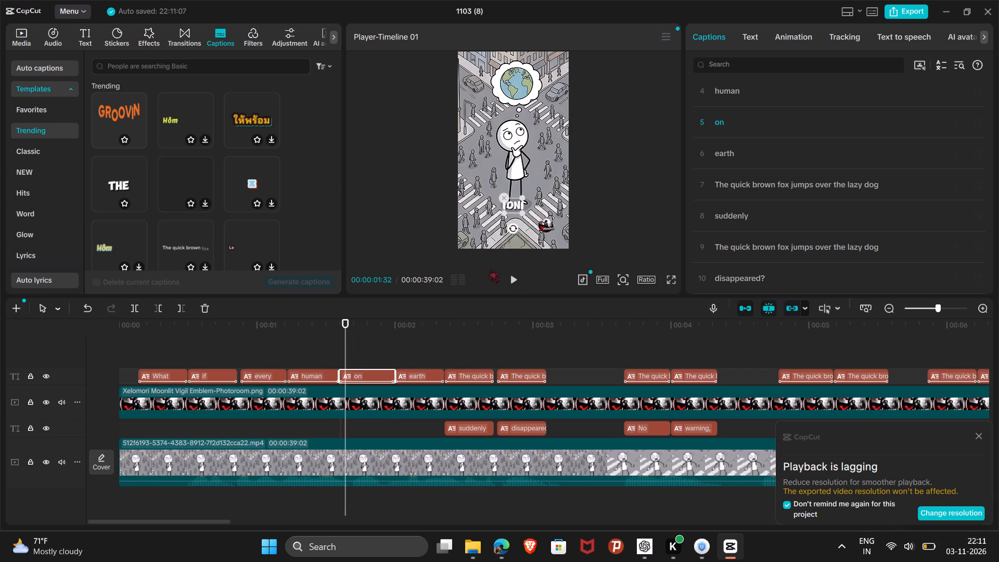
double_click(509, 279)
double_click(509, 279)
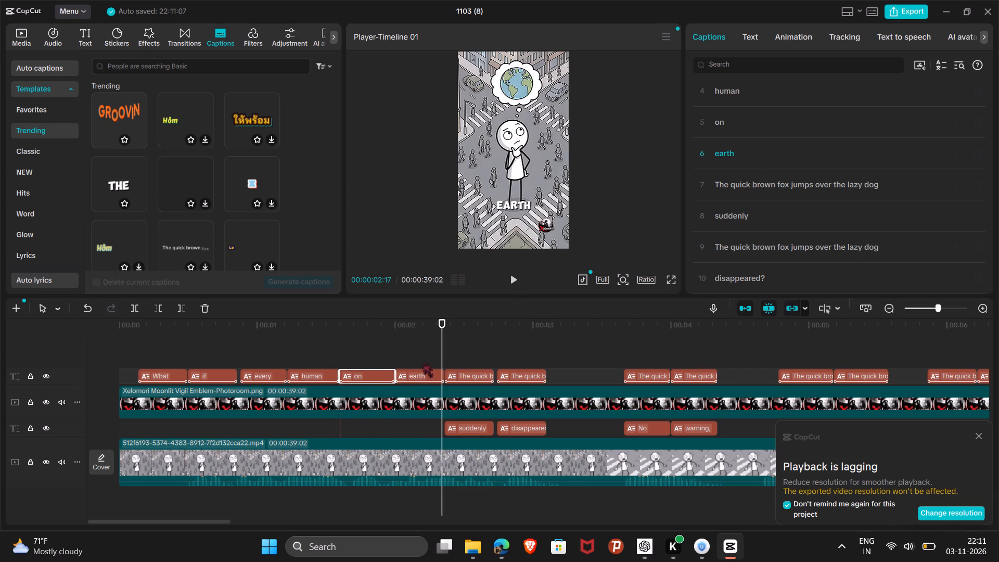
Undo the recent caption edits and deletions as far back as the deletion of the plain word caption "on".
key("ctrl+z")
key("ctrl+z")
key("ctrl+z")
key("ctrl+z")
key("ctrl+z")
key("ctrl+z")
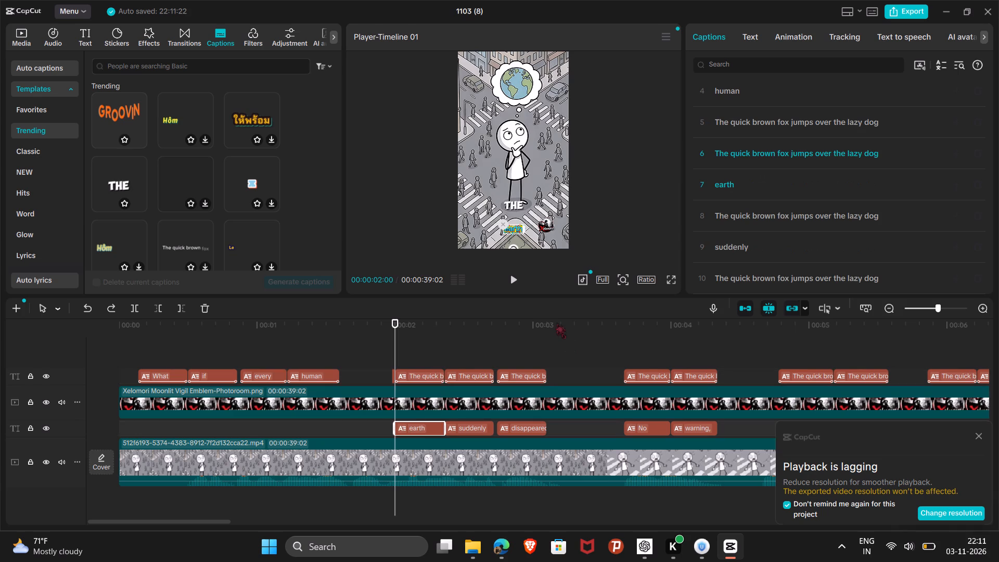
key("ctrl+z")
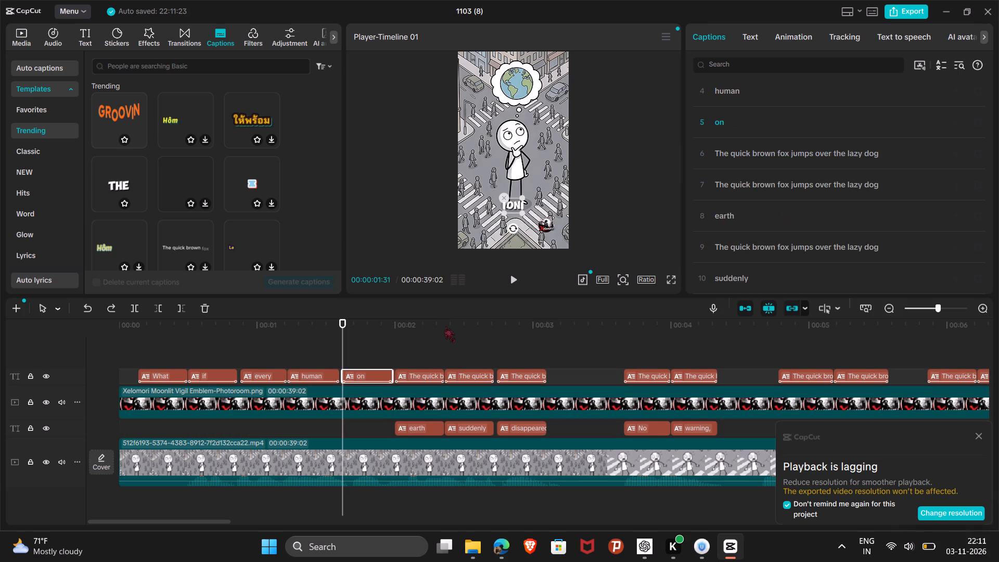
key("ctrl+z")
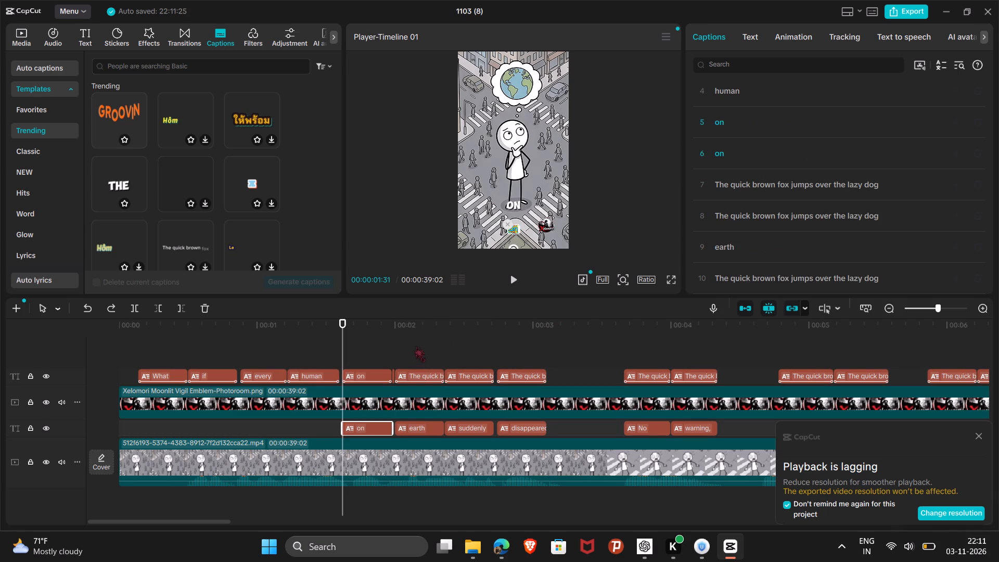
Preview the section around "on" and delete the tiny template caption sliver right after the template caption "on".
left_click(513, 279)
left_click(513, 279)
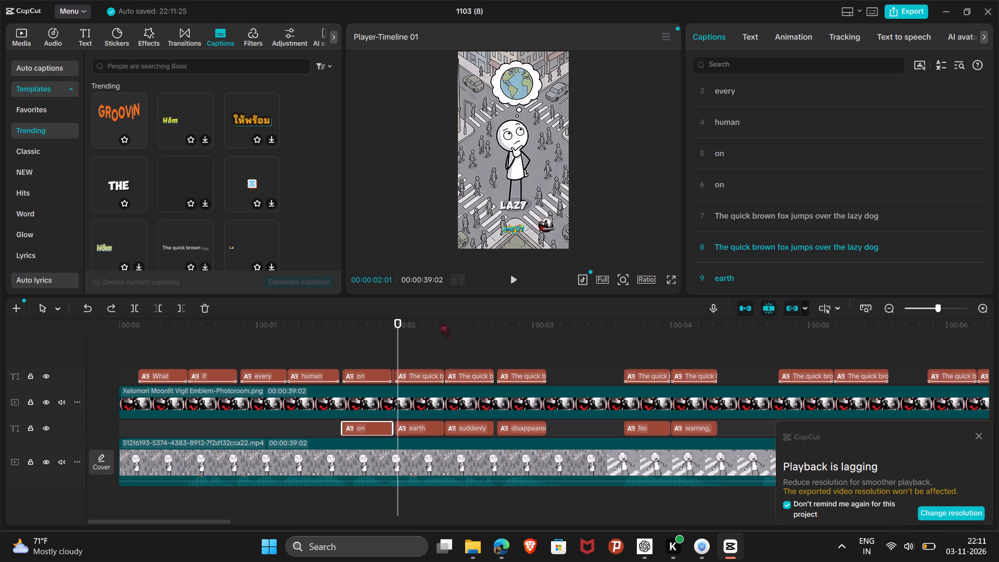
left_click(393, 373)
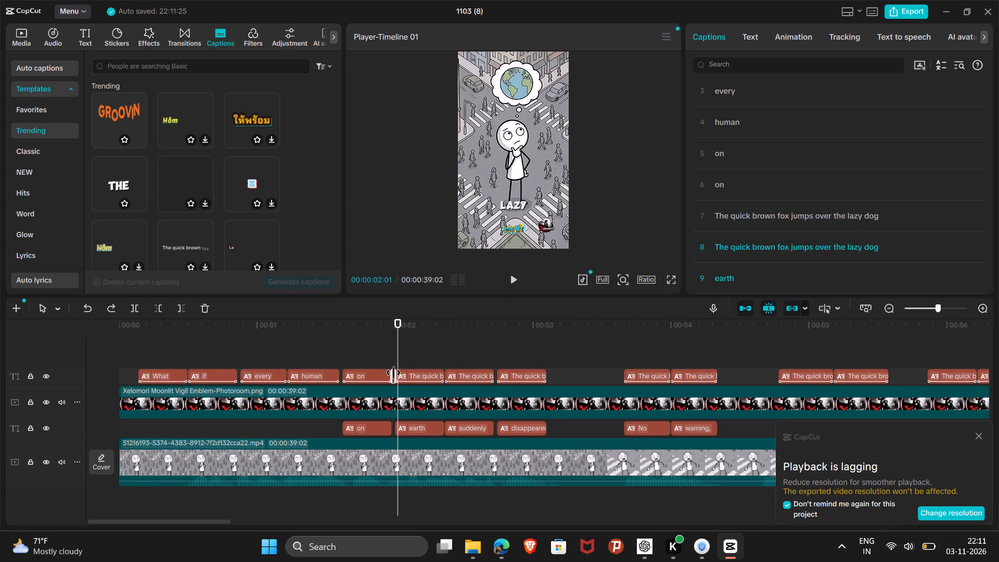
key("Delete")
Extend the end of the template caption "on" to meet the start of the following template caption.
left_click(382, 376)
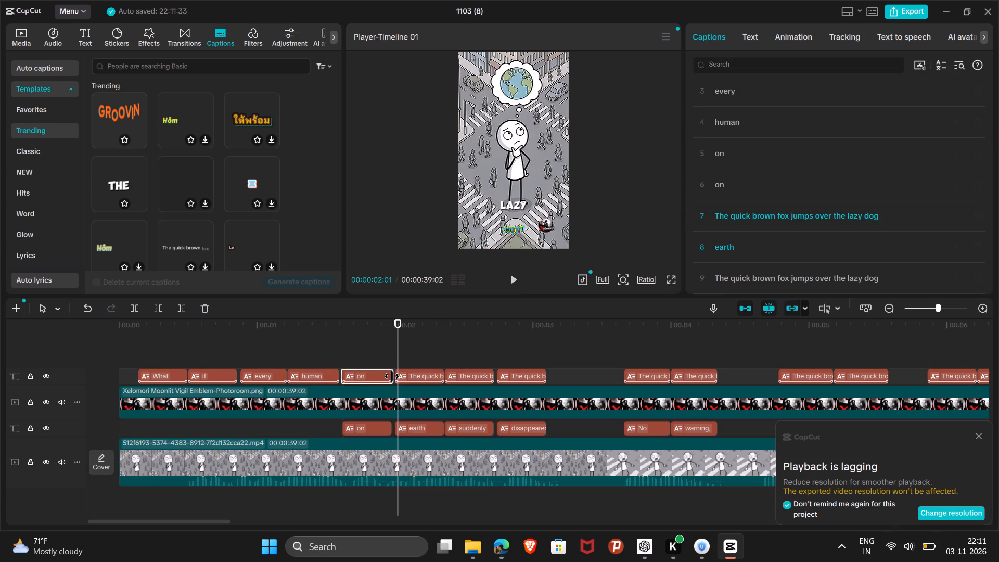
left_click(392, 376)
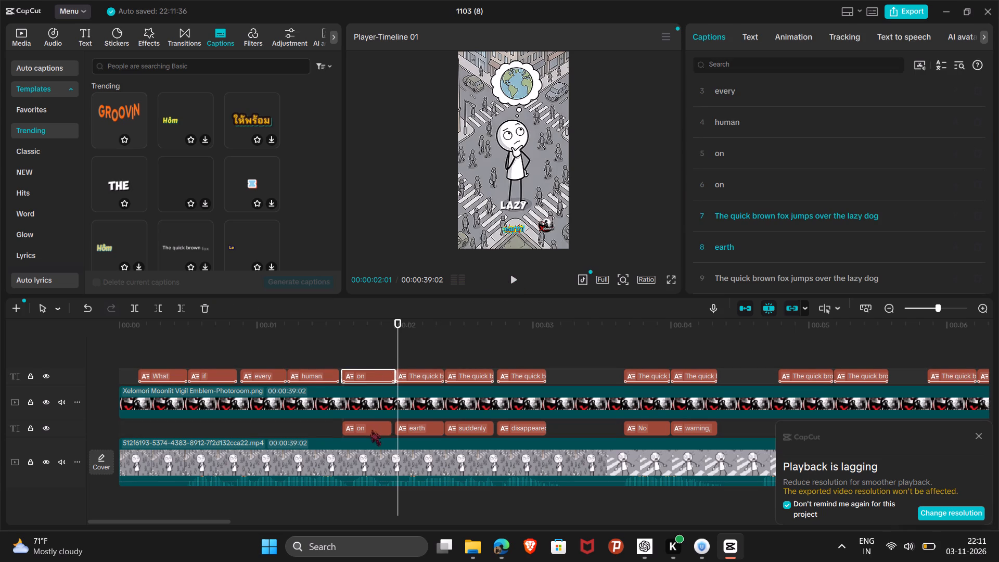
Delete the plain word caption "on" beneath the template caption "on".
left_click(371, 430)
key("Delete")
Replace the text of the template caption above the plain word caption "earth" with "earth", copied from that word caption.
left_click(416, 373)
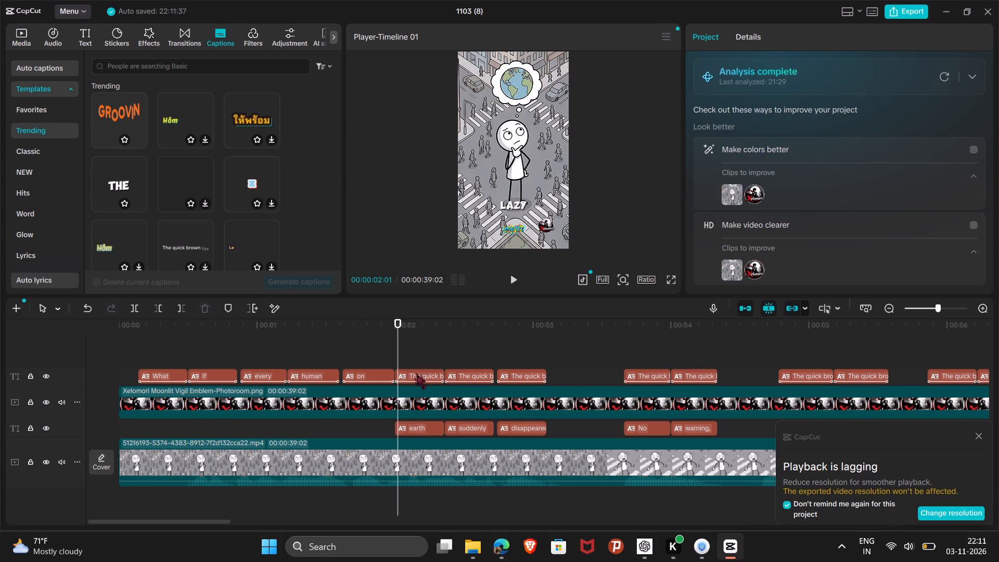
left_click(758, 223)
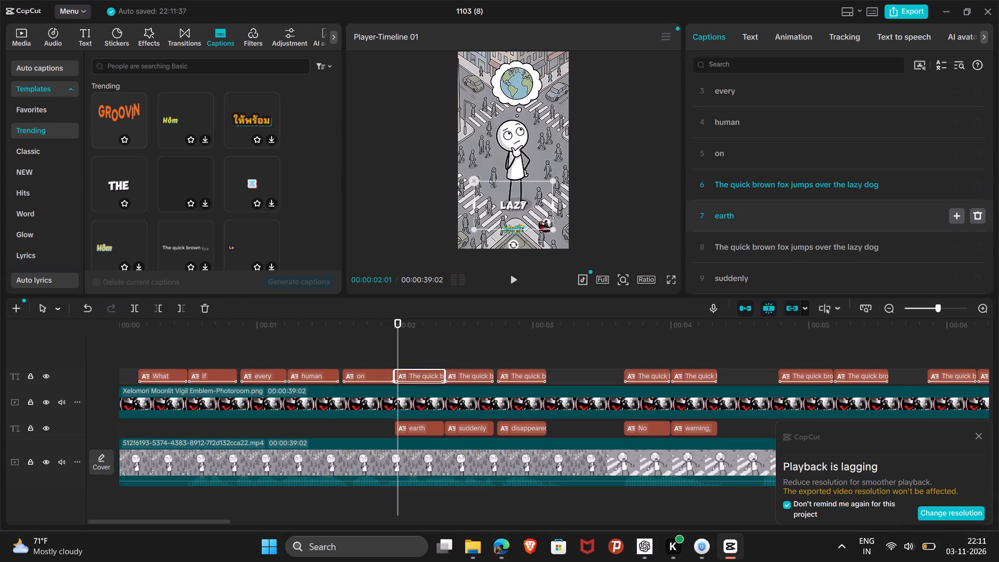
key("ctrl+a")
key("ctrl+c")
key("ctrl+c")
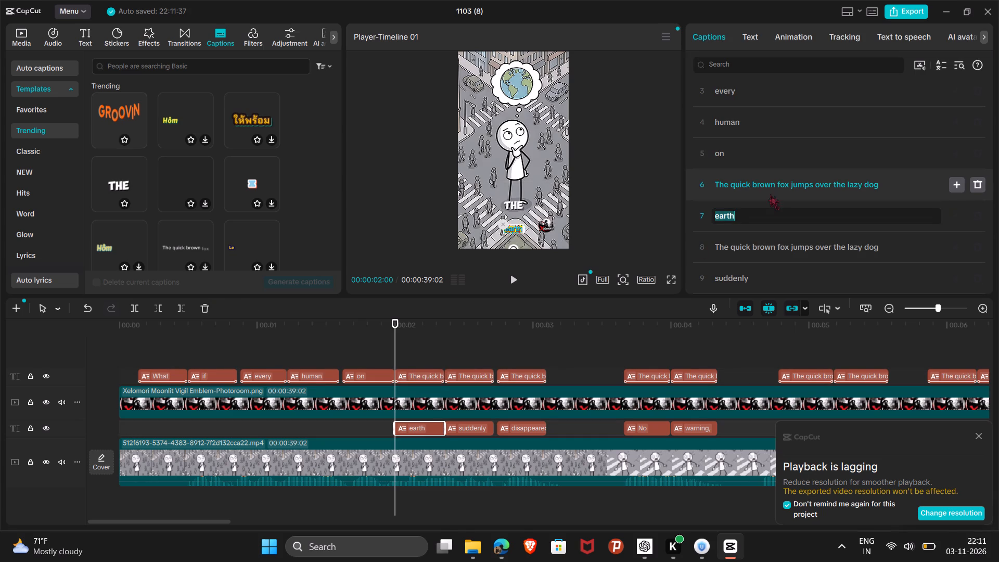
double_click(772, 190)
key("ctrl+a")
key("ctrl+v")
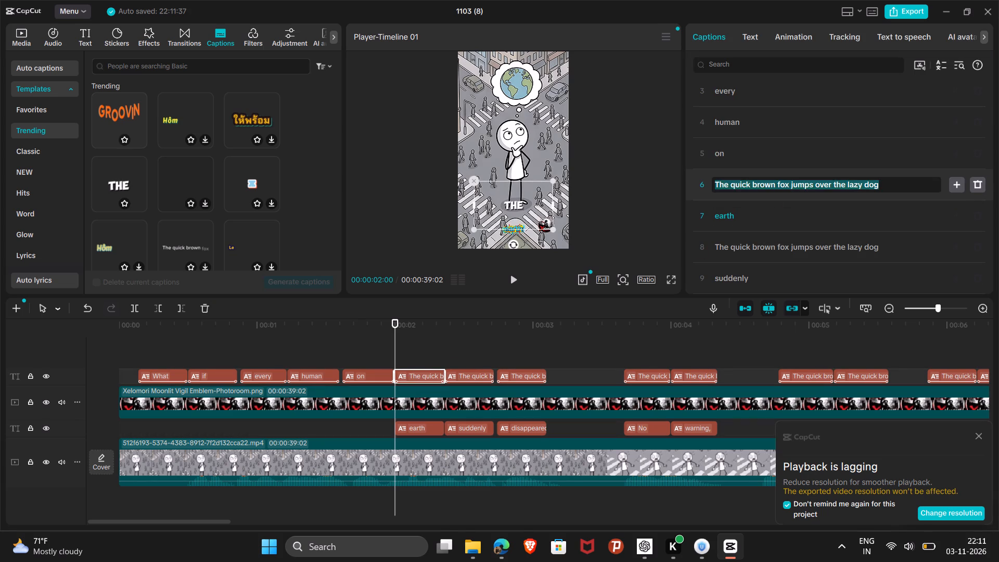
key("Return")
Delete the plain word caption "earth" from the caption list.
left_click(978, 215)
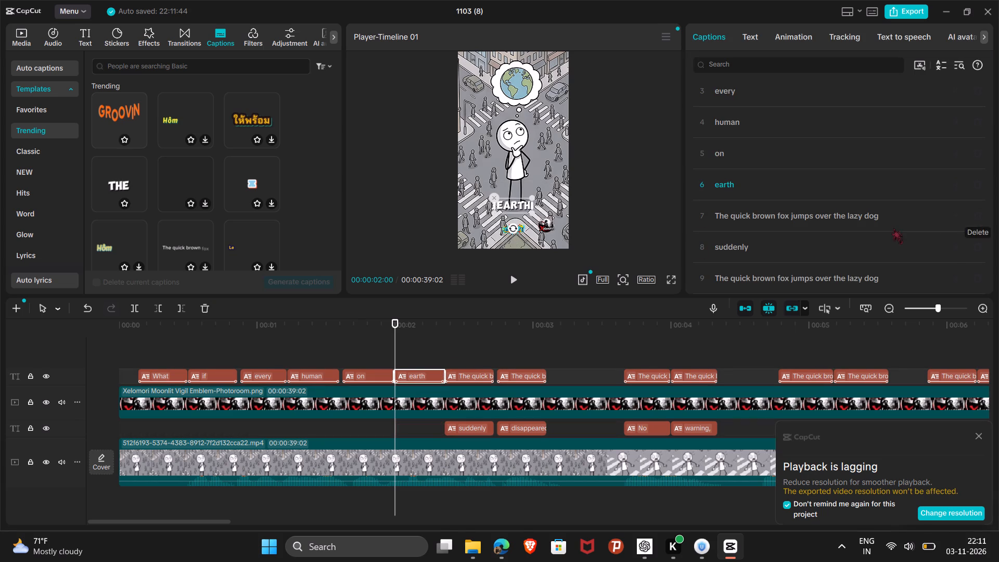
Replace the text of the template caption above the plain word caption "suddenly" with "suddenly", copied from that word caption.
left_click(781, 256)
double_click(770, 252)
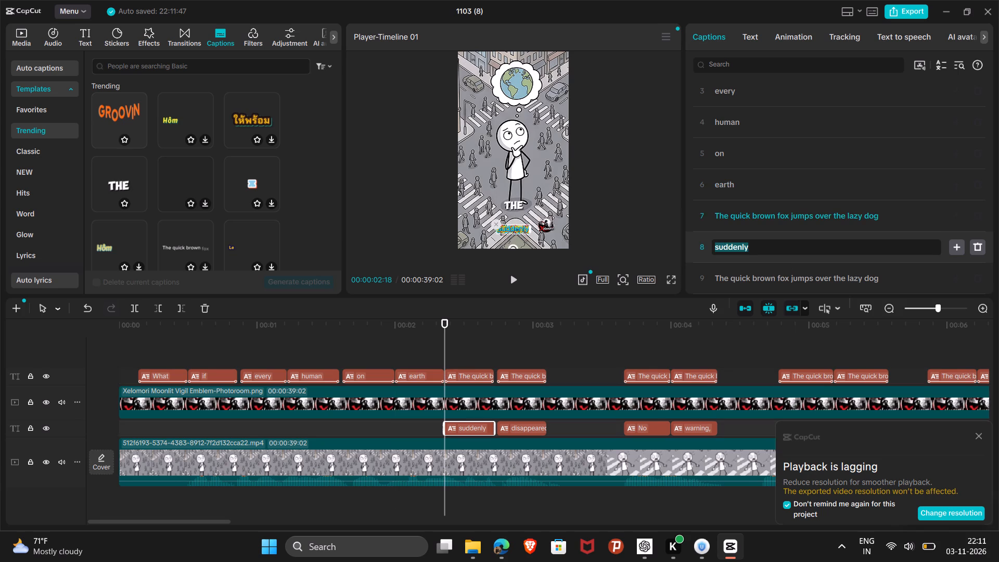
key("ctrl+c")
key("ctrl+c")
key("ctrl+c")
double_click(789, 216)
key("ctrl+a")
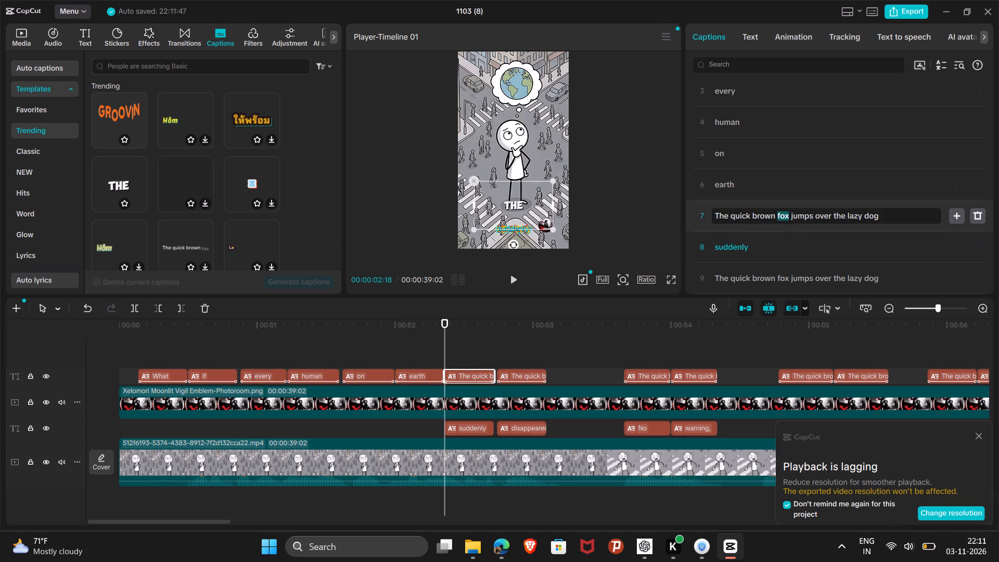
key("ctrl+v")
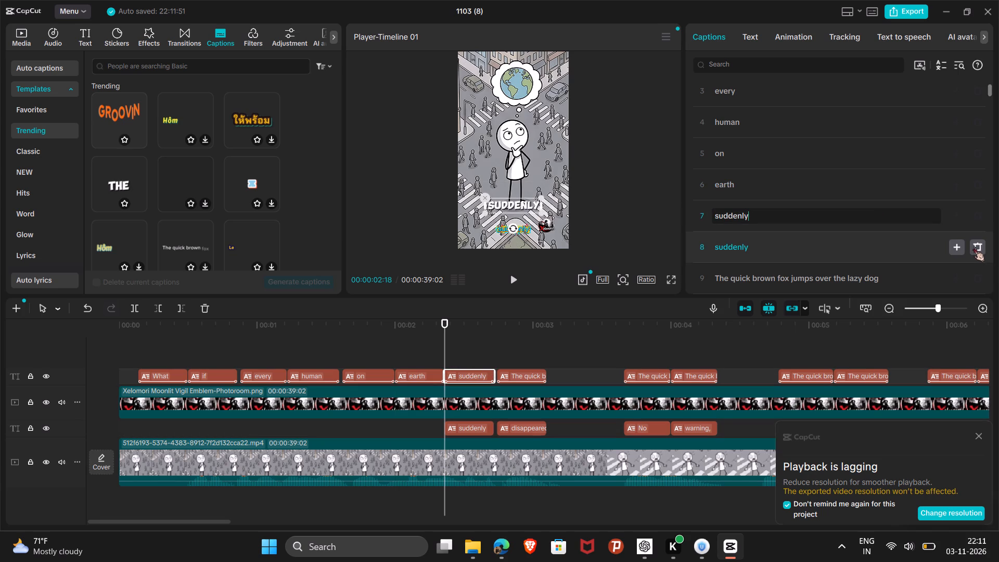
Delete the plain word caption "suddenly" beneath the template caption "suddenly".
left_click(975, 246)
Replace the placeholder template caption above "disappeared?" with "disappeared?", copied from that plain word caption, and delete the plain one.
scroll(915, 219, "down", 1)
double_click(769, 200)
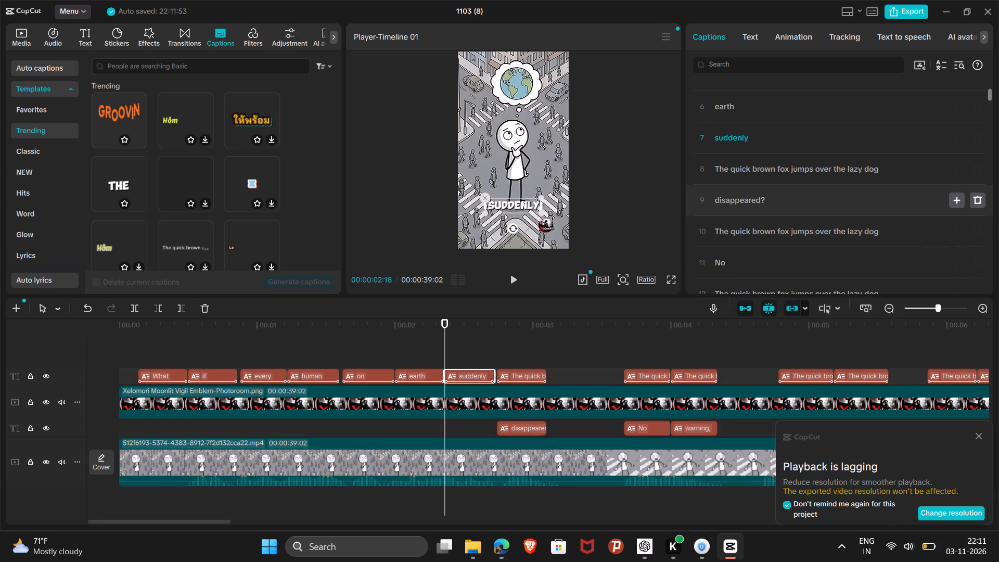
key("ctrl+a")
key("ctrl+c")
key("ctrl+c")
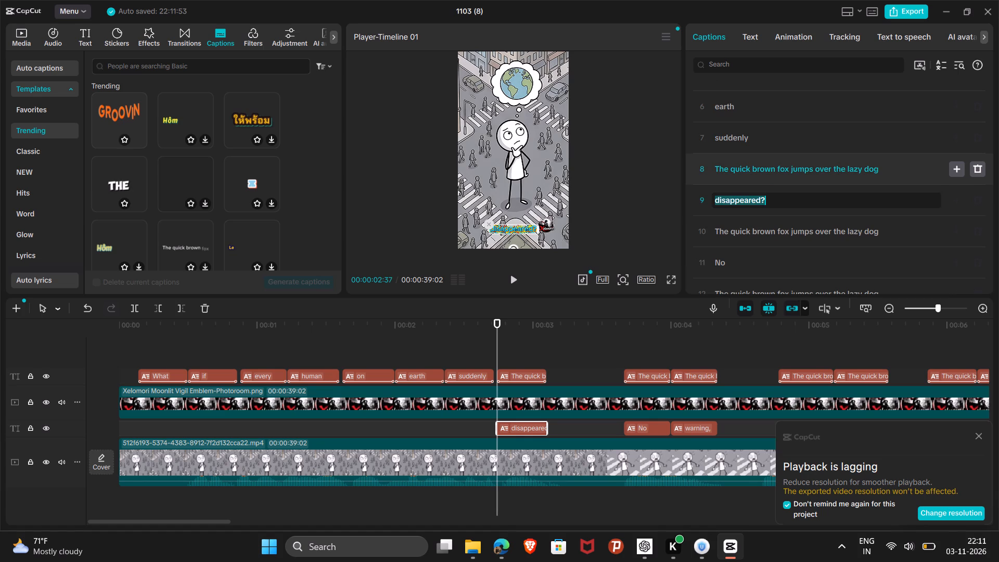
double_click(823, 174)
key("ctrl+a")
key("ctrl+v")
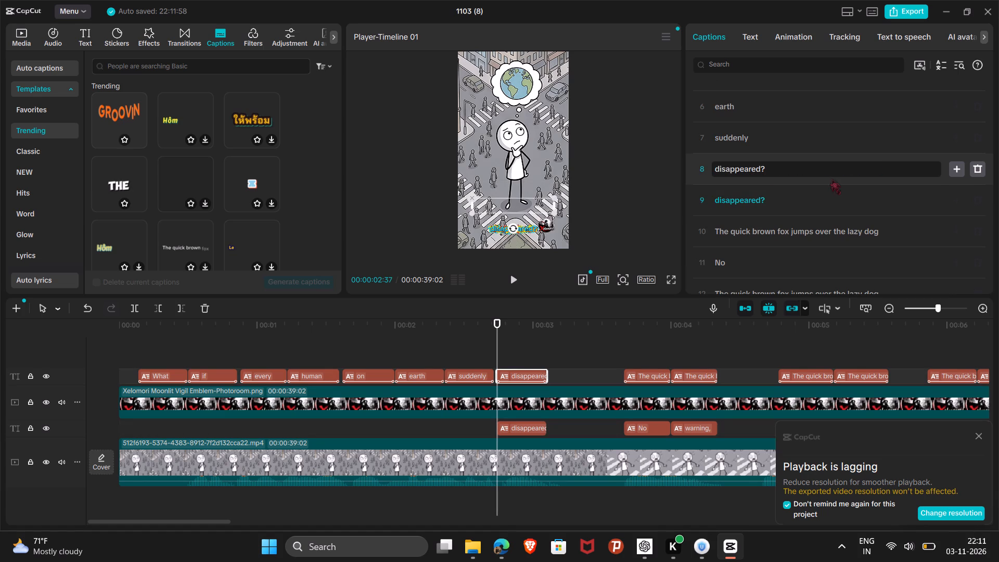
left_click(981, 202)
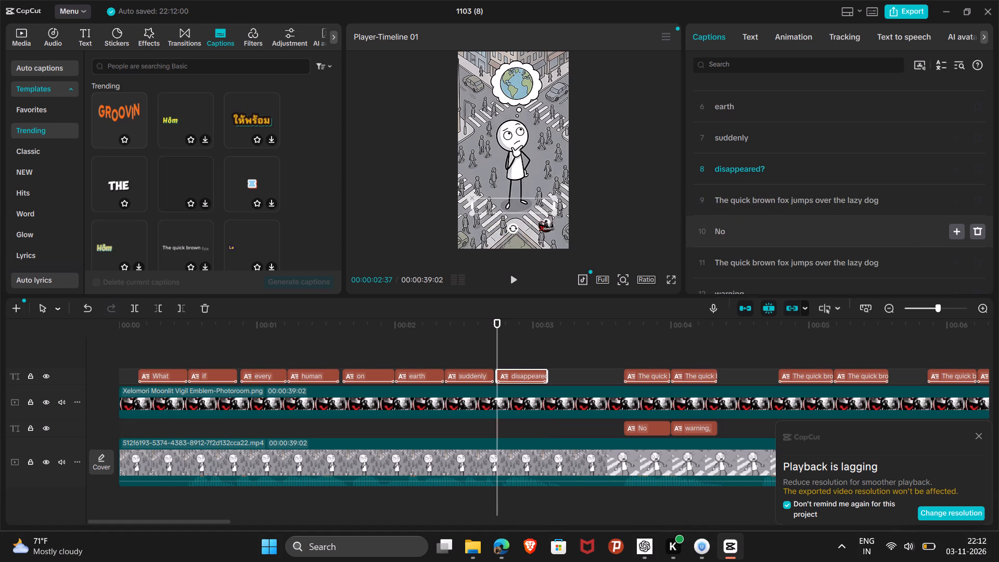
Replace the placeholder template caption above "No" with "No", copied from that plain word caption, and delete the plain one.
double_click(843, 232)
key("ctrl+c")
key("ctrl+c")
double_click(869, 204)
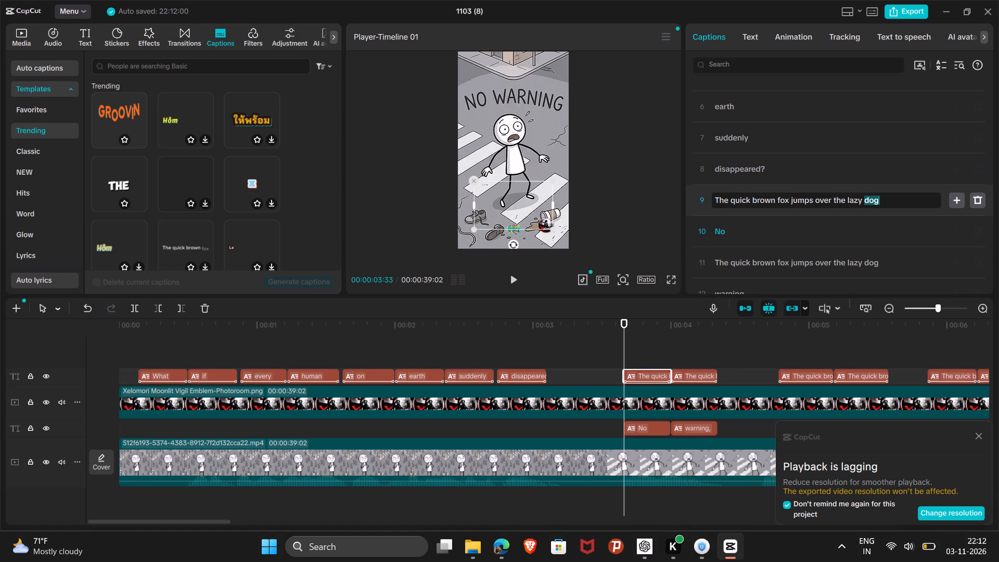
key("ctrl+a")
key("ctrl+v")
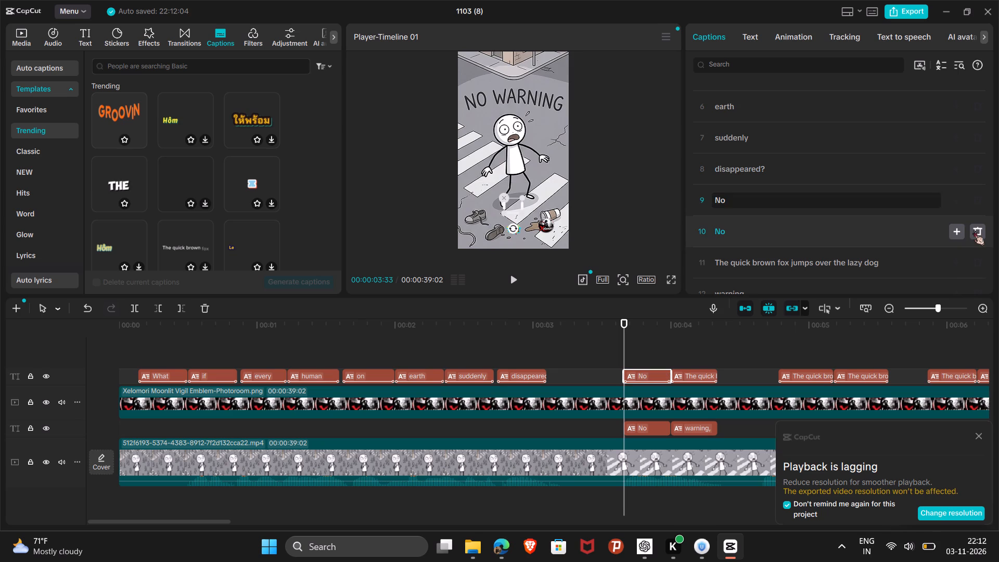
left_click(974, 230)
Replace the placeholder template caption above "warning," with "warning", copied without the comma, and delete the plain word caption.
double_click(825, 258)
key("ctrl+c")
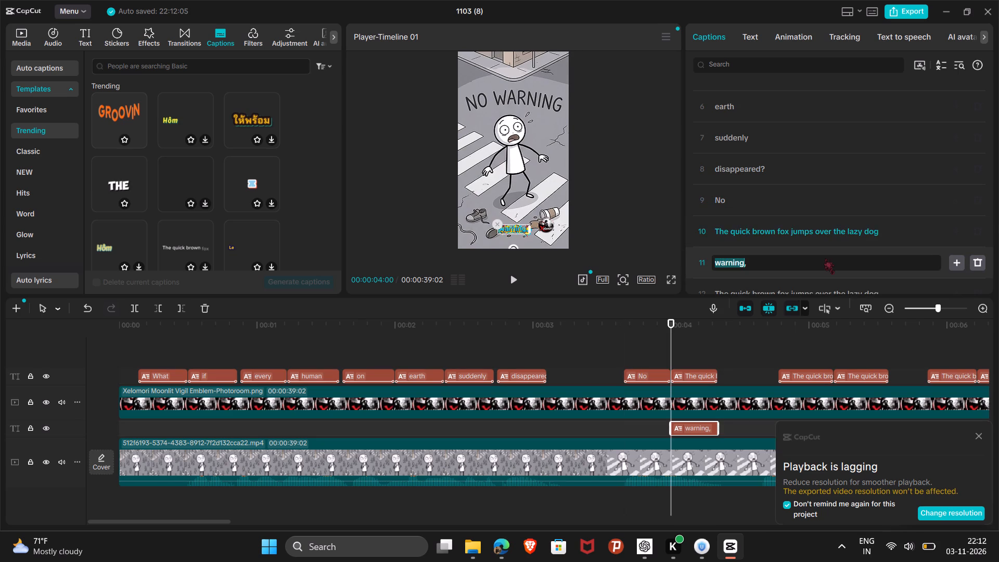
key("ctrl+c")
double_click(841, 229)
key("ctrl+a")
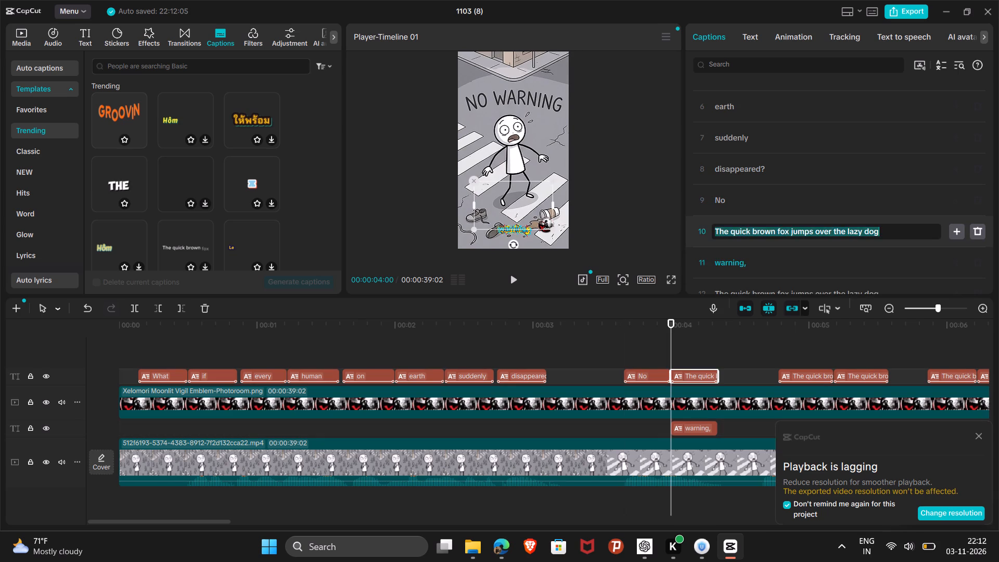
key("ctrl+v")
left_click(977, 264)
Replace the placeholder template caption after "warning" with "no", copied from the plain word caption below it, and delete the plain one.
scroll(873, 188, "down", 1)
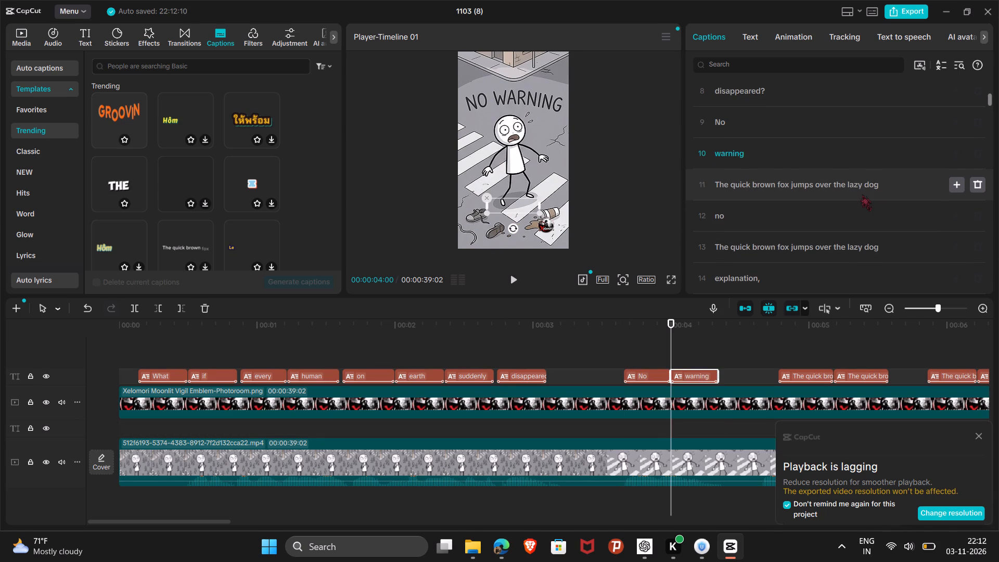
double_click(847, 220)
key("ctrl+c")
key("ctrl+c")
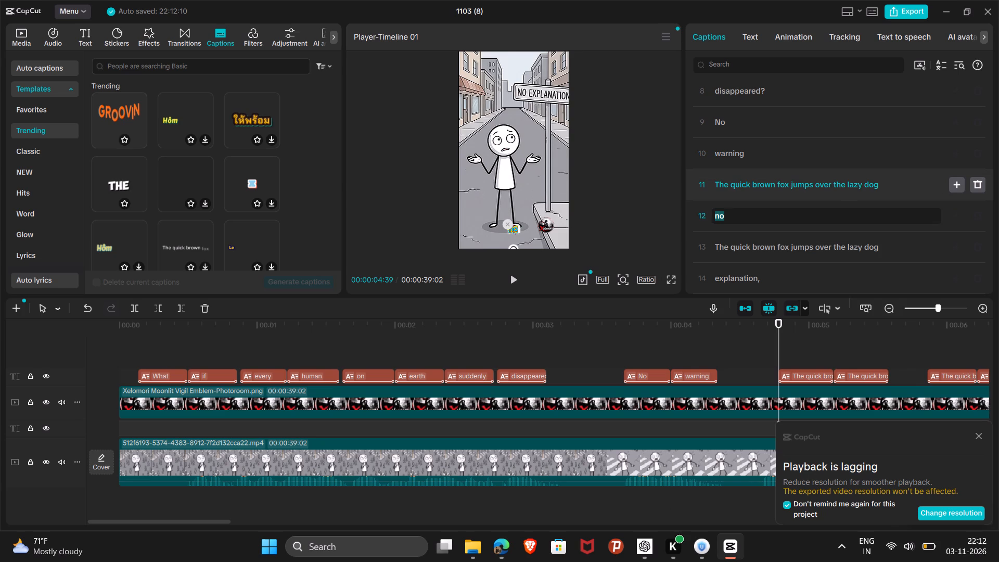
double_click(852, 184)
key("ctrl+a")
key("ctrl+v")
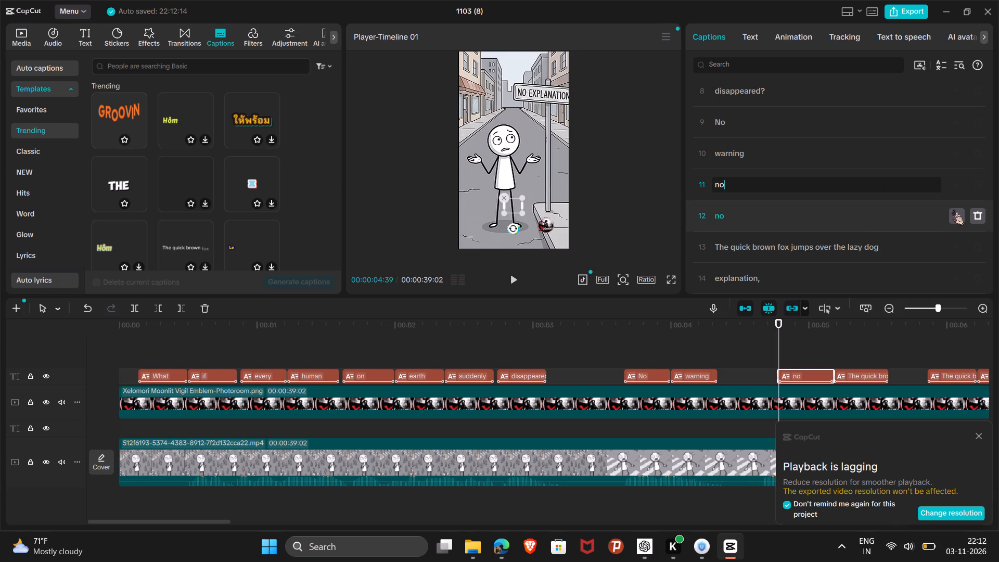
left_click(982, 215)
Replace the placeholder template caption above "explanation," with "explanation,", copied from that plain word caption, and delete the plain one.
scroll(843, 154, "down", 1)
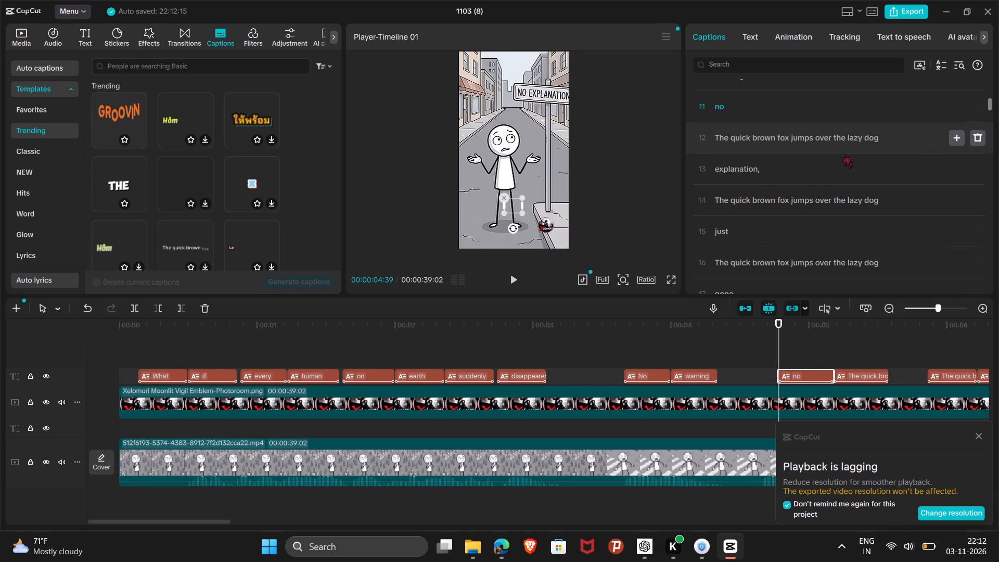
double_click(829, 166)
key("ctrl+a")
key("ctrl+c")
key("ctrl+c")
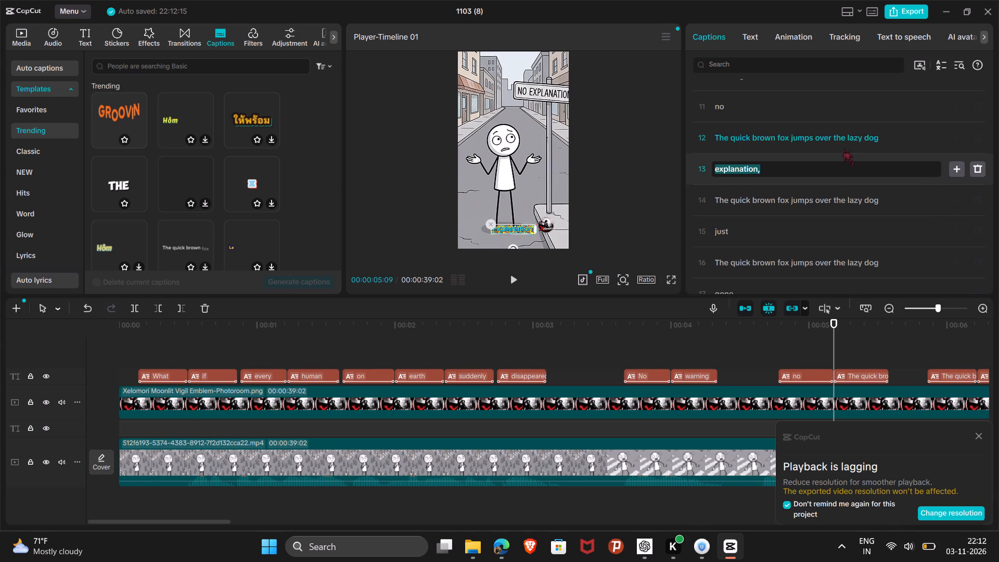
double_click(847, 142)
key("ctrl+a")
key("ctrl+v")
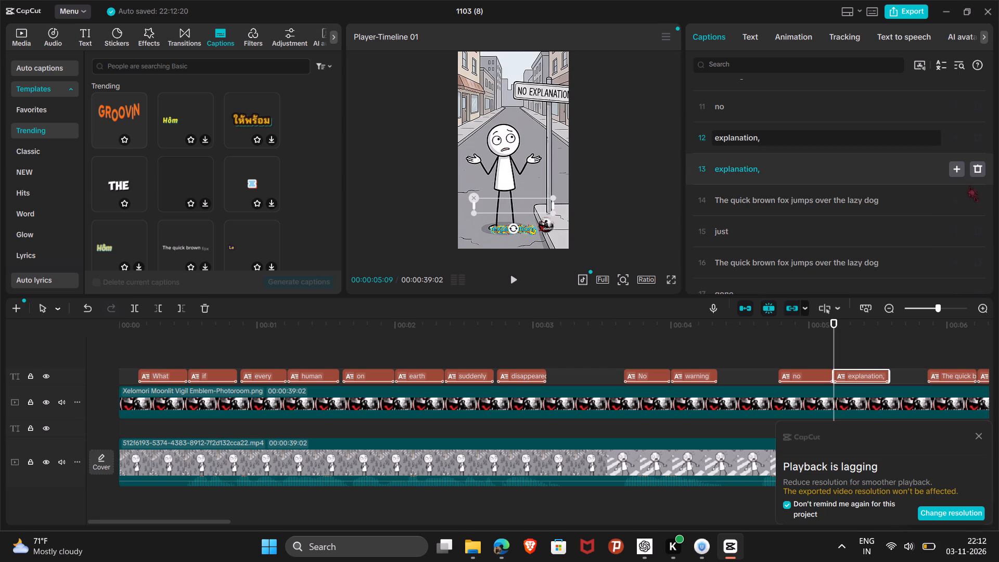
left_click(980, 166)
Replace the placeholder template caption above "just" with "just", copied from that plain word caption, and delete the plain one.
double_click(912, 205)
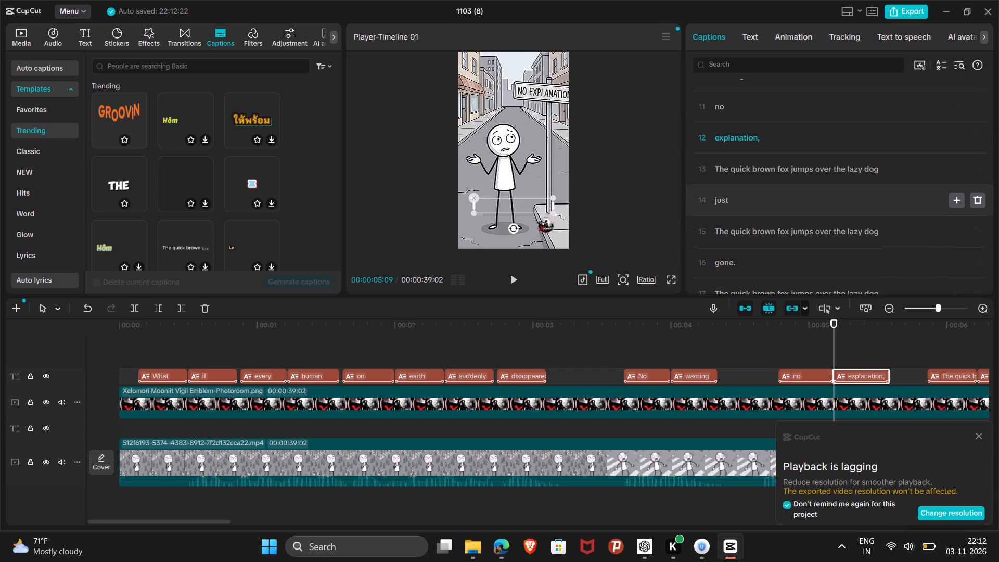
key("ctrl+c")
key("ctrl+c")
double_click(893, 171)
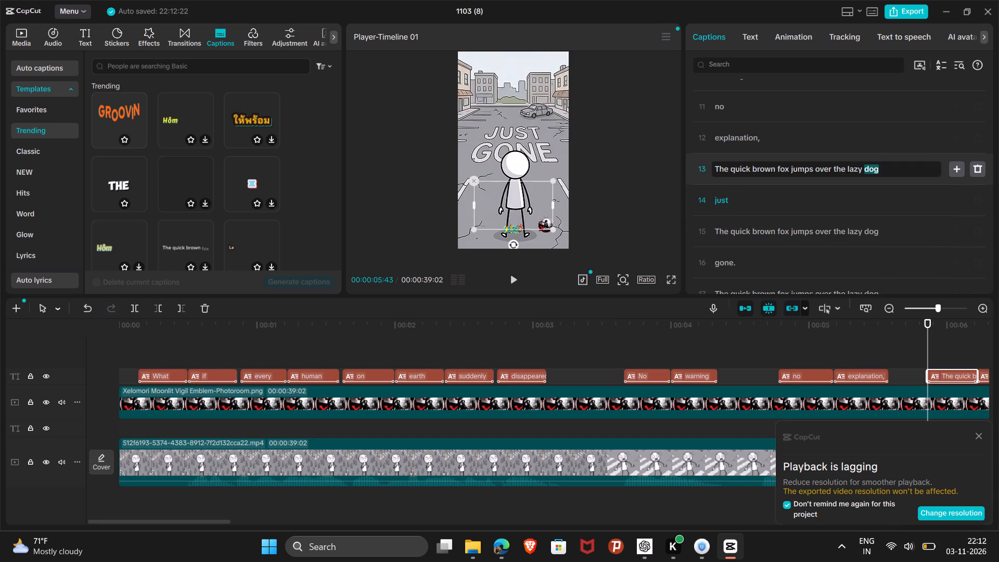
key("ctrl+a")
key("ctrl+v")
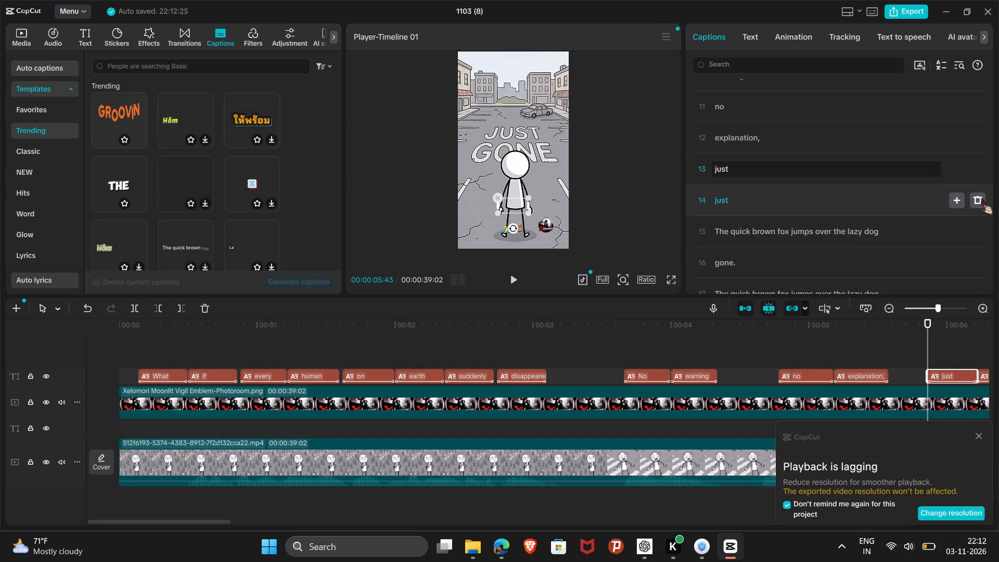
left_click(982, 199)
Replace the placeholder template caption above "gone." with "gone", copied without the full stop, and delete the plain word caption.
double_click(866, 225)
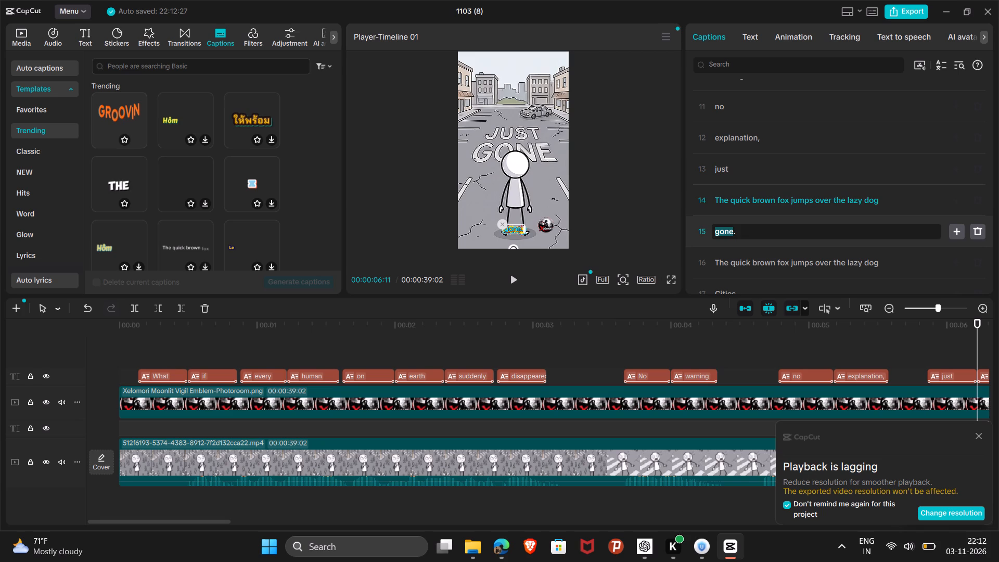
key("ctrl+c")
double_click(867, 200)
key("ctrl+a")
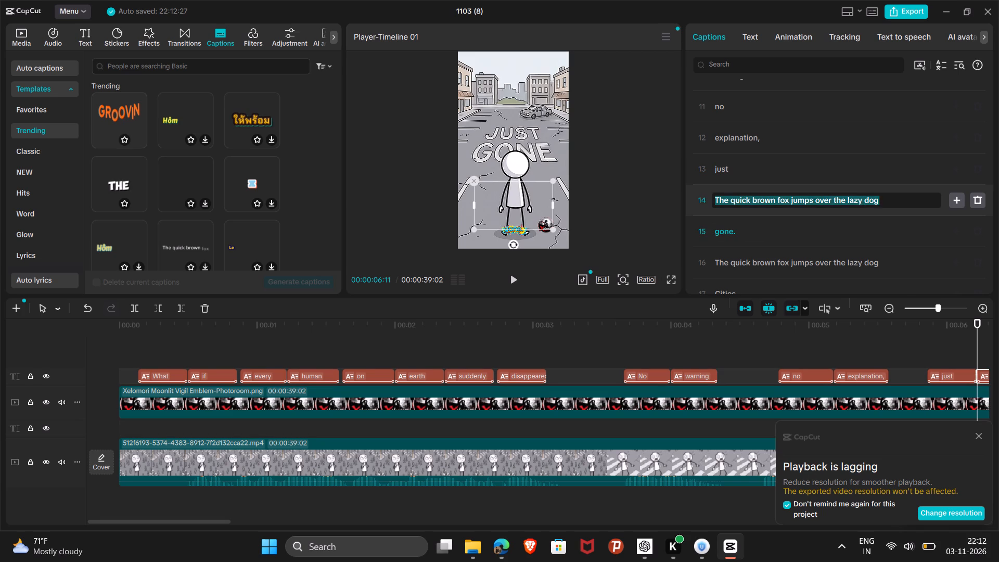
key("ctrl+v")
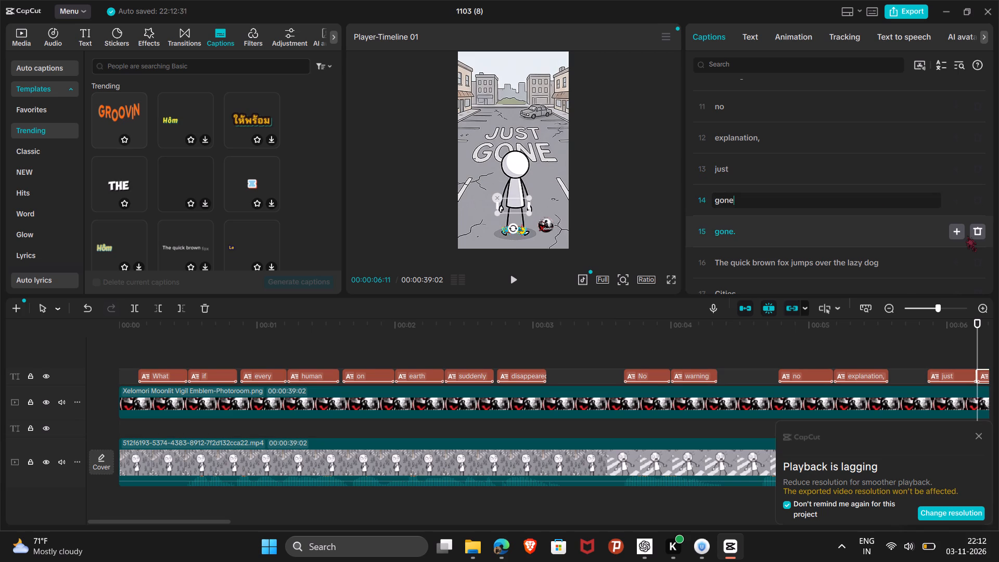
left_click(984, 232)
Replace the placeholder template caption above "Cities" with "Cities", copied from that plain word caption, and delete the plain one.
double_click(820, 267)
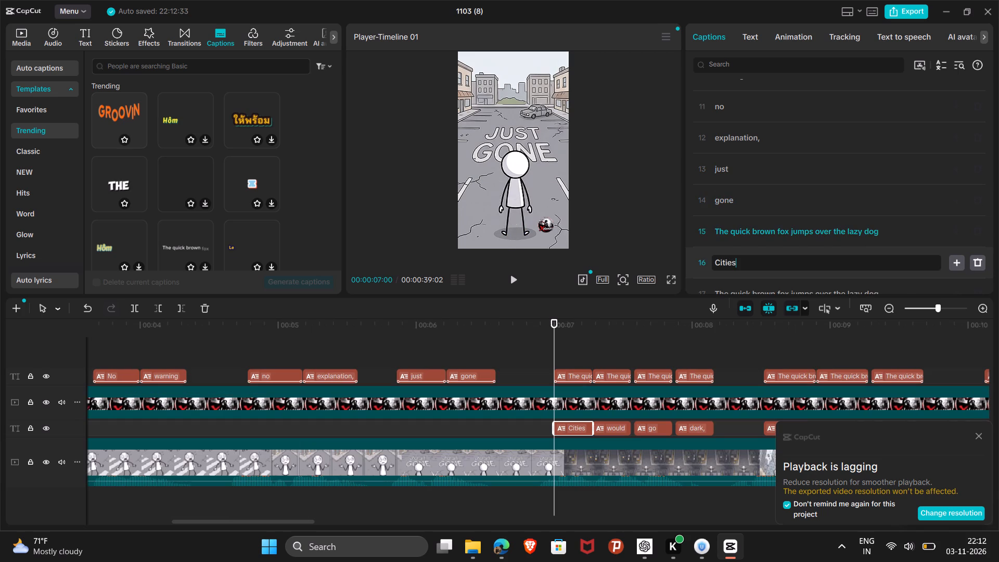
key("ctrl+c")
key("ctrl+c")
double_click(821, 231)
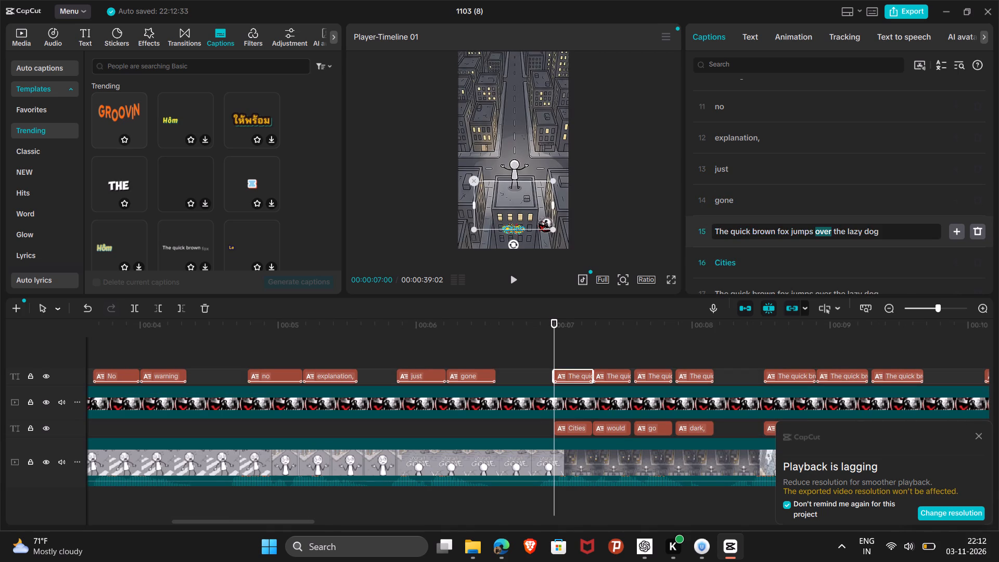
key("ctrl+a")
key("ctrl+v")
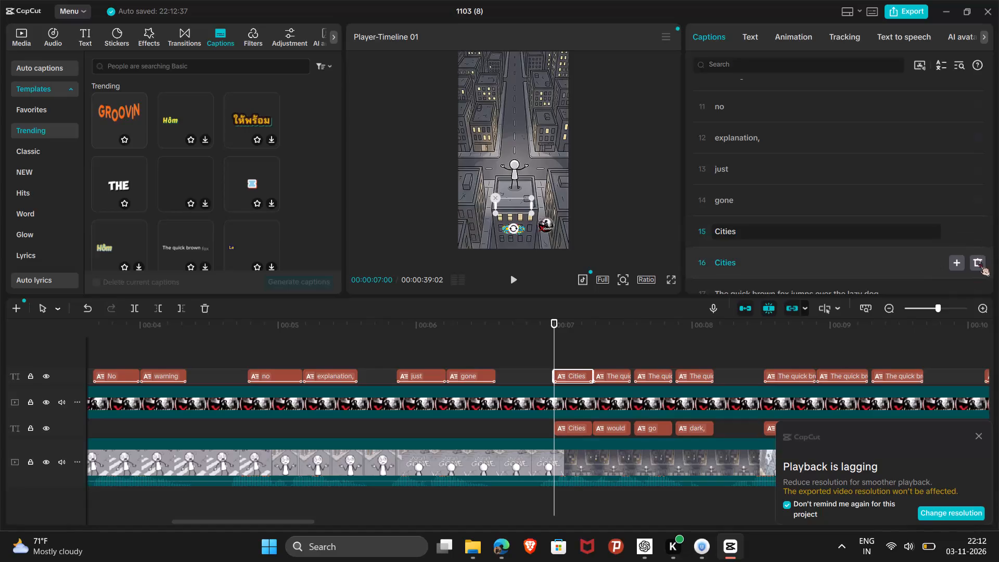
left_click(979, 261)
Replace the placeholder template caption above "would" with "would", copied from that plain word caption, and delete the plain one.
scroll(895, 214, "down", 1)
left_click(850, 211)
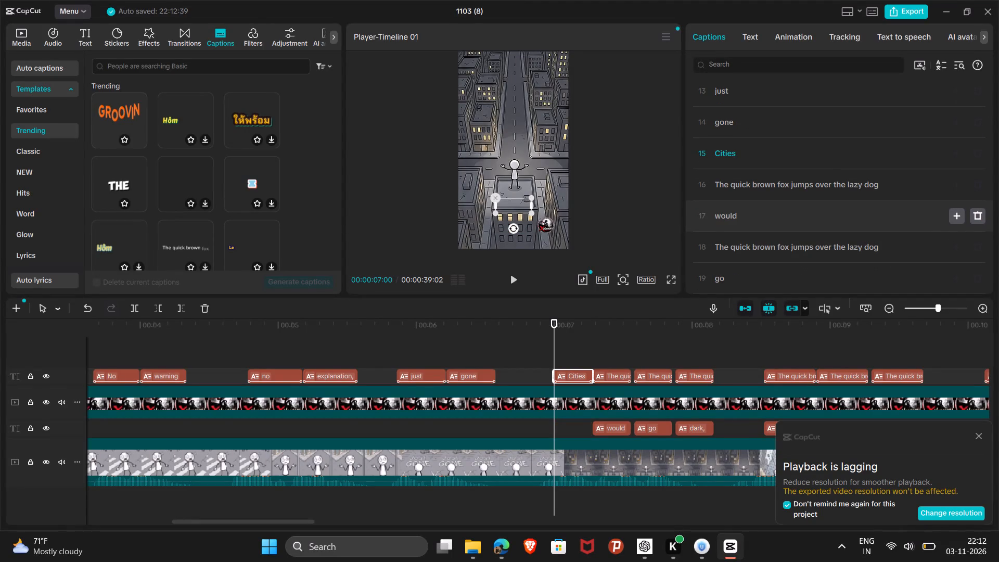
key("ctrl+a")
key("ctrl+c")
key("ctrl+c")
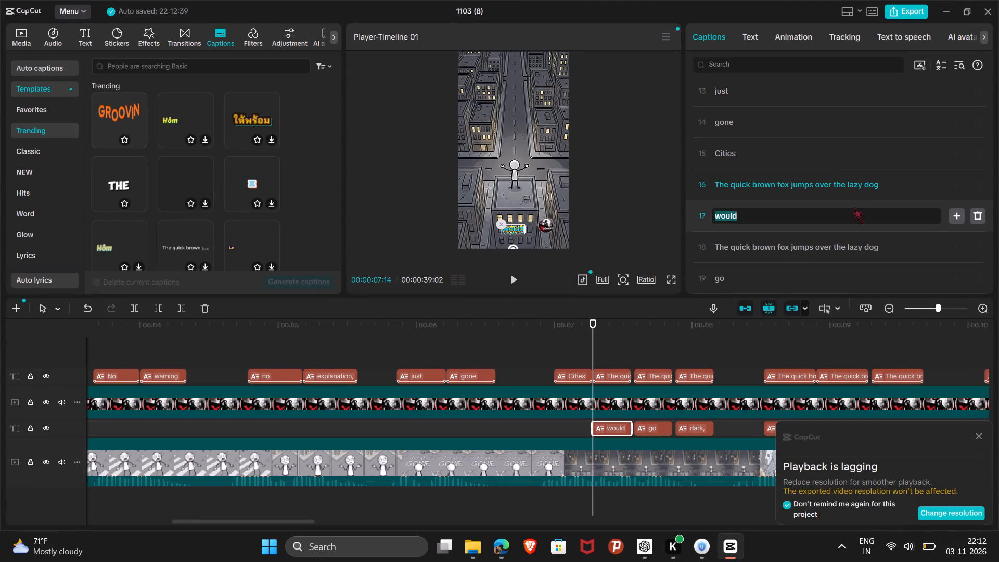
left_click(872, 191)
key("ctrl+a")
key("ctrl+v")
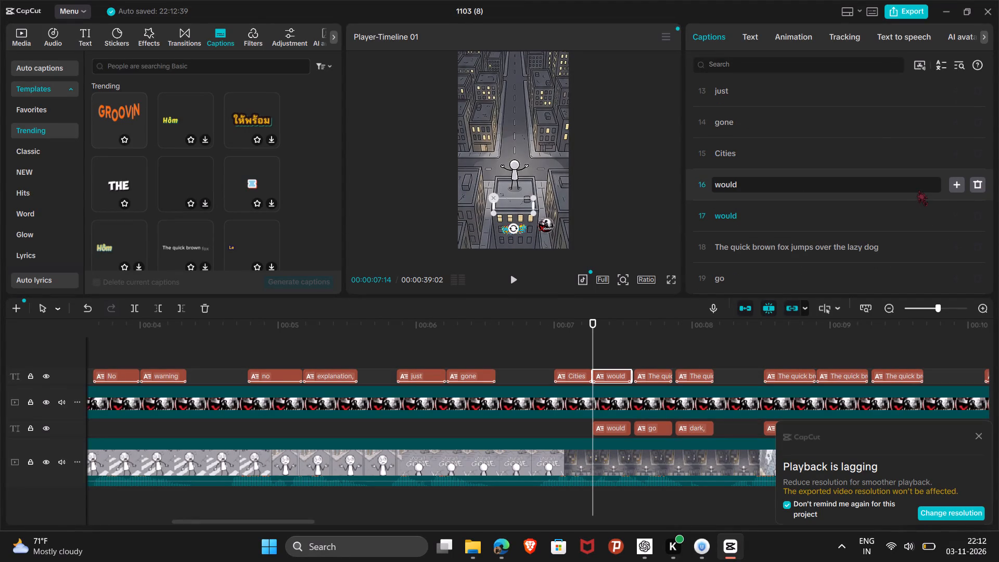
left_click(978, 219)
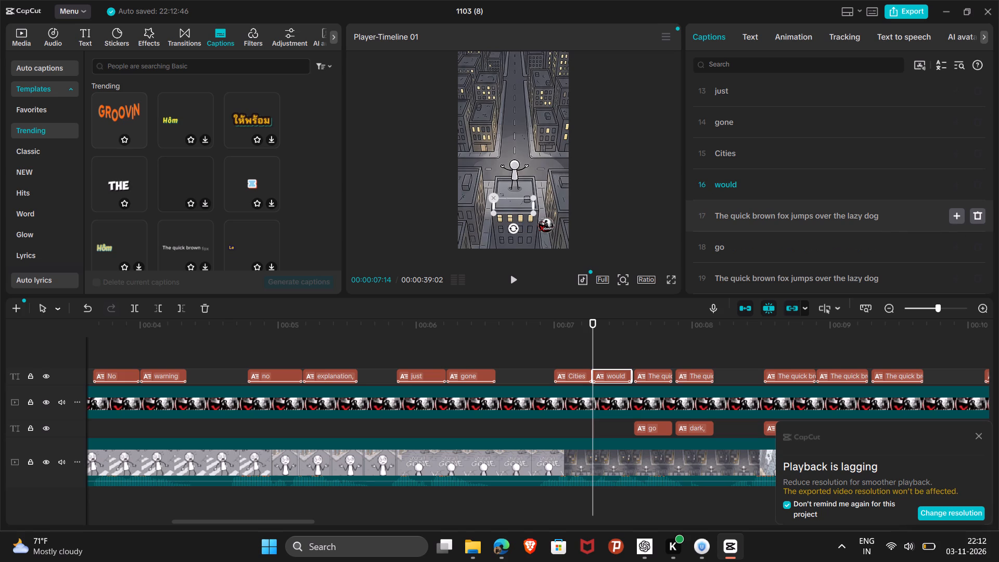
Replace the placeholder template caption above "go" with "go", copied from that plain word caption, and delete the plain one.
left_click(824, 248)
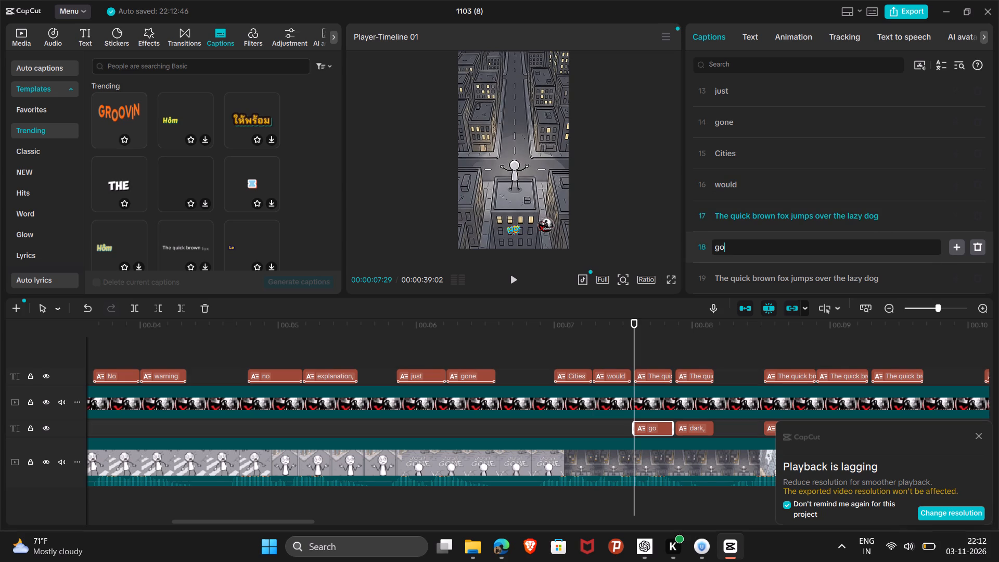
key("ctrl+a")
key("ctrl+c")
key("ctrl+c")
left_click_drag(862, 207, 859, 214)
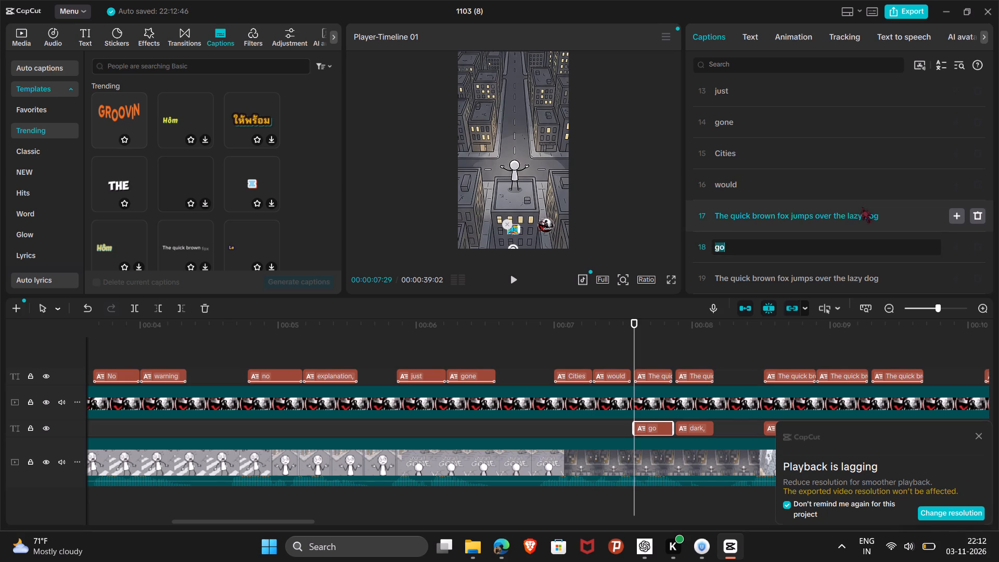
left_click(858, 216)
key("ctrl+a")
key("ctrl+v")
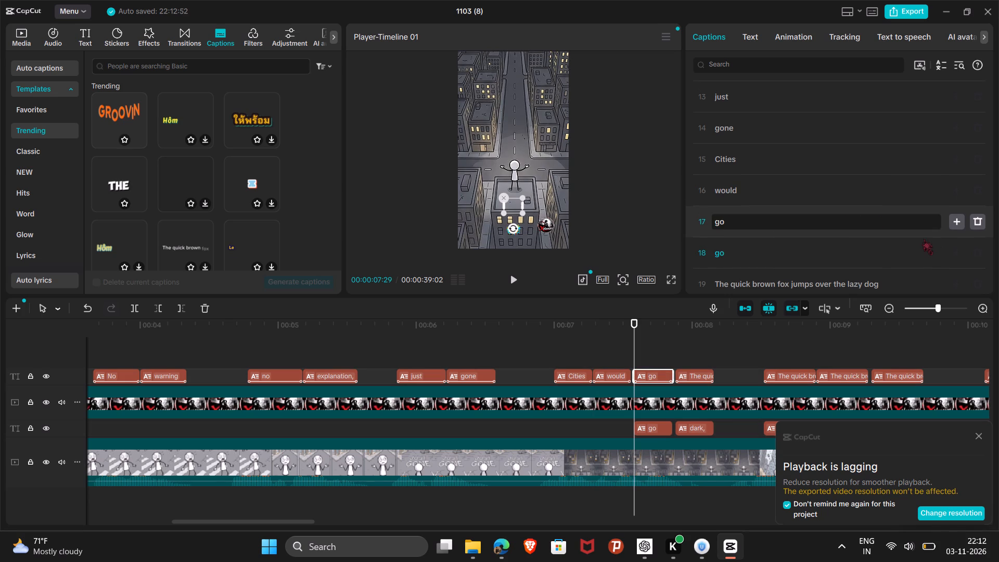
left_click(978, 251)
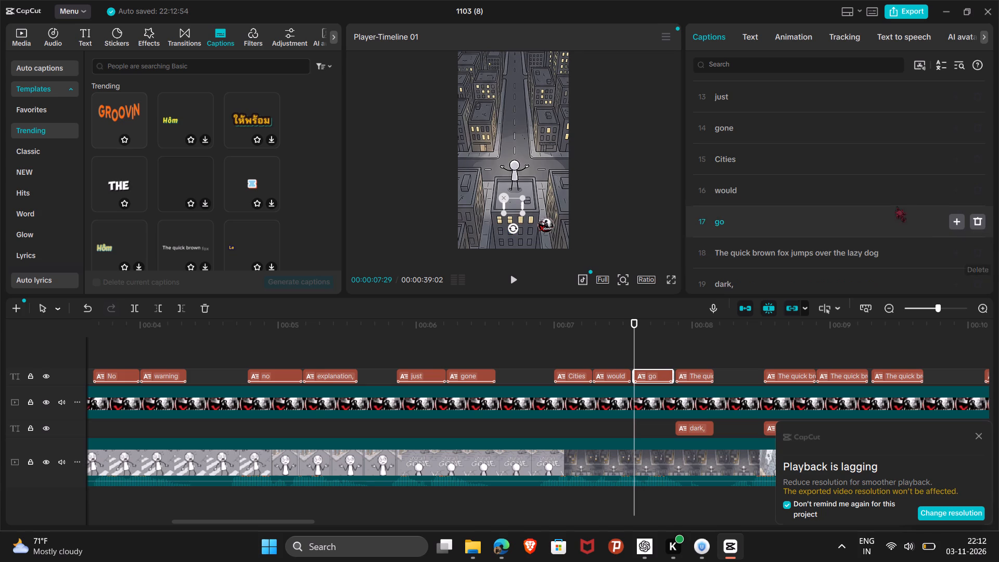
Replace the placeholder template caption above "dark," with "dark,", copied from that plain word caption, and delete the plain one.
scroll(885, 197, "down", 1)
double_click(862, 206)
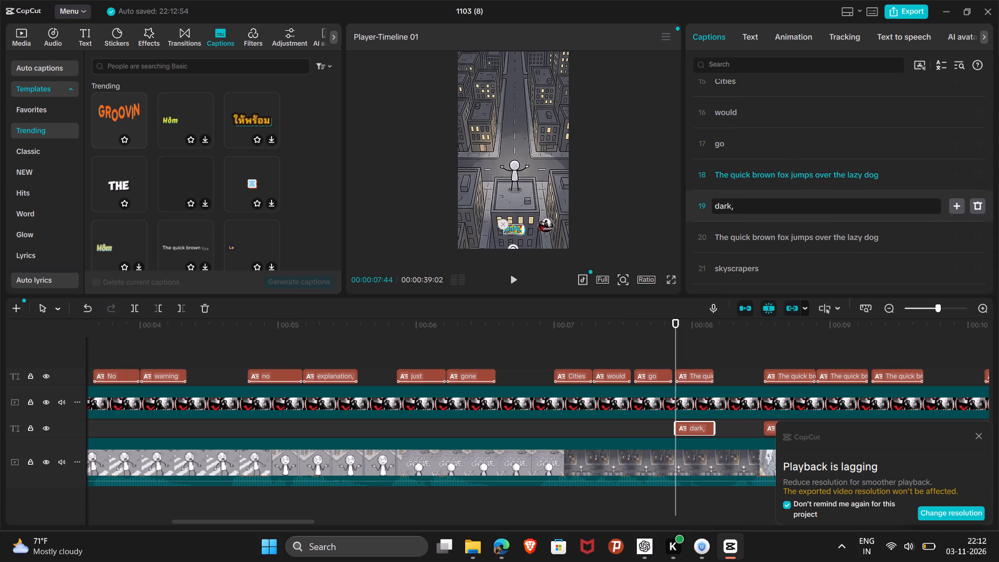
key("ctrl+a")
key("ctrl+c")
key("ctrl+c")
left_click(864, 183)
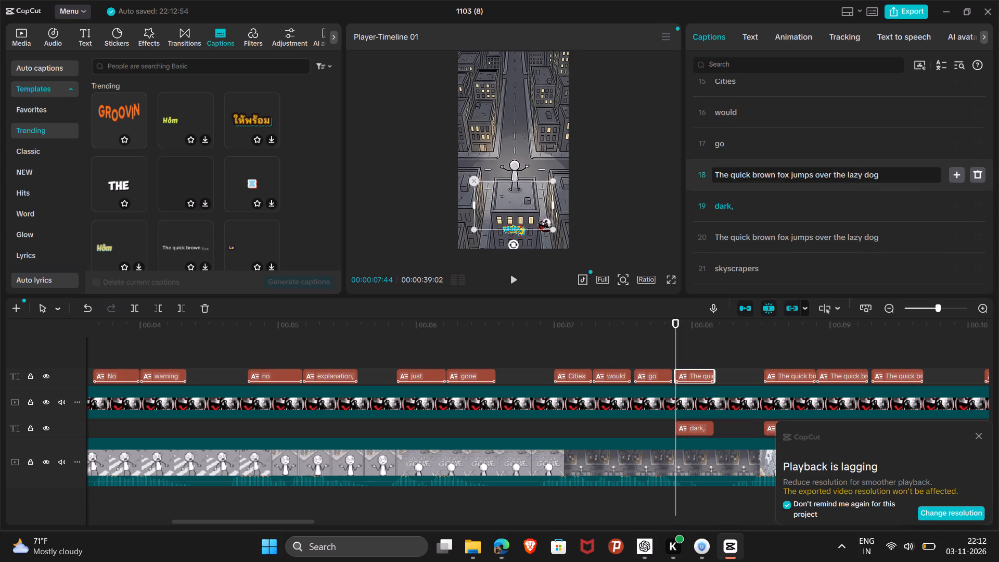
key("ctrl+a")
key("ctrl+v")
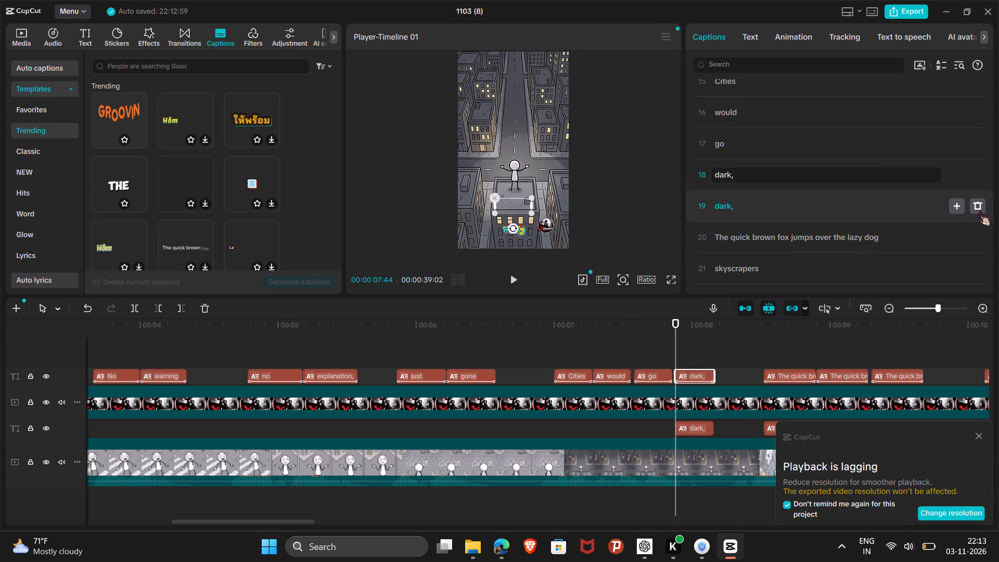
left_click(979, 209)
Replace the placeholder template caption above "skyscrapers" with "skyscrapers", copied from that plain word caption, and delete the plain one.
left_click(905, 234)
key("ctrl+a")
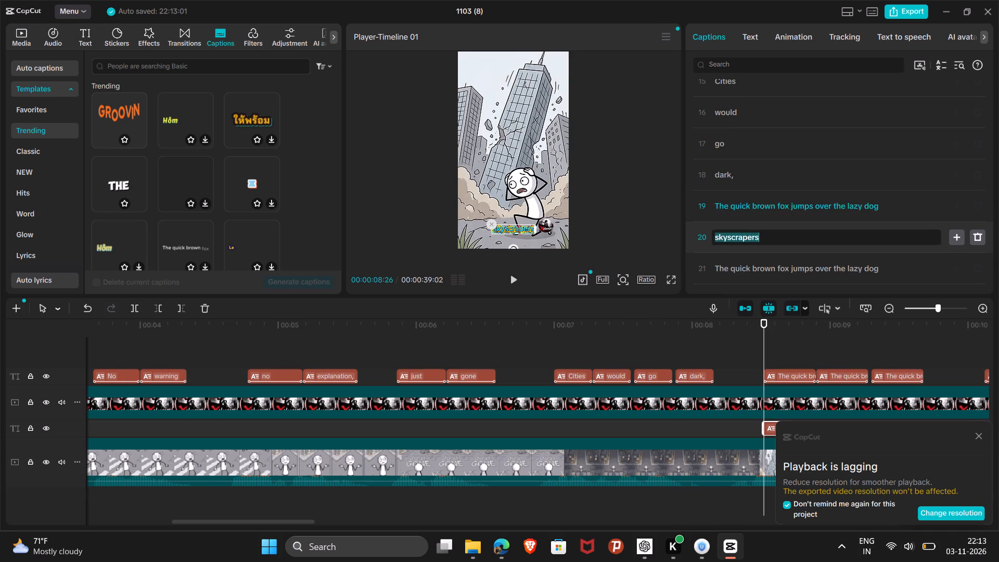
key("ctrl+c")
left_click(889, 199)
key("ctrl+a")
key("ctrl+v")
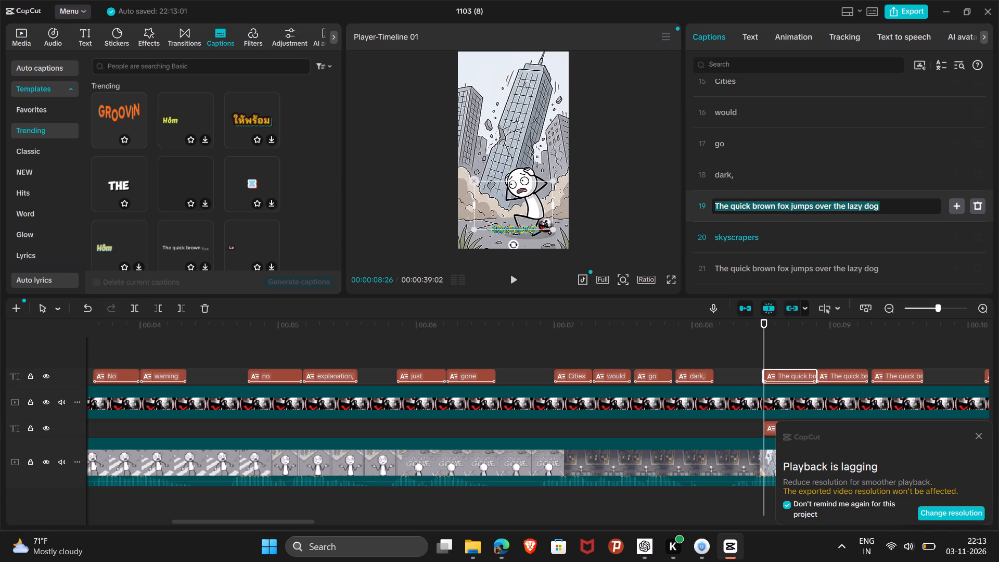
left_click(979, 241)
Replace the placeholder caption between "skyscrapers" and the plain "would" with "would", copied from that plain caption, and delete the plain one.
scroll(879, 184, "down", 1)
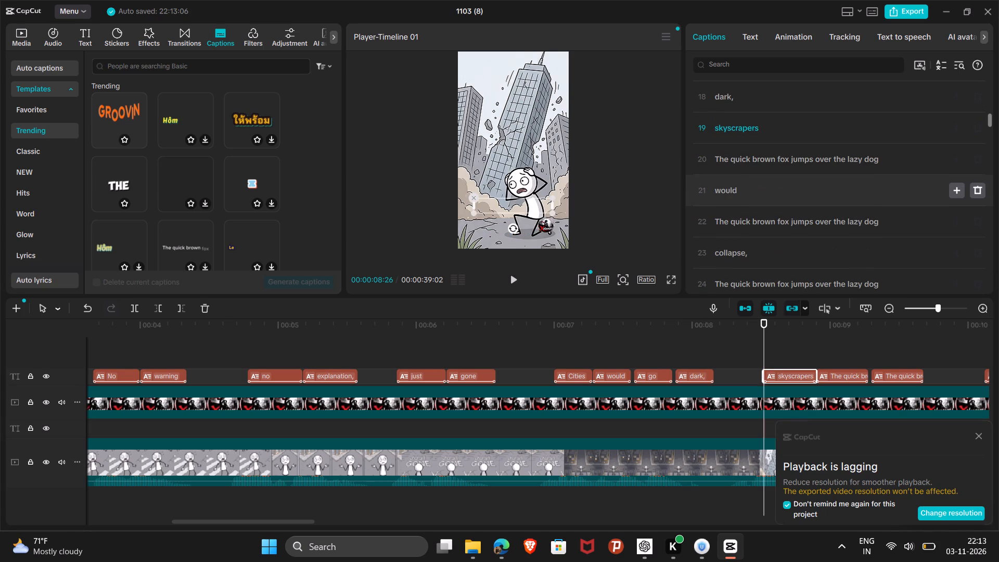
left_click(879, 184)
key("ctrl+a")
key("ctrl+c")
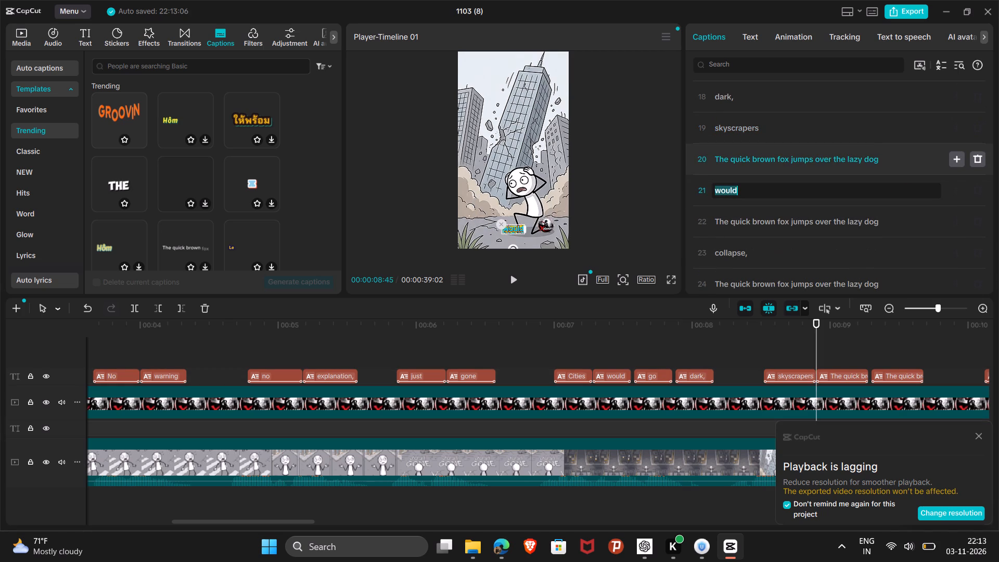
left_click(911, 164)
key("ctrl+a")
key("ctrl+v")
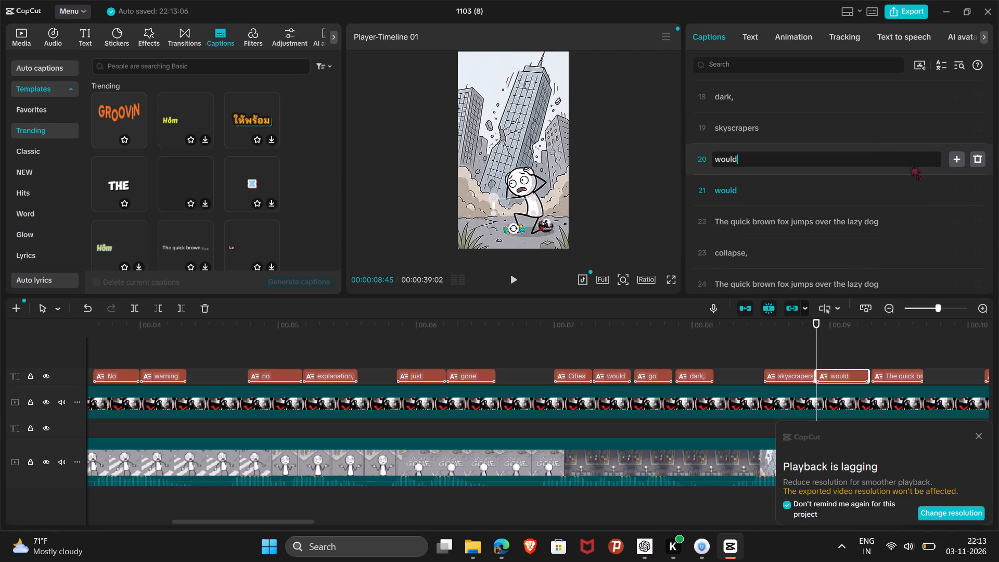
left_click(983, 194)
Replace the placeholder template caption above "collapse," with "collapse,", copied from that plain word caption, and delete the plain one.
left_click(893, 211)
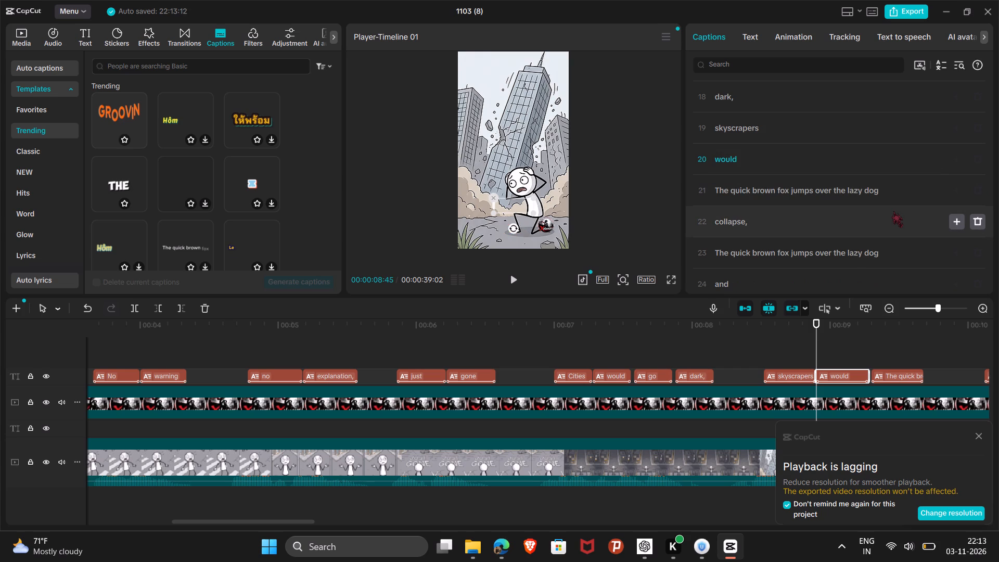
left_click(893, 211, "ctrl")
left_click(863, 222)
key("ctrl+a")
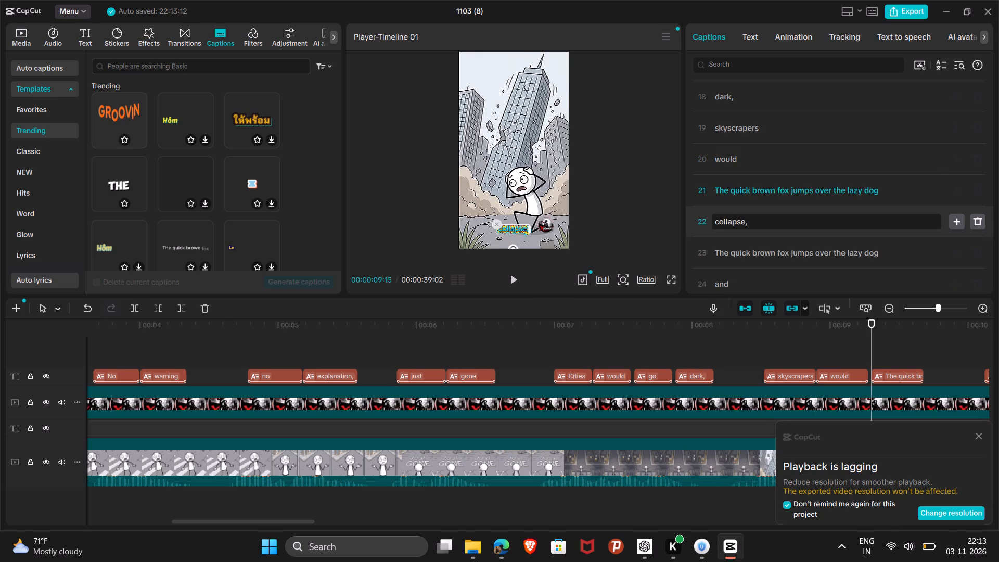
key("ctrl+c")
key("ctrl+c")
left_click(925, 191)
key("ctrl+a")
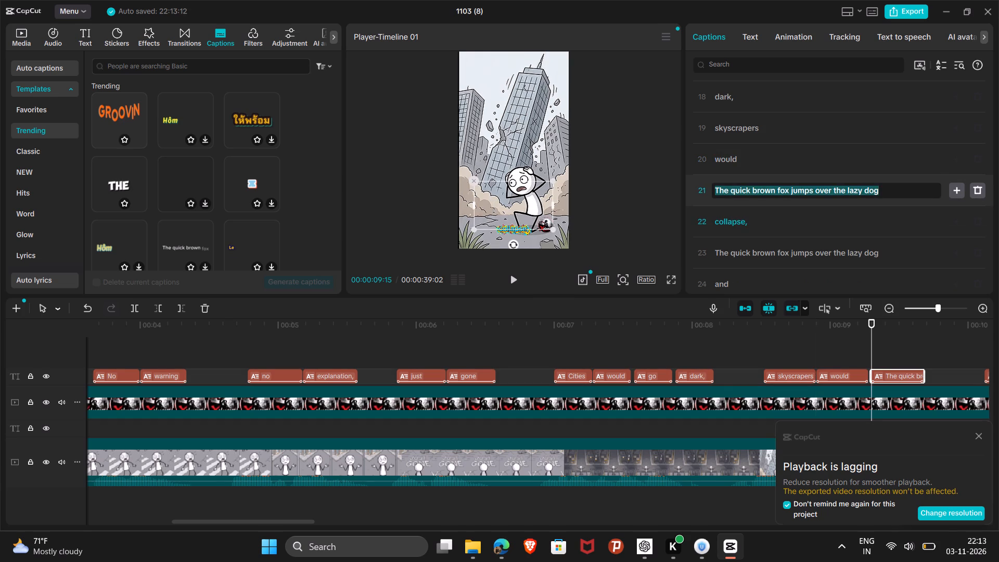
key("ctrl+v")
left_click(980, 221)
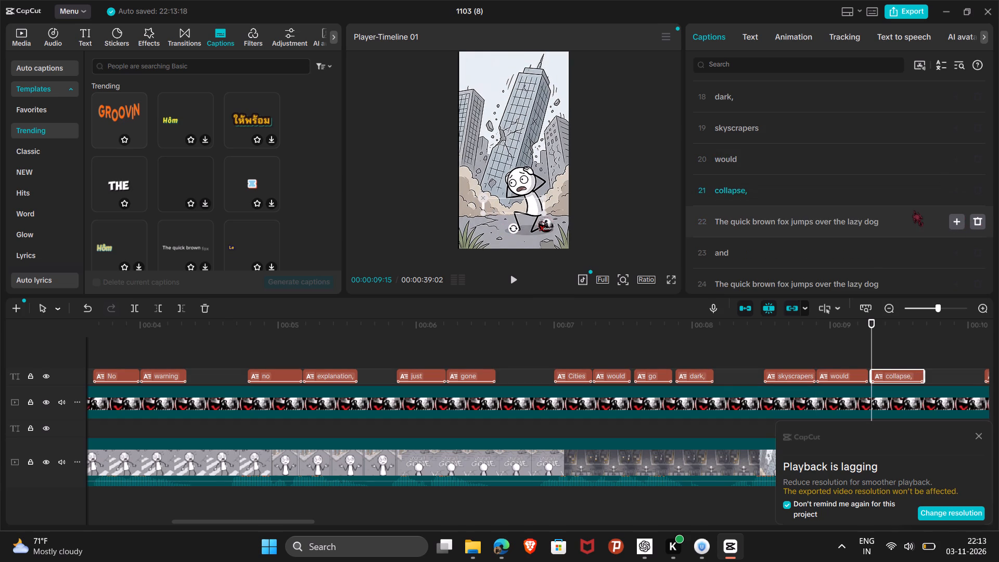
Replace the placeholder template caption above "and" with "and", copied from that plain word caption, and delete the plain one.
left_click(825, 245)
left_click(824, 245, "ctrl")
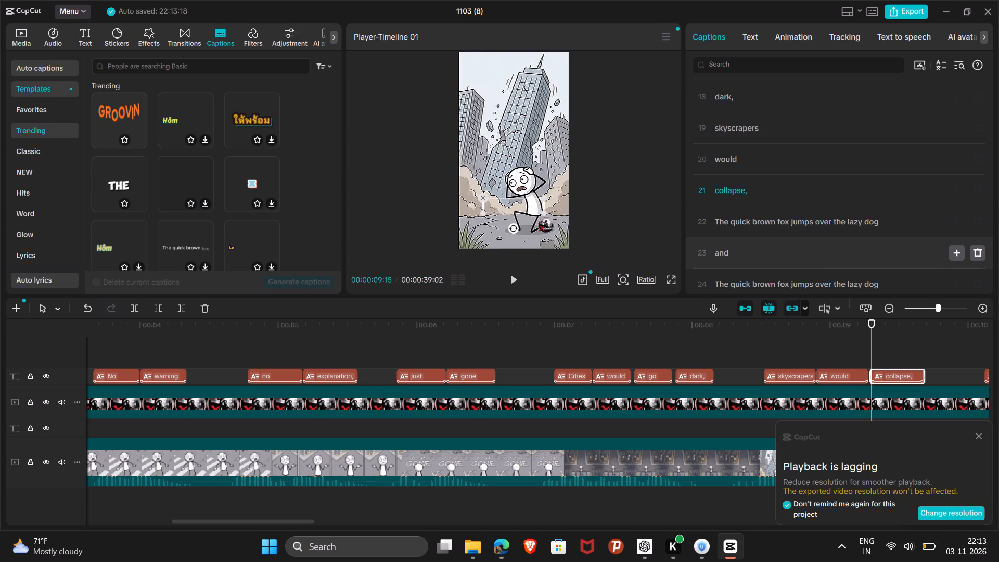
double_click(817, 247)
key("ctrl+c")
key("ctrl+c")
double_click(835, 222)
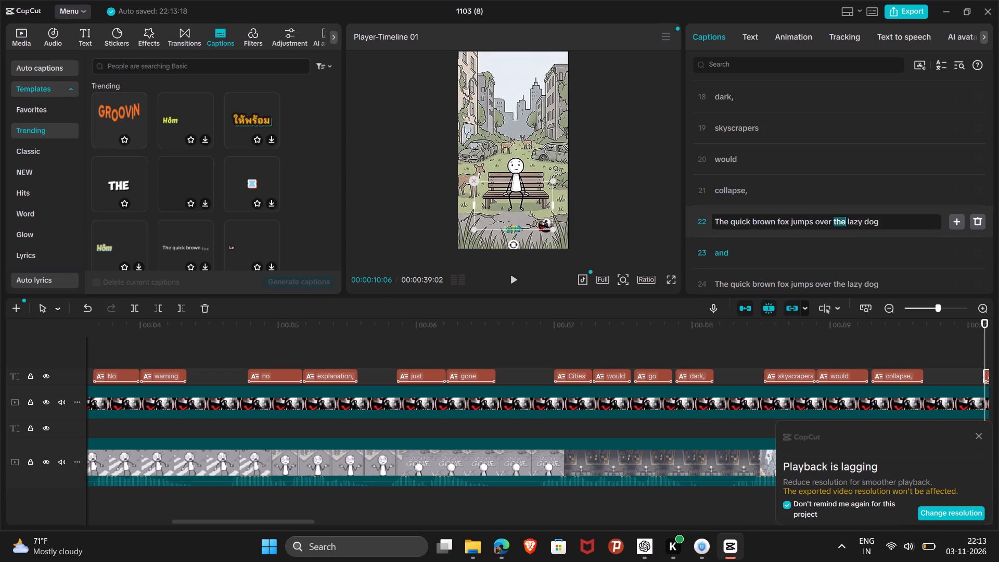
key("ctrl+a")
key("ctrl+v")
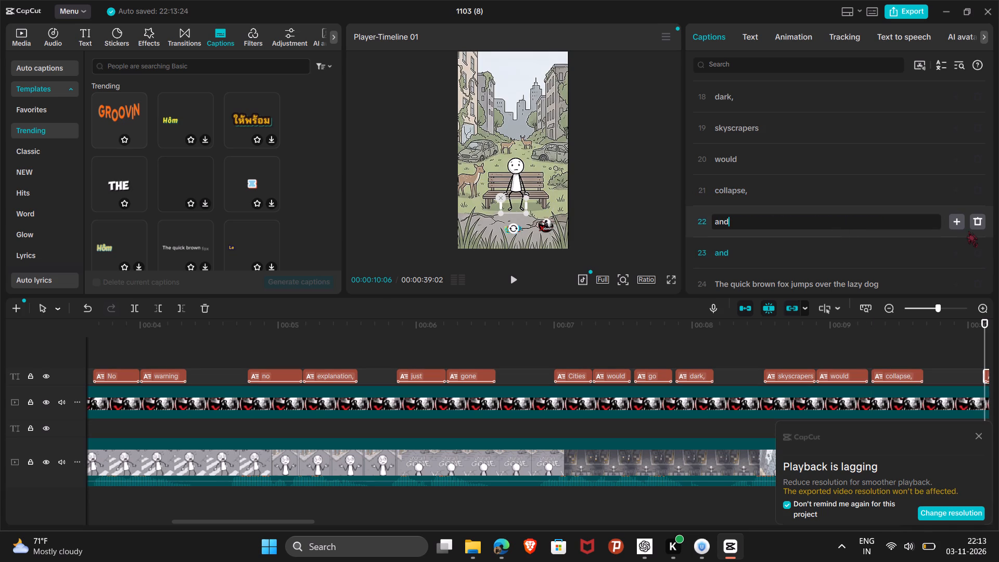
left_click(977, 246)
Replace the placeholder template caption above "nature" with "nature", copied from that plain word caption, and delete the plain one.
scroll(899, 190, "down", 1)
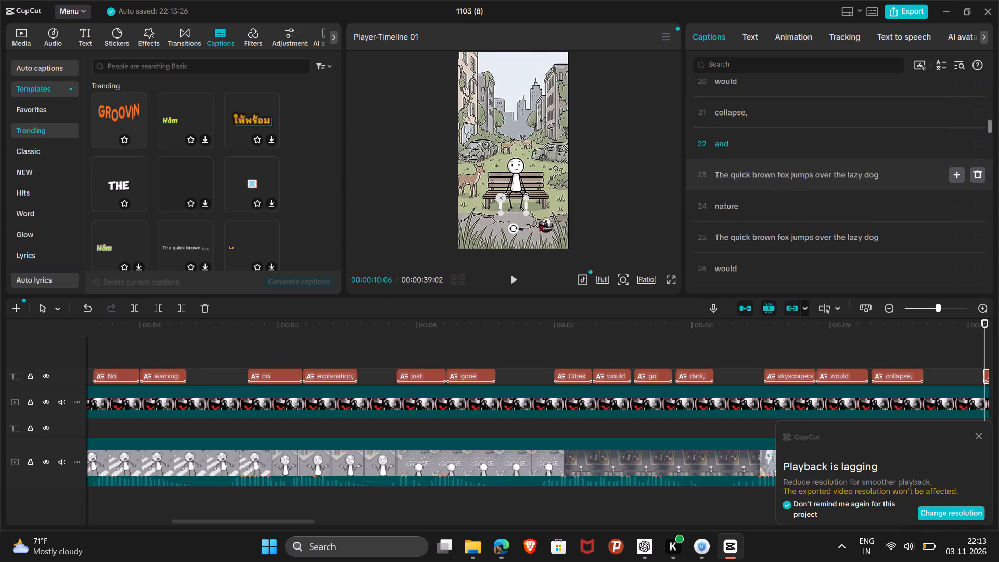
scroll(899, 190, "down", 1)
double_click(890, 133)
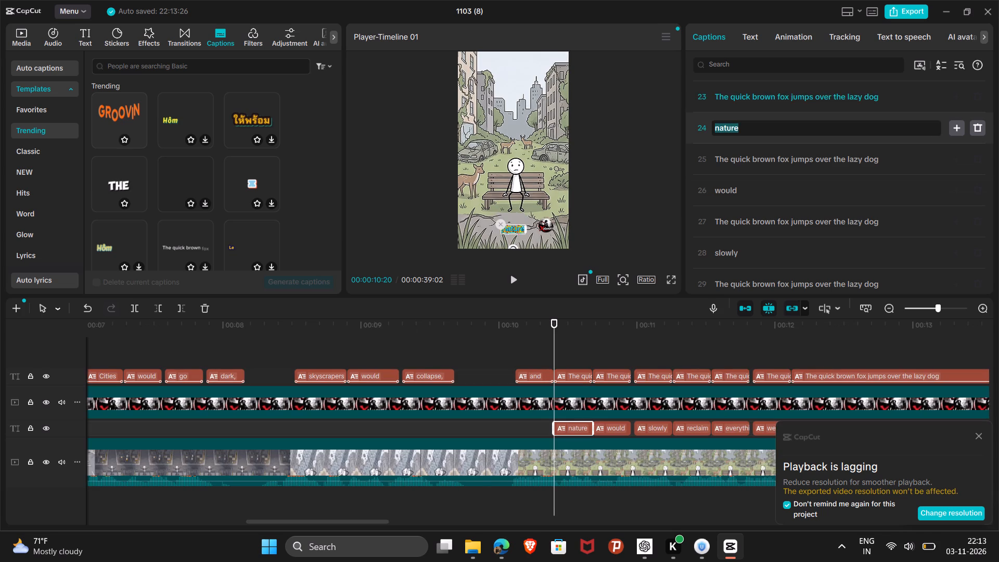
key("ctrl+c")
key("ctrl+c")
double_click(883, 99)
key("ctrl+a")
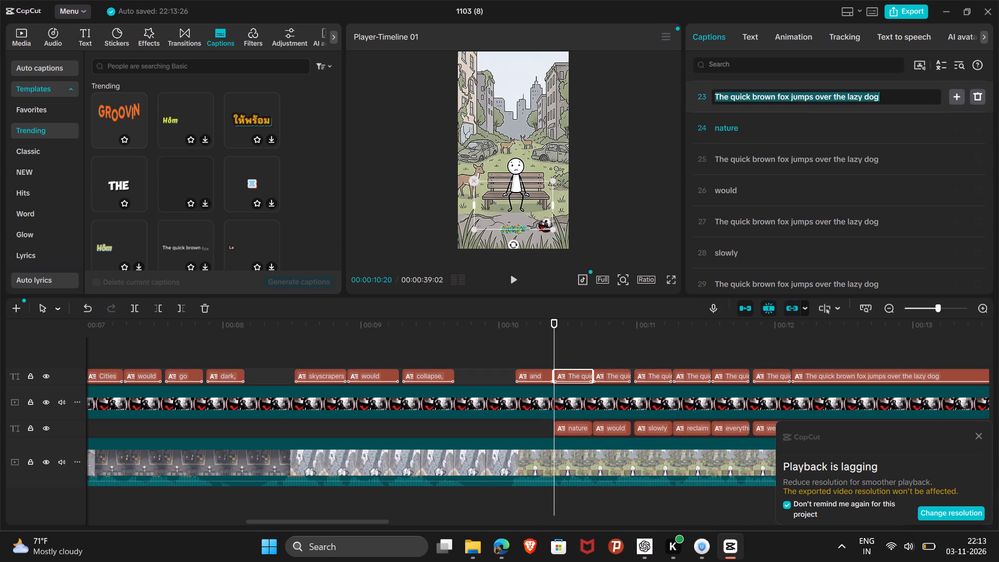
key("ctrl+v")
left_click(976, 129)
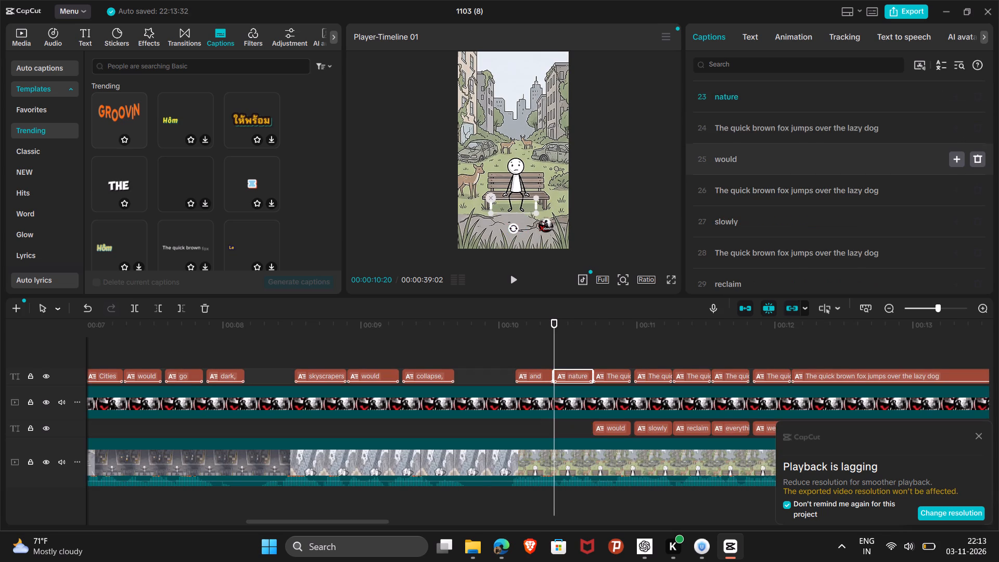
Replace the placeholder caption between "nature" and the plain "would" with "would", copied from that plain caption, and delete the plain one.
left_click(887, 166)
key("ctrl+a")
key("ctrl+c")
key("ctrl+c")
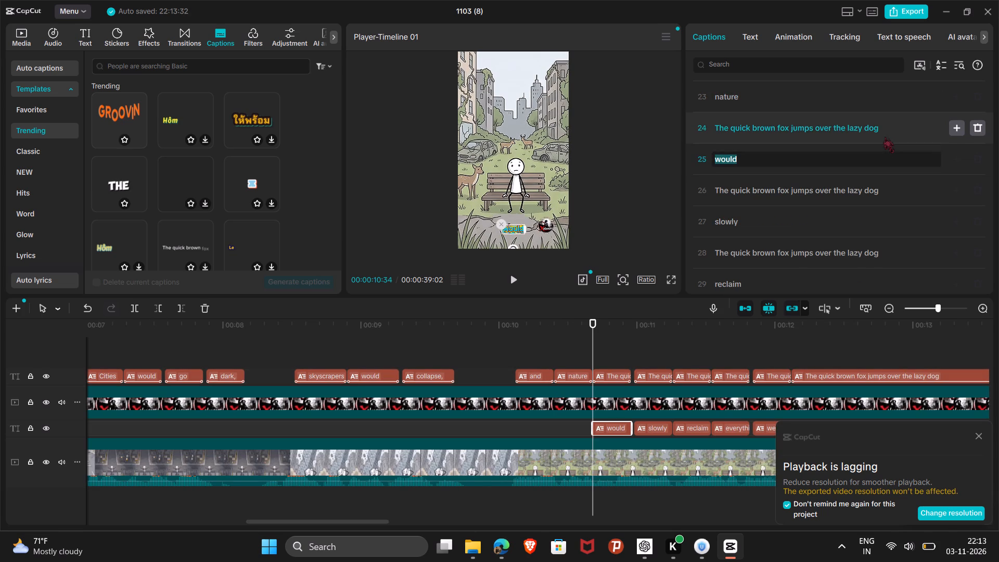
left_click(885, 137)
left_click(885, 130)
key("ctrl+a")
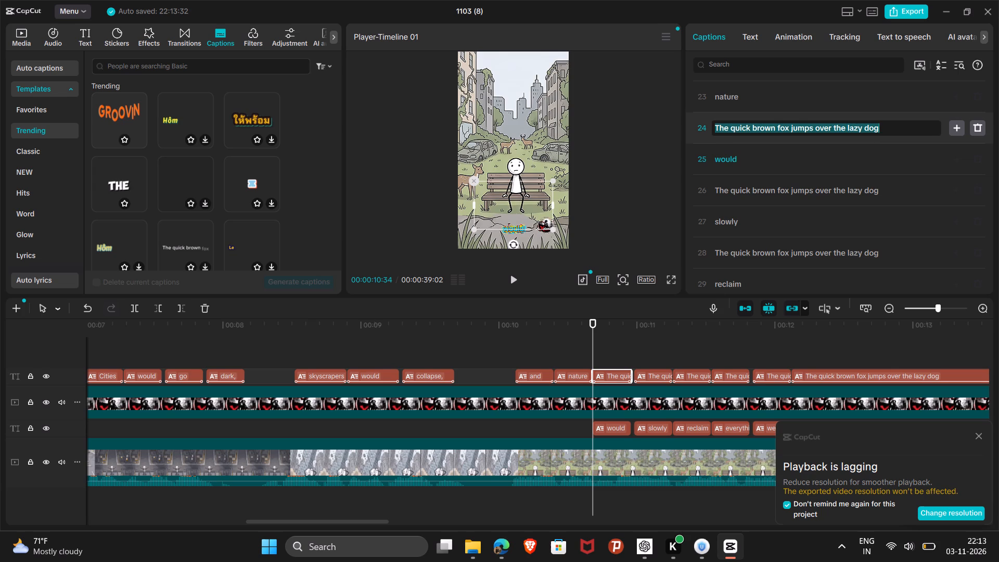
key("ctrl+v")
left_click(976, 163)
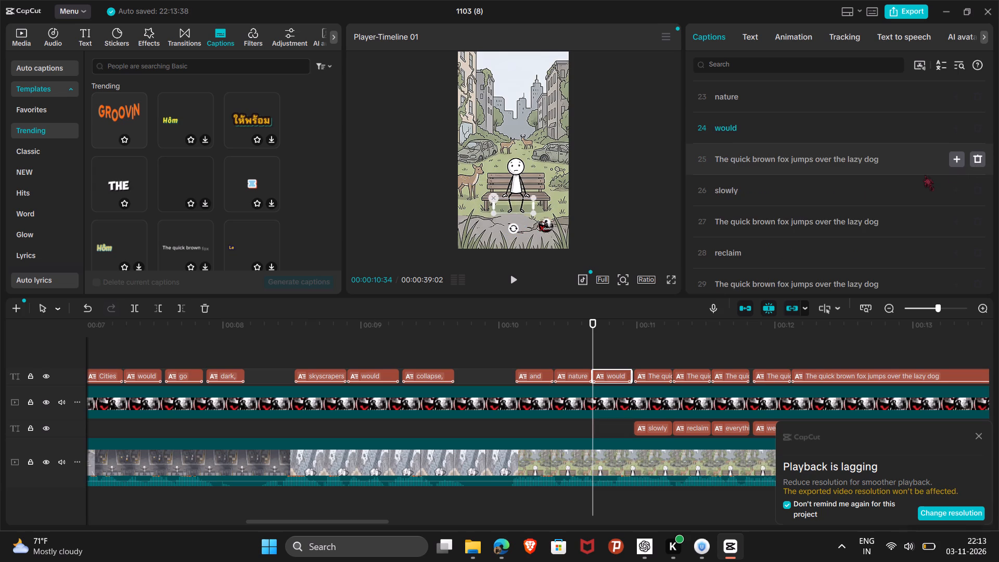
Replace the placeholder template caption above "slowly" with "slowly", copied from that plain word caption, and delete the plain one.
left_click(906, 175)
left_click(890, 187)
key("ctrl+a")
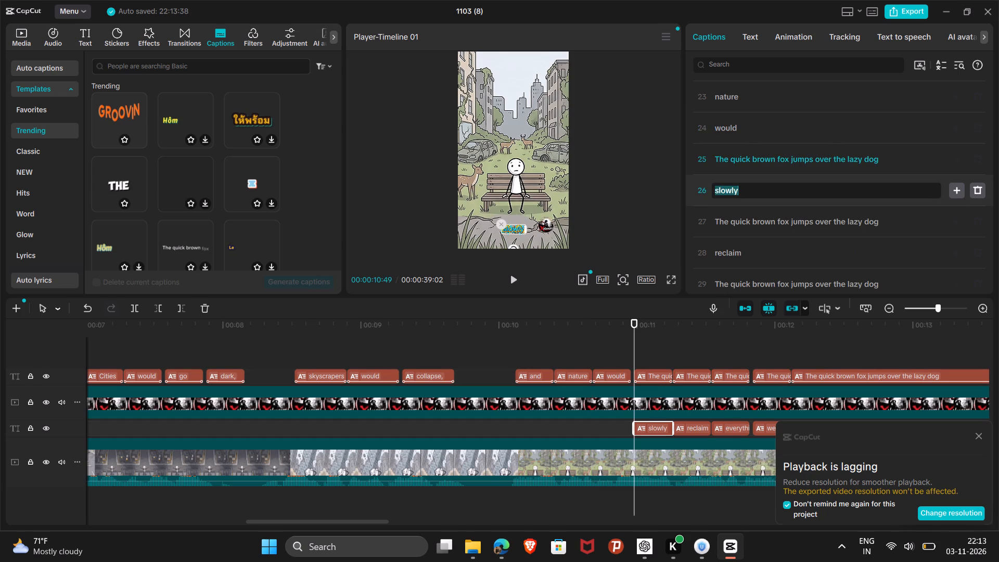
key("ctrl+c")
key("ctrl+c")
left_click(876, 164)
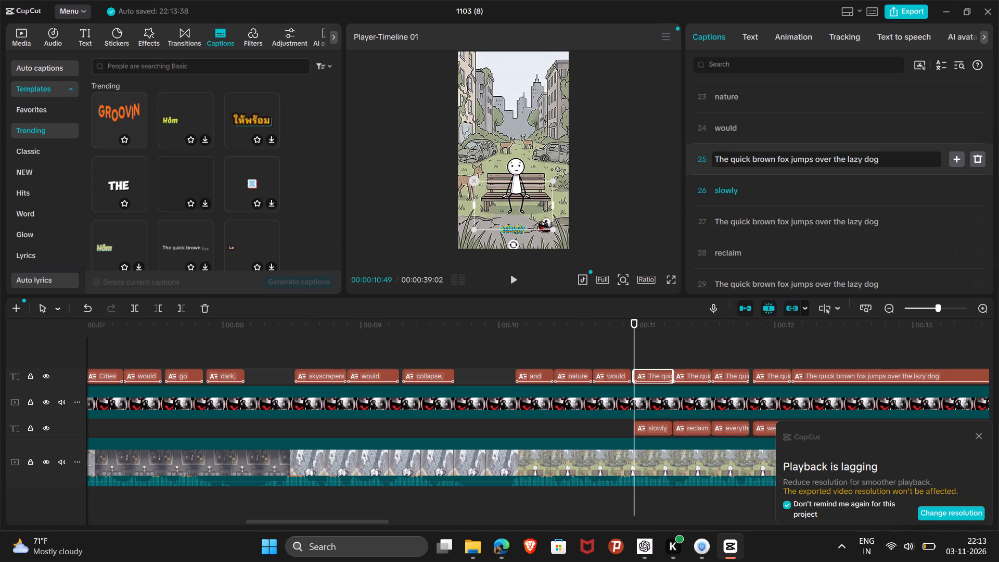
key("ctrl+a")
key("ctrl+v")
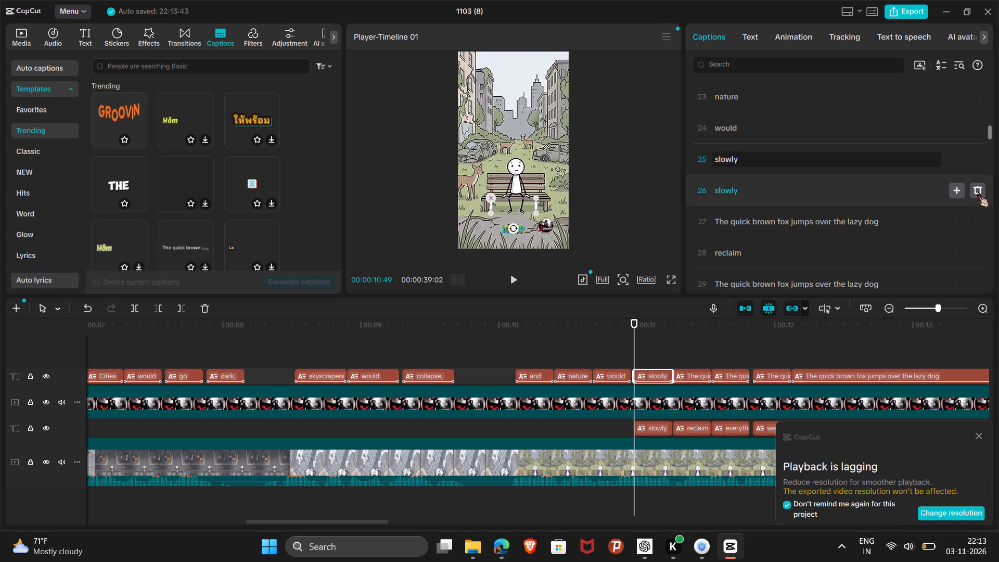
left_click(978, 191)
Replace the placeholder template caption above "reclaim" with "reclaim", copied from that plain word caption, and delete the plain one.
left_click(851, 217)
key("ctrl+a")
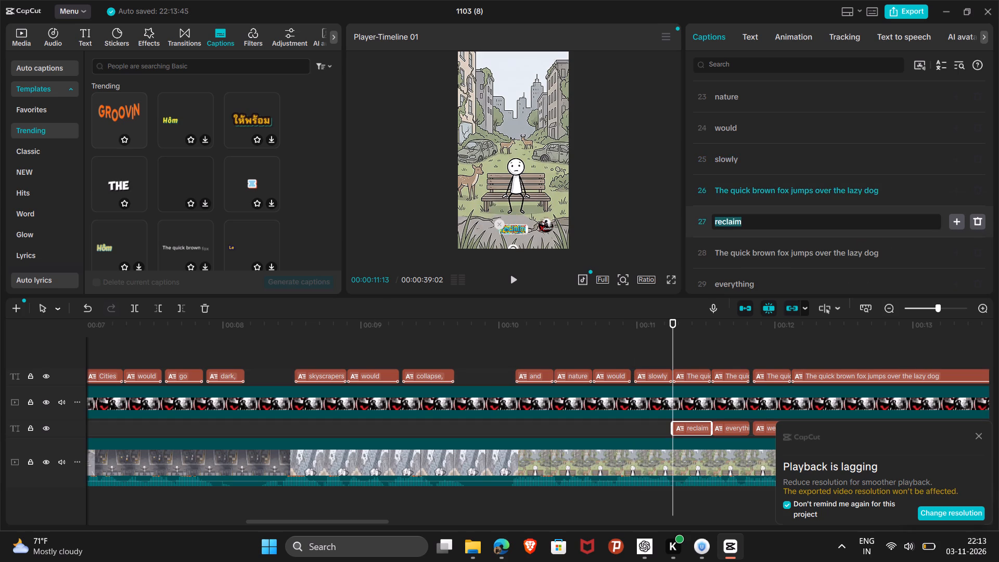
key("ctrl+c")
key("ctrl+c")
left_click(844, 190)
key("ctrl+a")
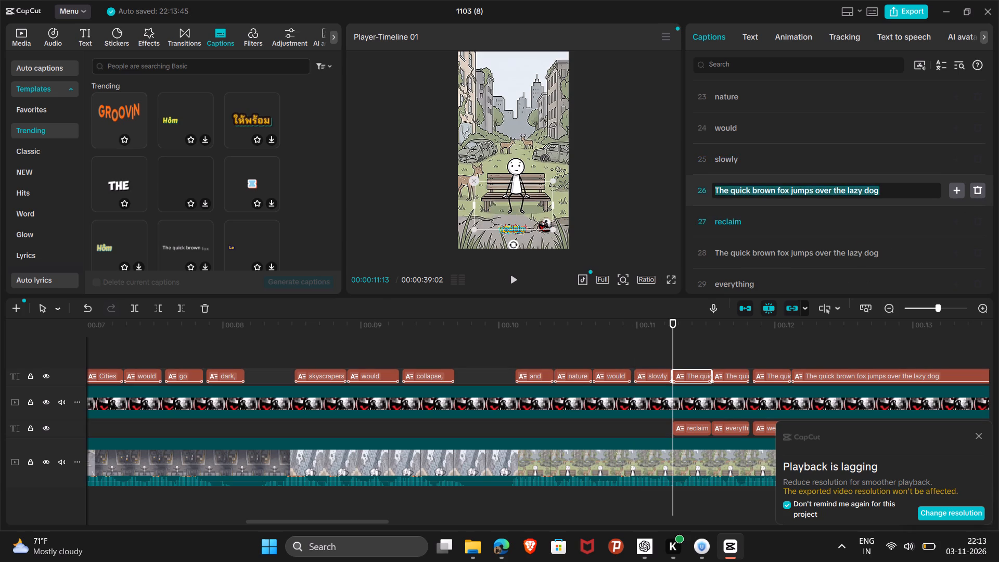
key("ctrl+v")
left_click(826, 216)
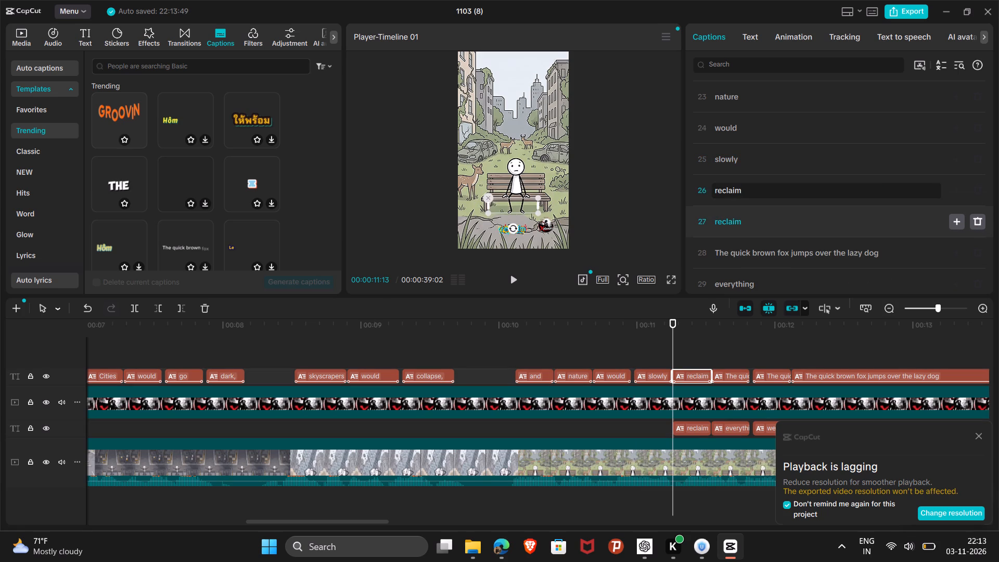
left_click(980, 218)
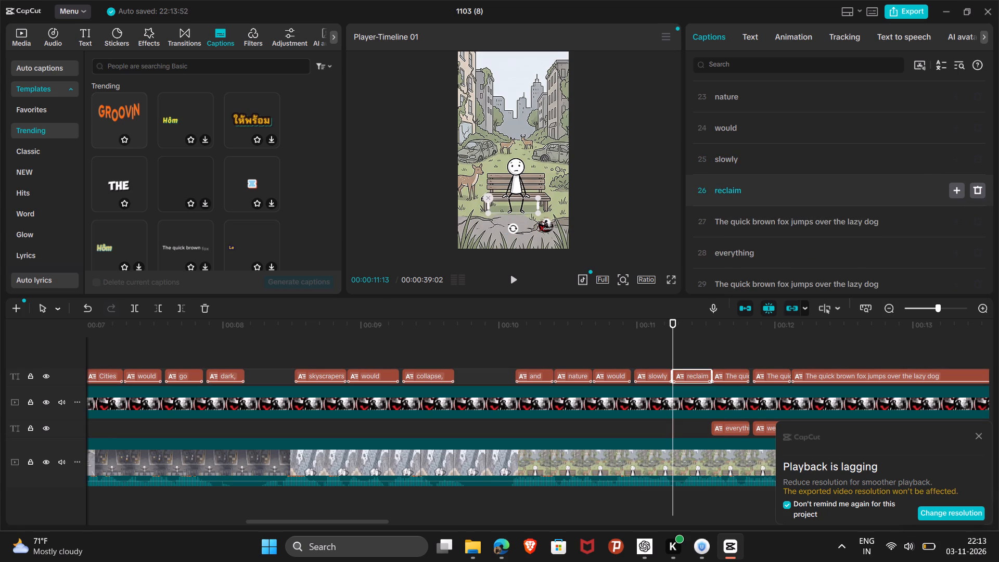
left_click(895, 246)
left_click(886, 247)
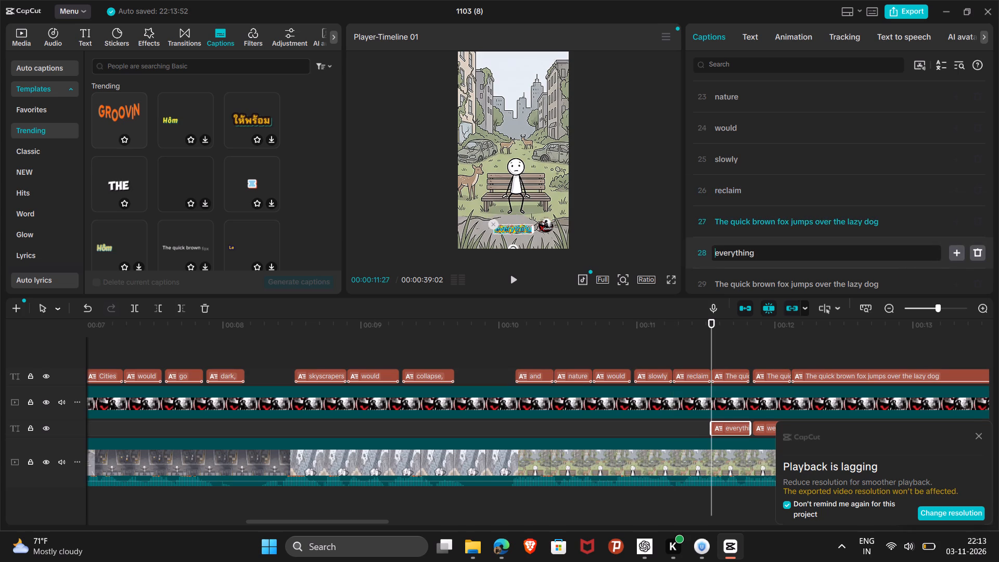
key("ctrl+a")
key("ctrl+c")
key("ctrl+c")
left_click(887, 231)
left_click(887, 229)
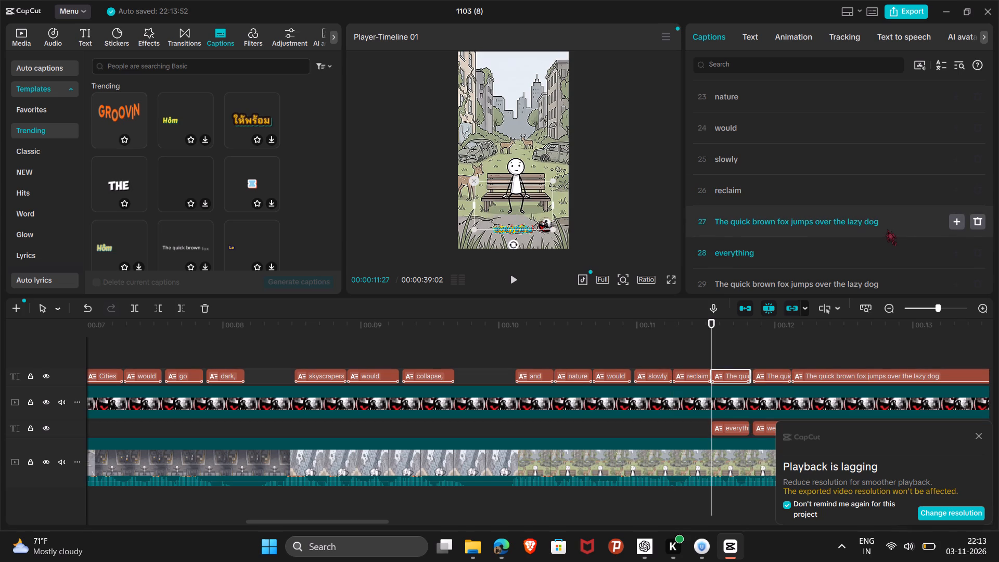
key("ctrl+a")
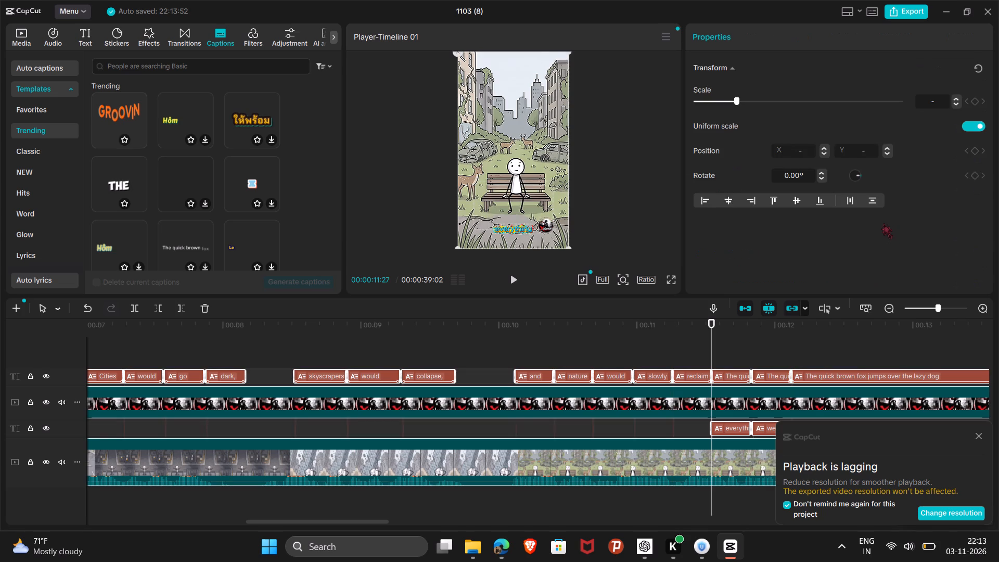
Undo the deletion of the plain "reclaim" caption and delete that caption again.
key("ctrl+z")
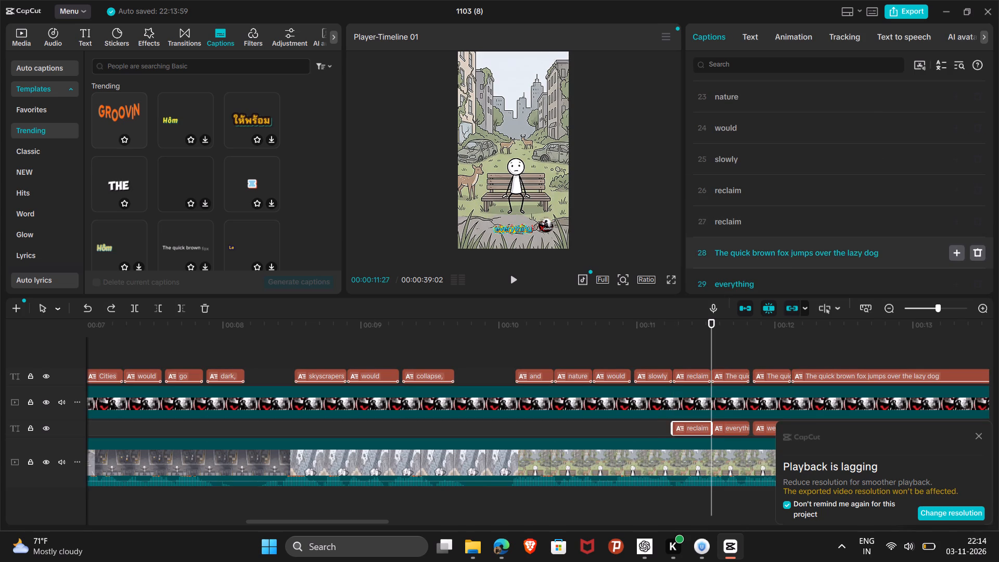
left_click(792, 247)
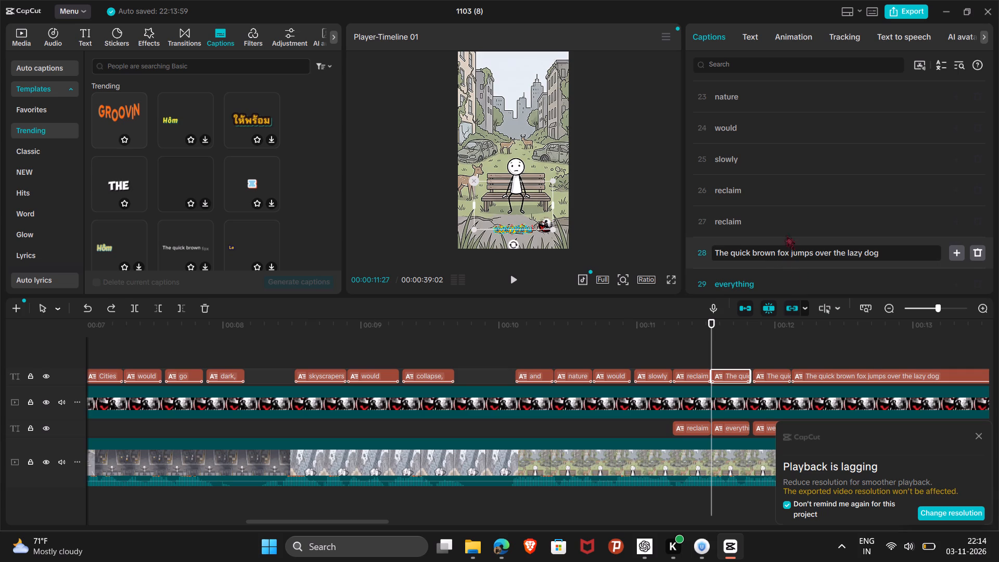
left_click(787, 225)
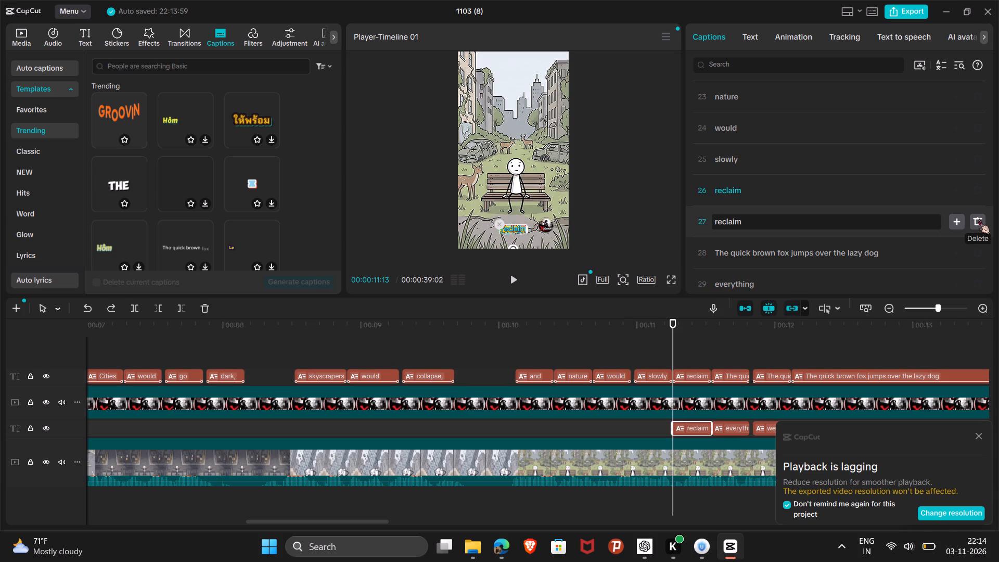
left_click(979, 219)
Replace the placeholder template caption above "everything" with "everything", copied from that plain word caption, and delete the plain one.
left_click(871, 256)
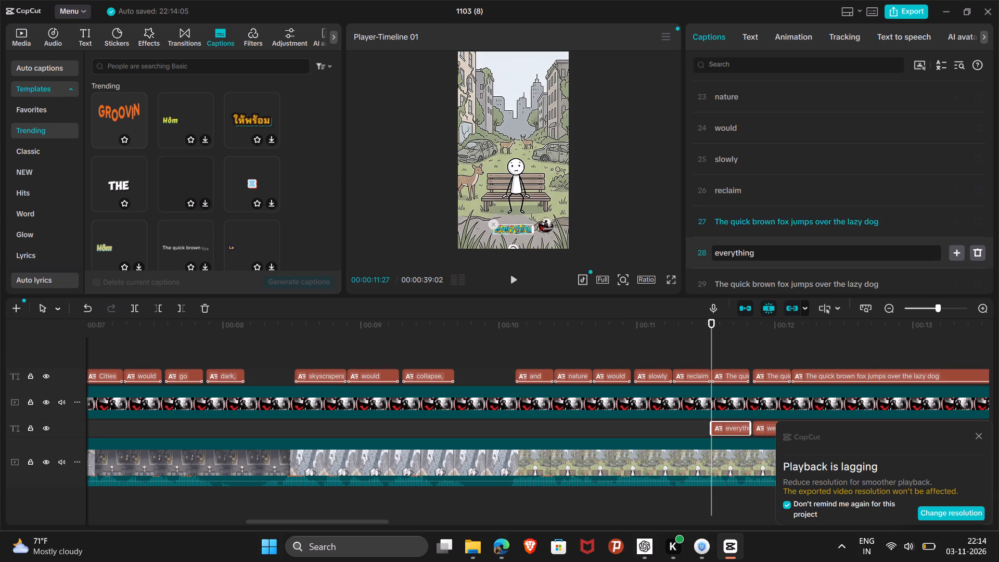
key("ctrl+a")
key("ctrl+c")
key("ctrl+c")
left_click(870, 231)
left_click(874, 222)
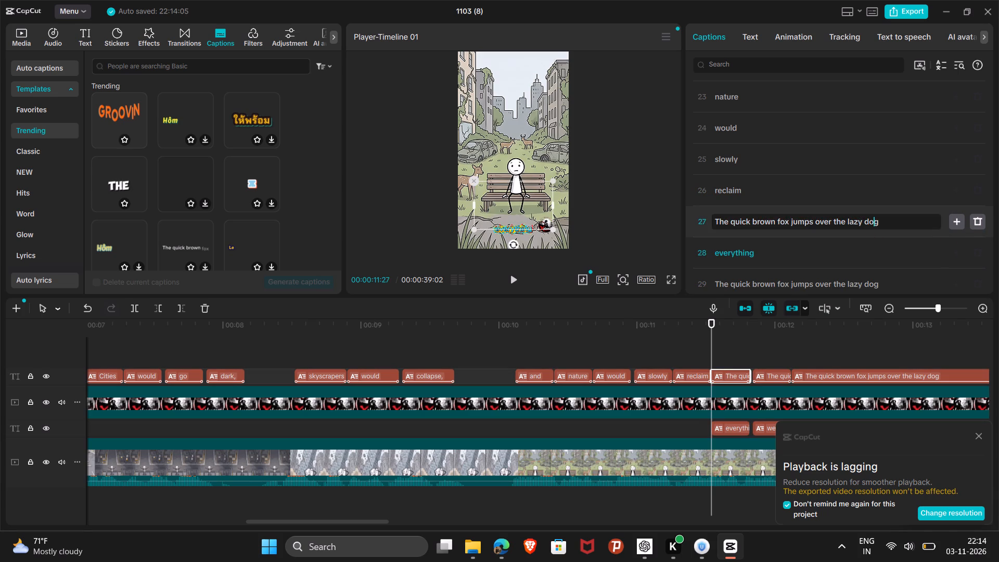
key("ctrl+a")
key("ctrl+v")
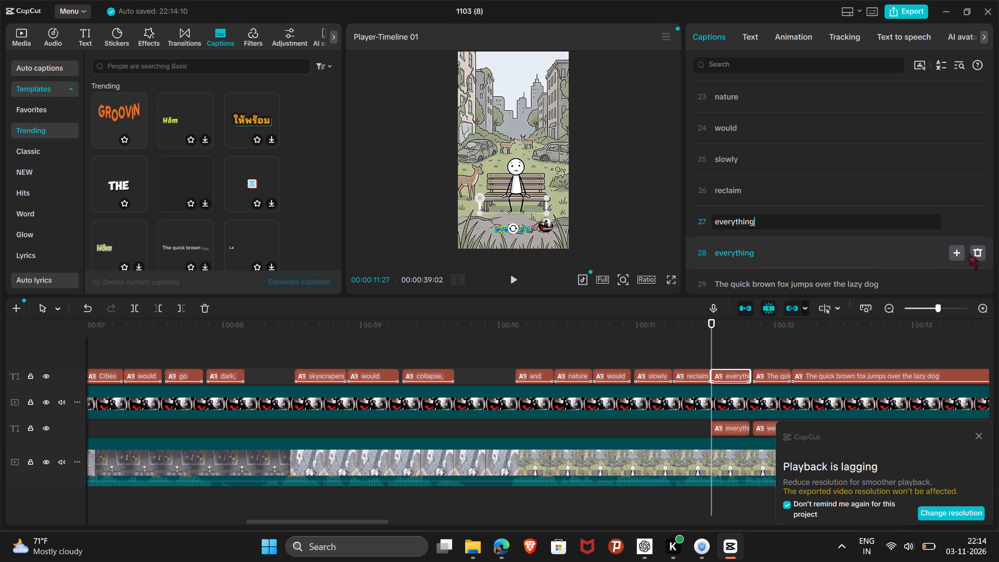
left_click(978, 253)
Replace the placeholder template caption above "we" with "we", copied from that plain word caption, and delete the plain one.
scroll(916, 174, "down", 1)
double_click(865, 210)
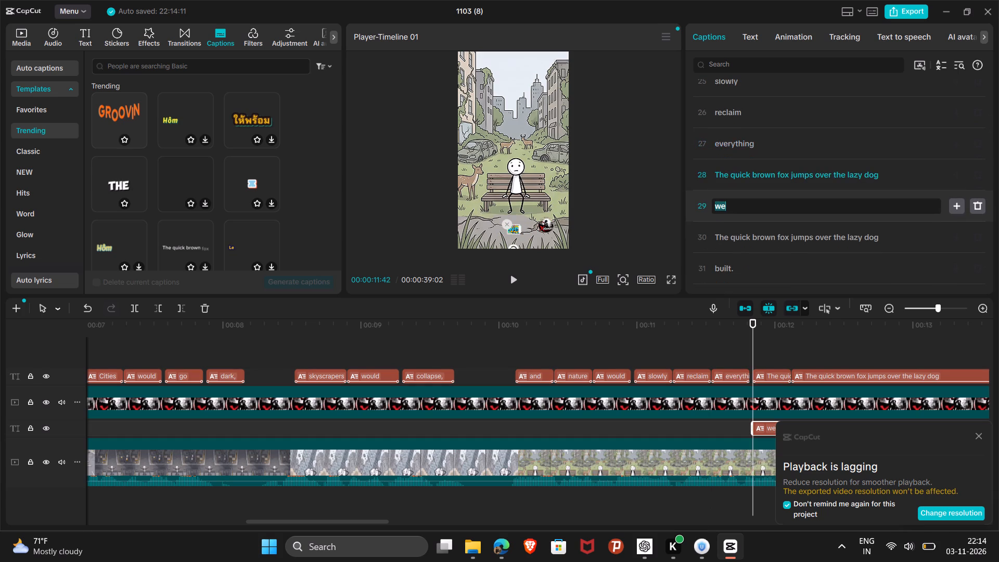
key("ctrl+c")
double_click(887, 173)
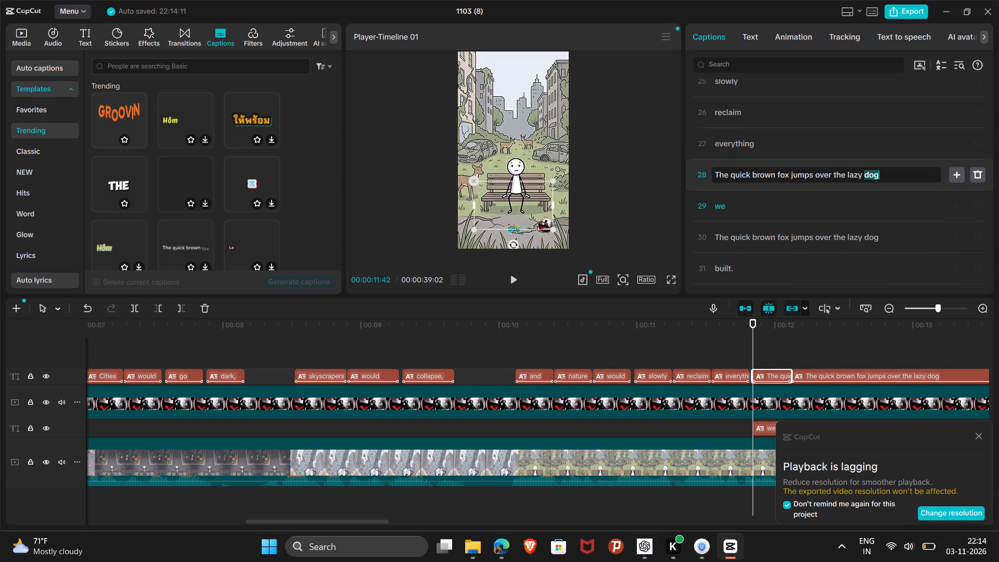
key("ctrl+a")
key("ctrl+v")
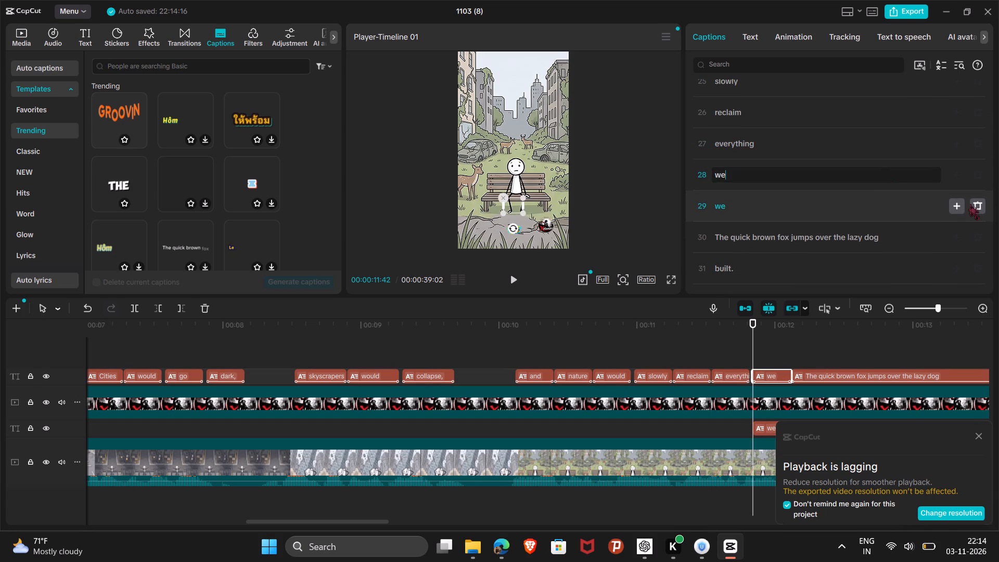
left_click(972, 204)
Replace the placeholder template caption before "built." with "built.", copied from that plain word caption, and delete the plain one.
double_click(894, 239)
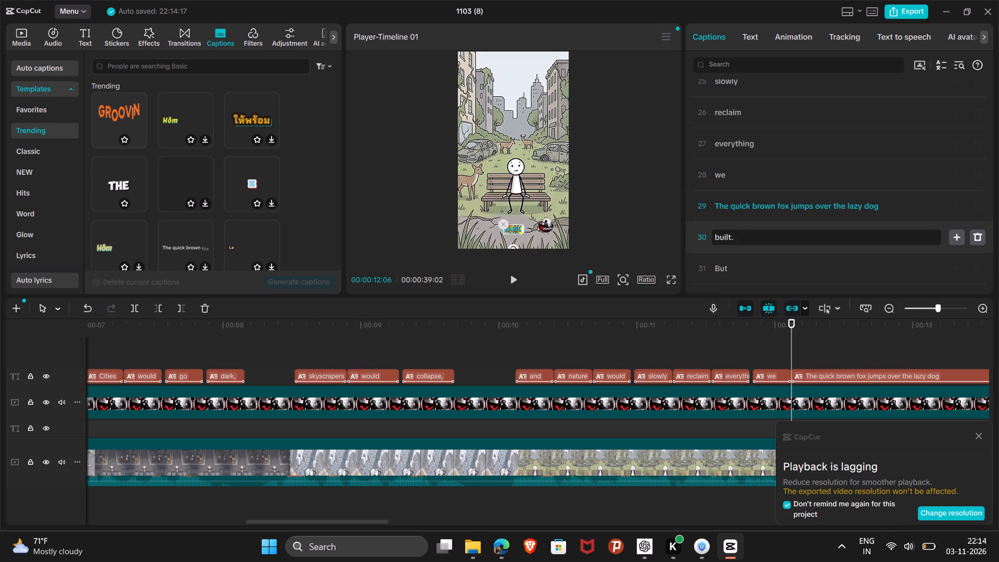
key("ctrl+a")
key("ctrl+c")
left_click(892, 213)
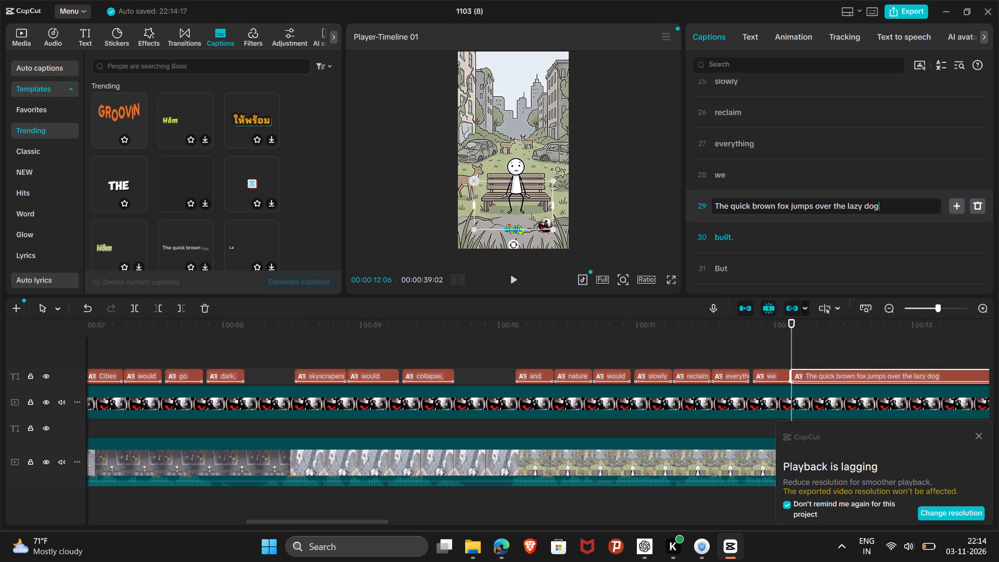
left_click(892, 213)
key("ctrl+a")
key("ctrl+v")
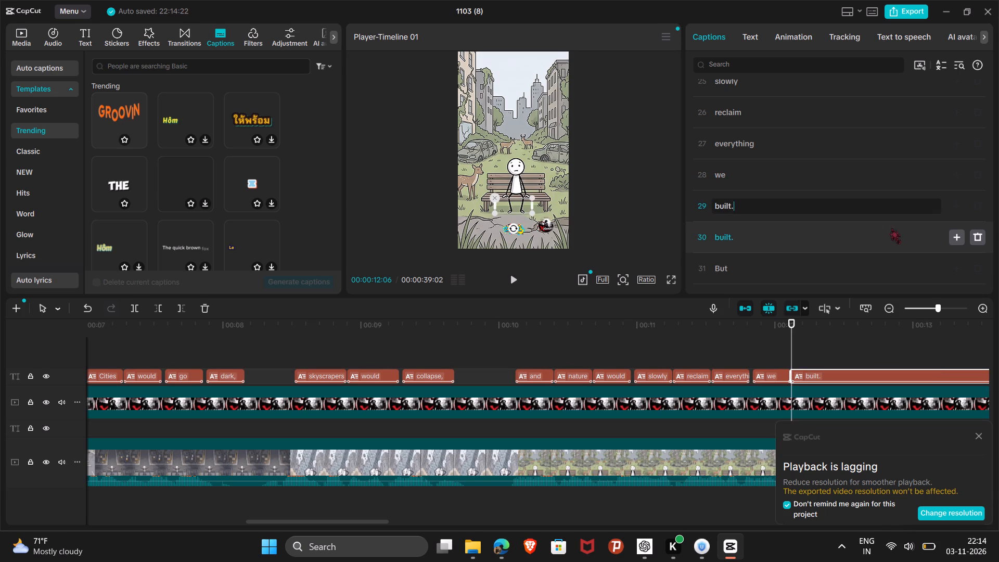
left_click(980, 237)
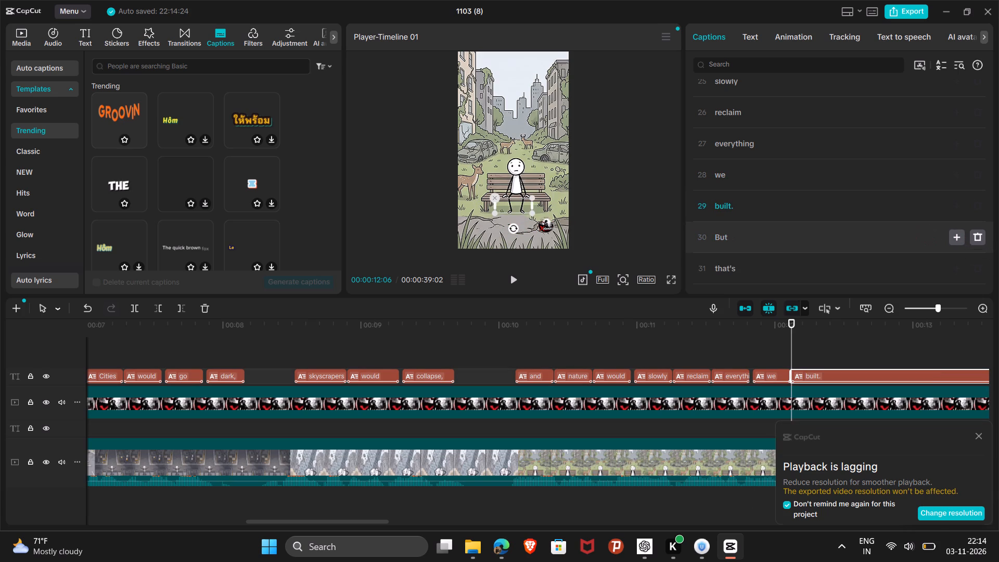
Trim the start of the long "built." template caption to about 00:00:12:40, where the plain "But" caption begins.
scroll(668, 334, "left", 2)
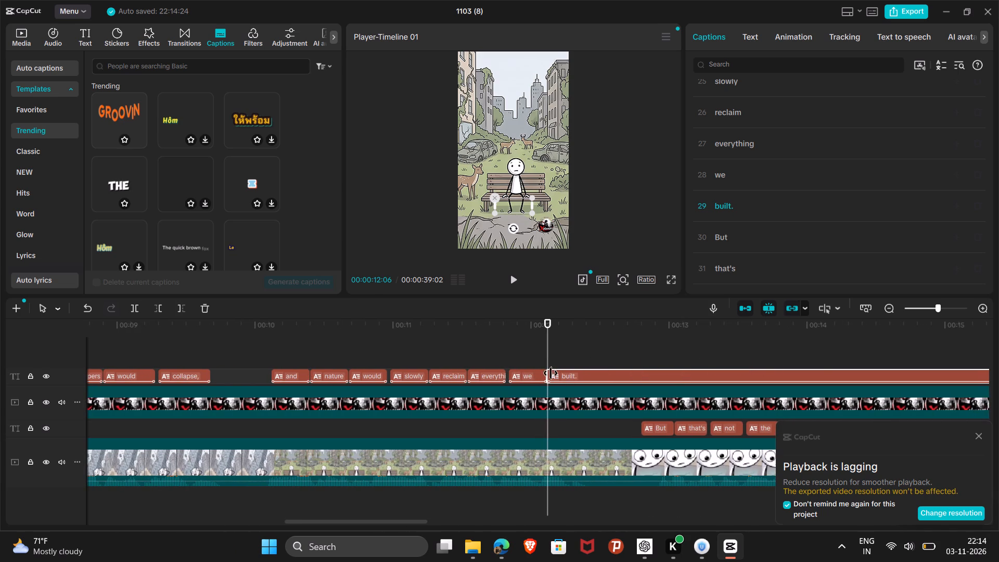
left_click_drag(546, 375, 644, 375)
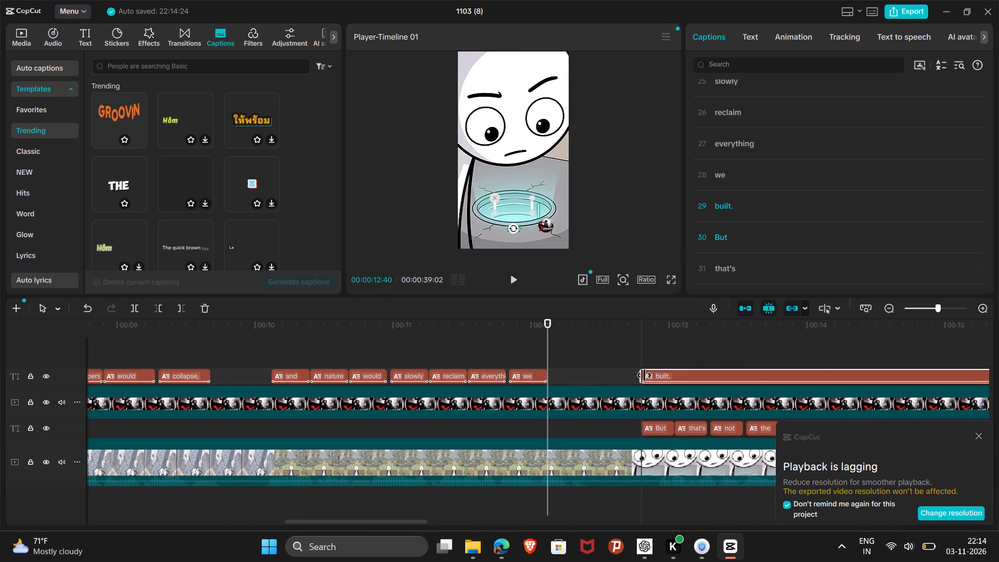
left_click_drag(644, 375, 643, 375)
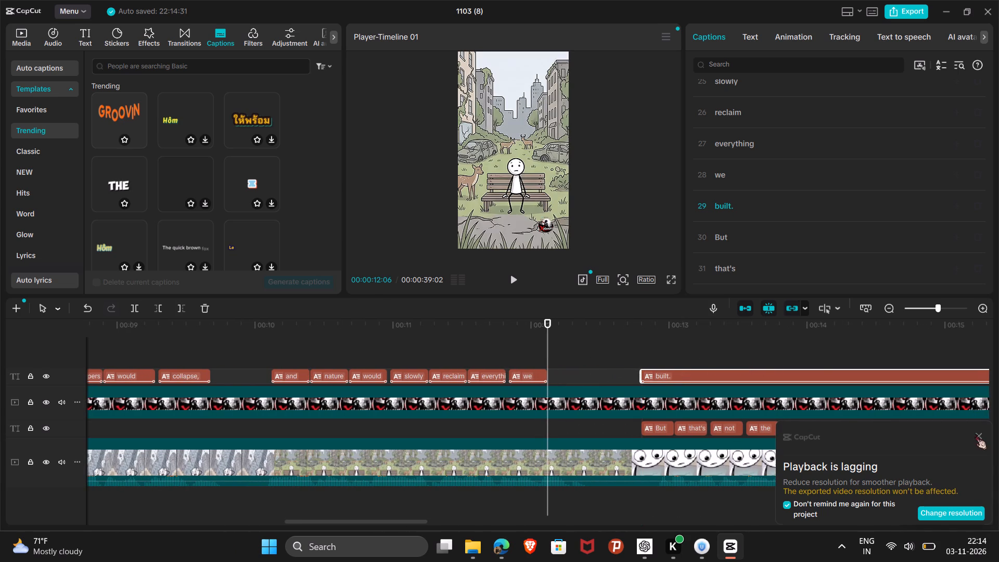
Dismiss the playback notice and split the long "built." template caption at 00:00:13:02, where the plain "But" caption ends.
left_click(976, 434)
left_click(731, 376)
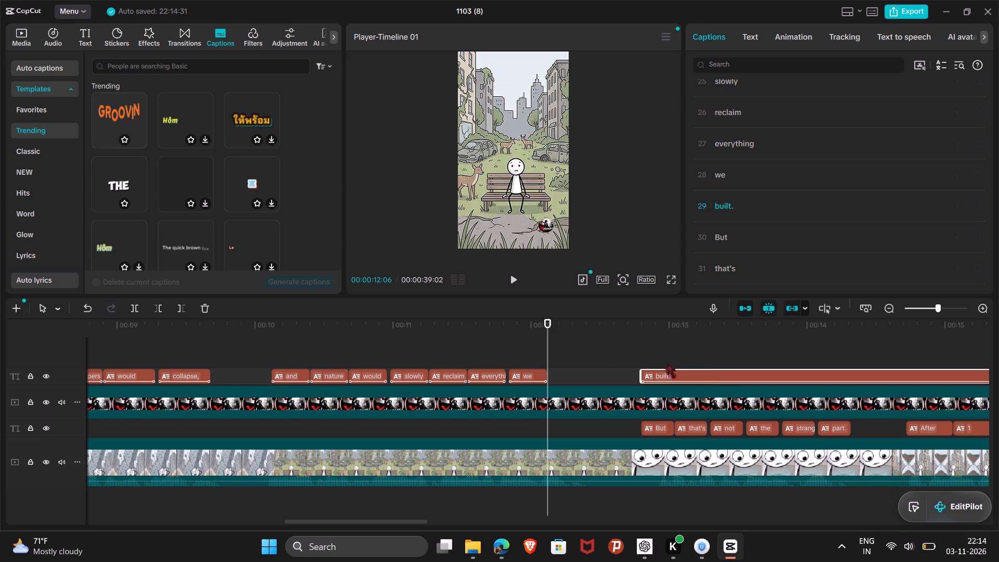
left_click_drag(548, 322, 652, 320)
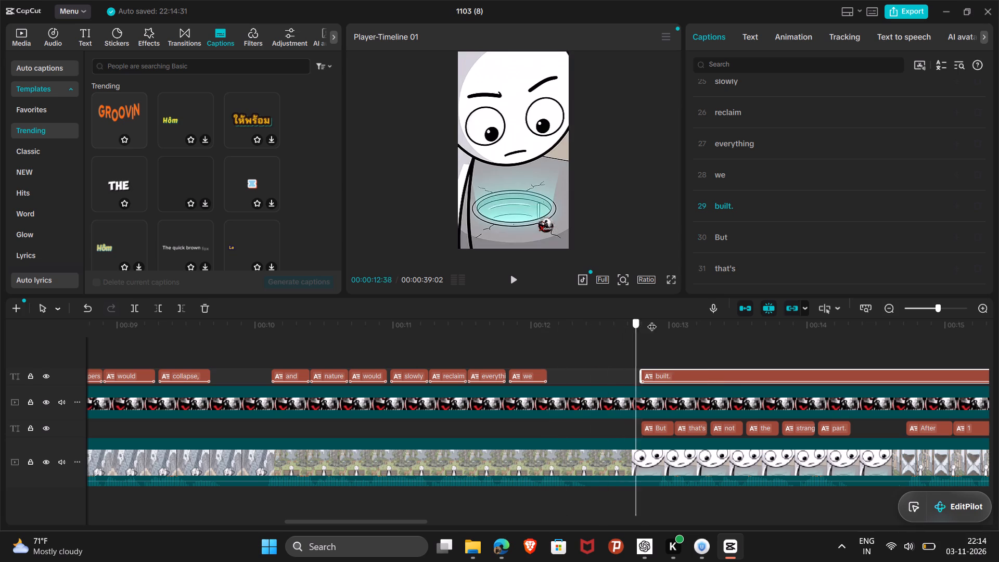
left_click_drag(652, 320, 674, 318)
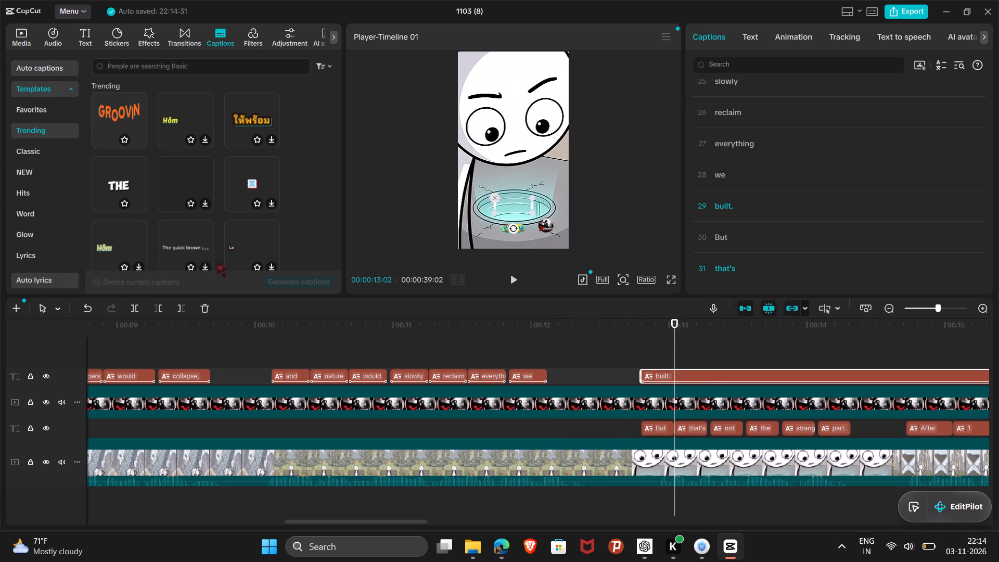
left_click(139, 309)
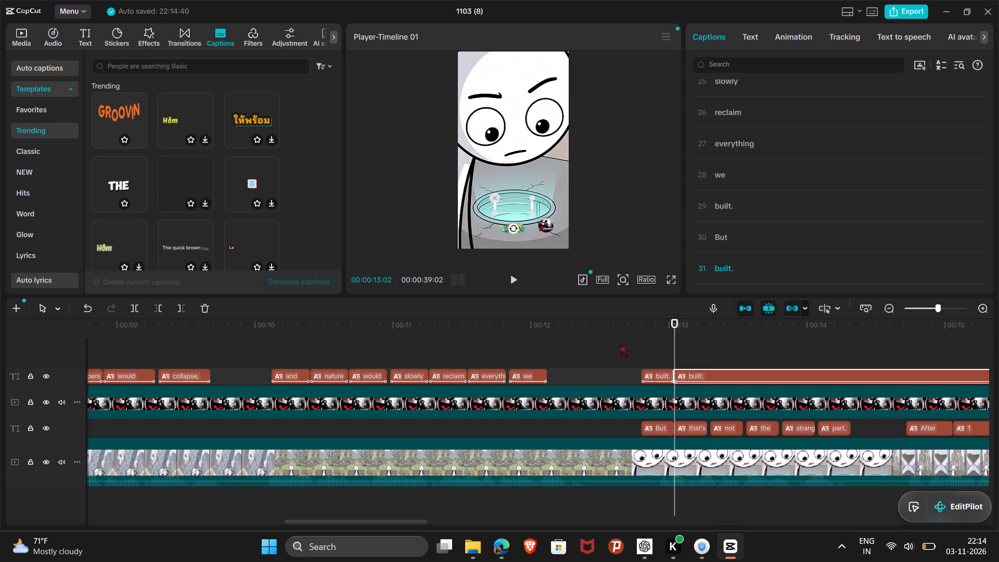
Delete the plain "But" caption below the short "built." template segment.
left_click(648, 425)
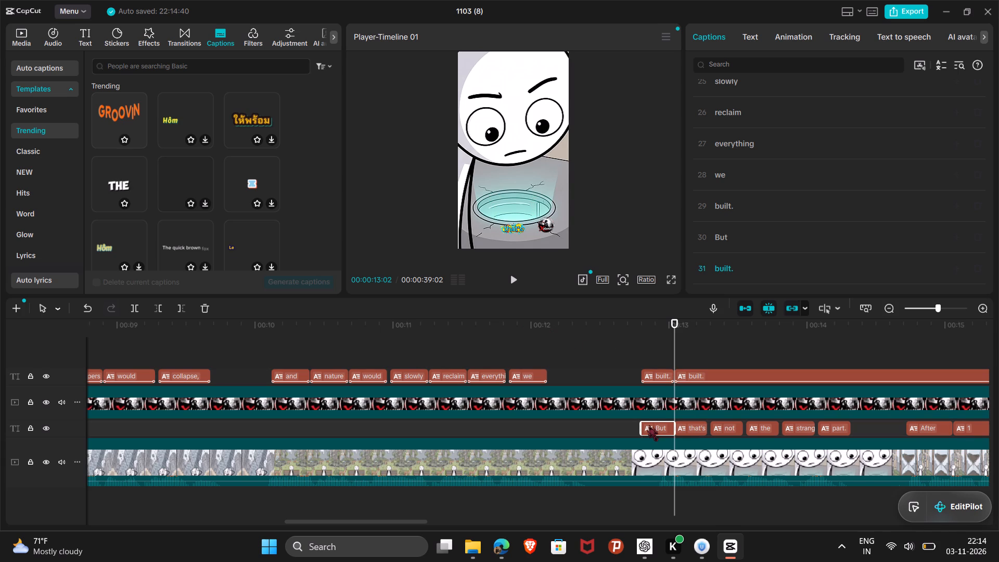
key("Delete")
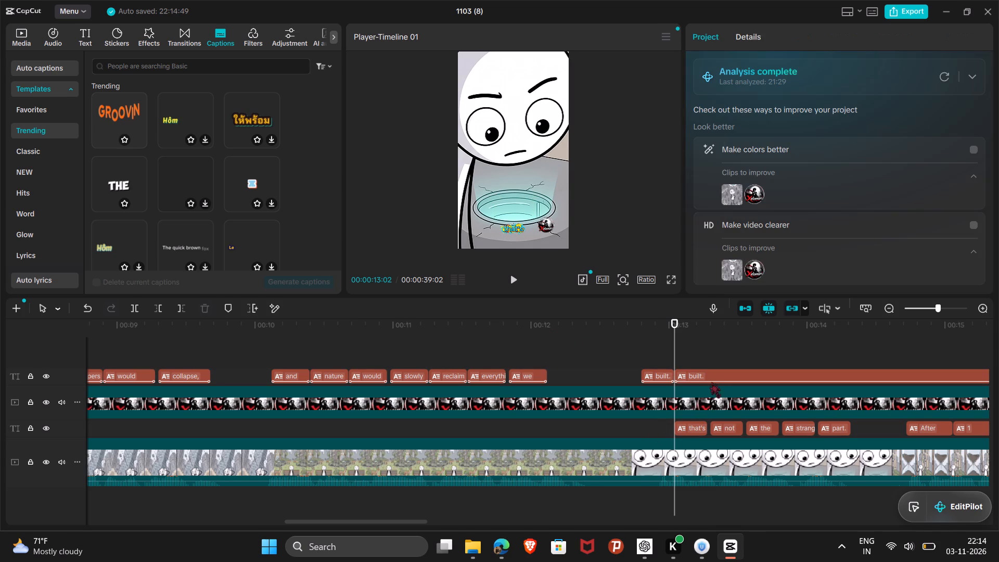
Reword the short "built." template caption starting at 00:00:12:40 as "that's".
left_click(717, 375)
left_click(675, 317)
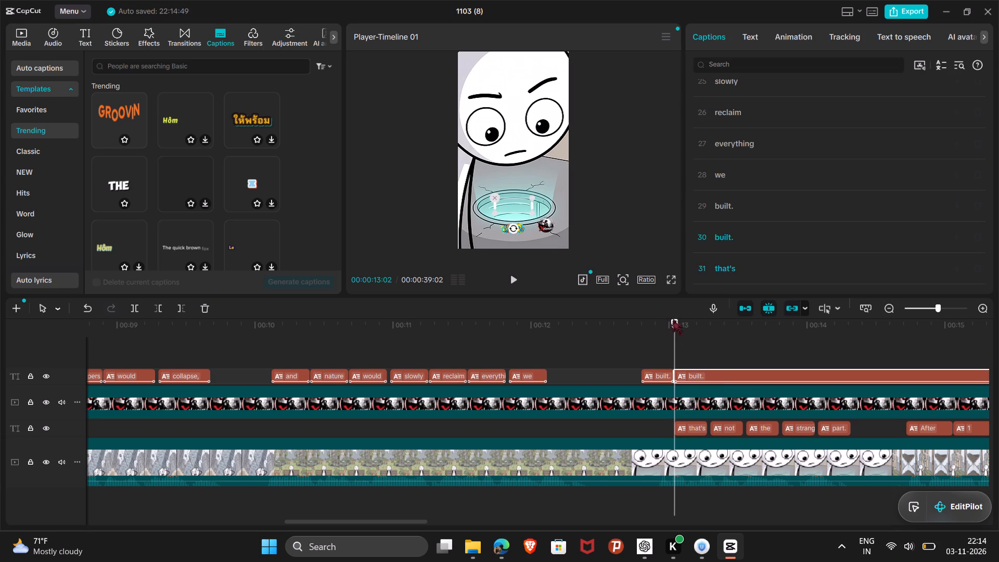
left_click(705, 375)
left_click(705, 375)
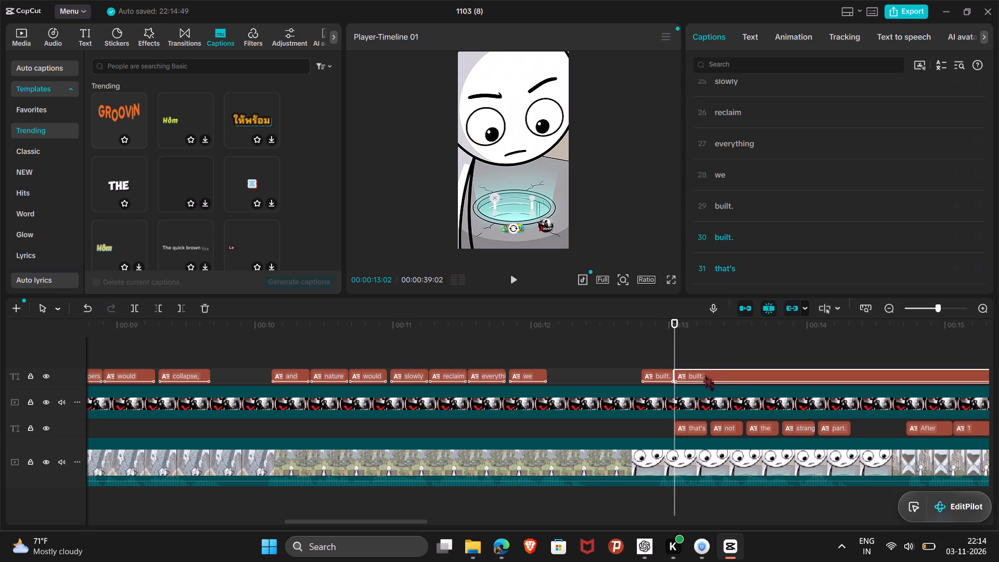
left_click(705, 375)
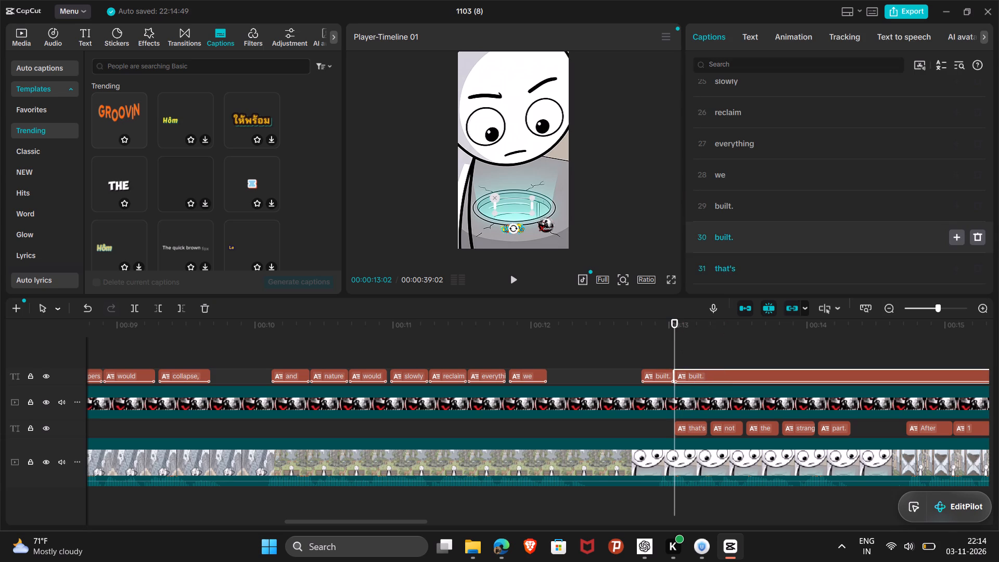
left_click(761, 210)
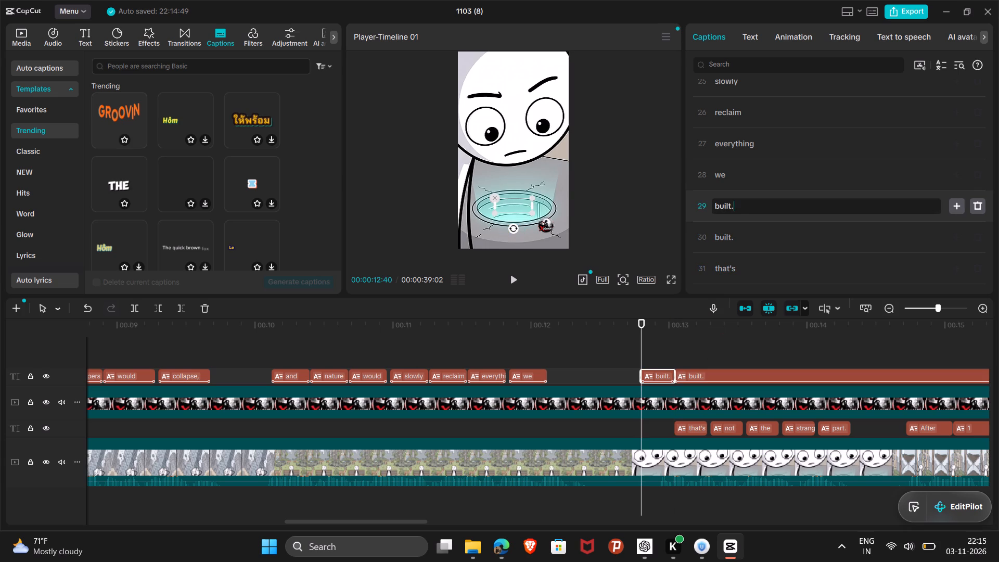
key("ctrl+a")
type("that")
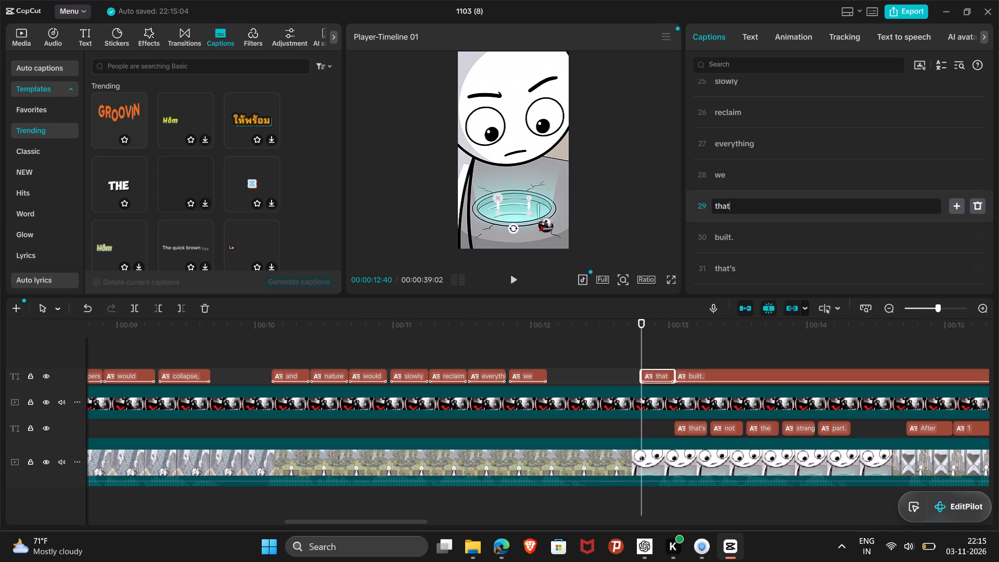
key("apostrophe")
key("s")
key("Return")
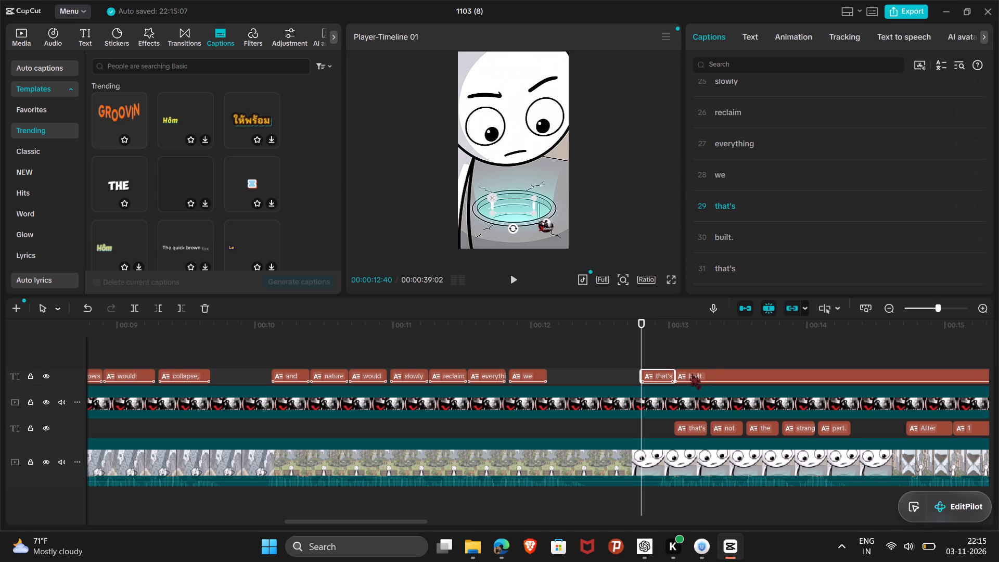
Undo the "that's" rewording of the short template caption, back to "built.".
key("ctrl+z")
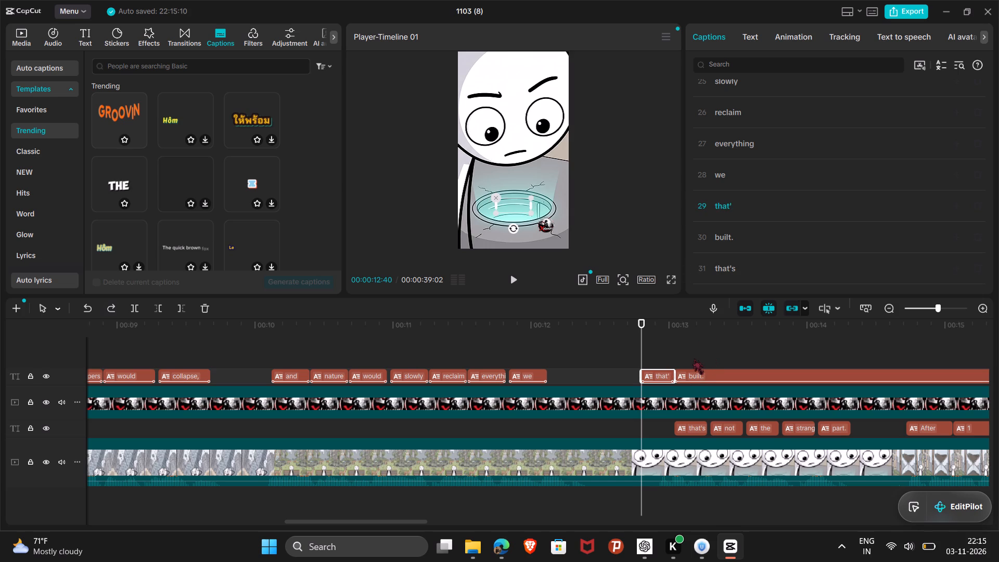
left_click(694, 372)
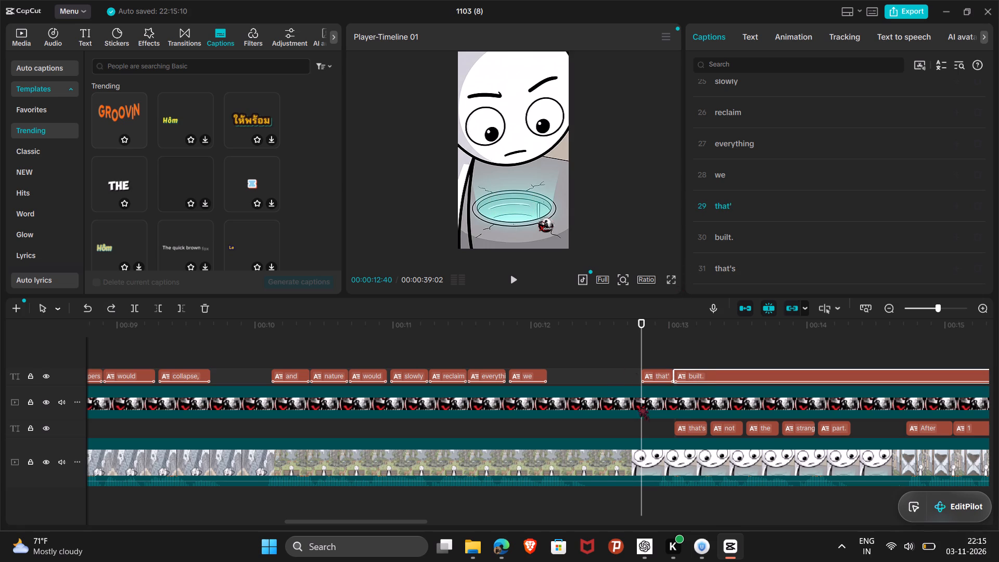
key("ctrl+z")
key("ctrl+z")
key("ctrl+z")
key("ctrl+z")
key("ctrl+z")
Split the remaining long "built." template caption at 00:00:13:14, near the end of the plain "that's" caption.
left_click_drag(644, 321, 687, 321)
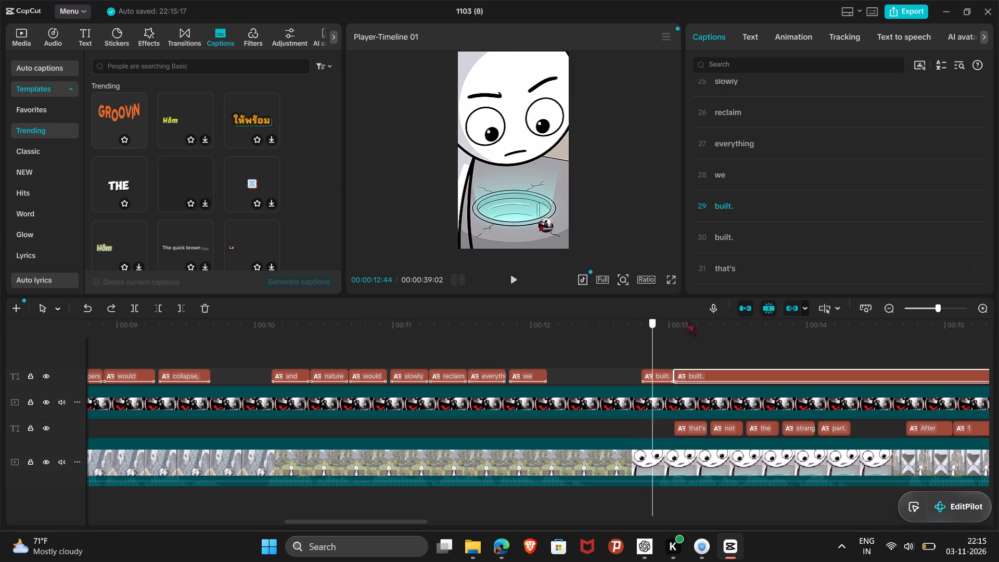
left_click_drag(687, 321, 705, 322)
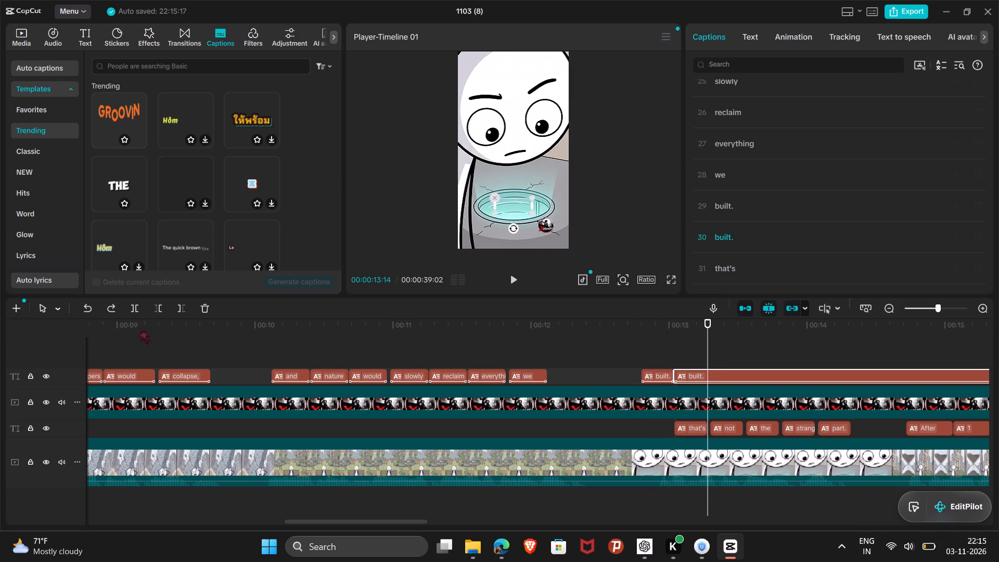
left_click(136, 303)
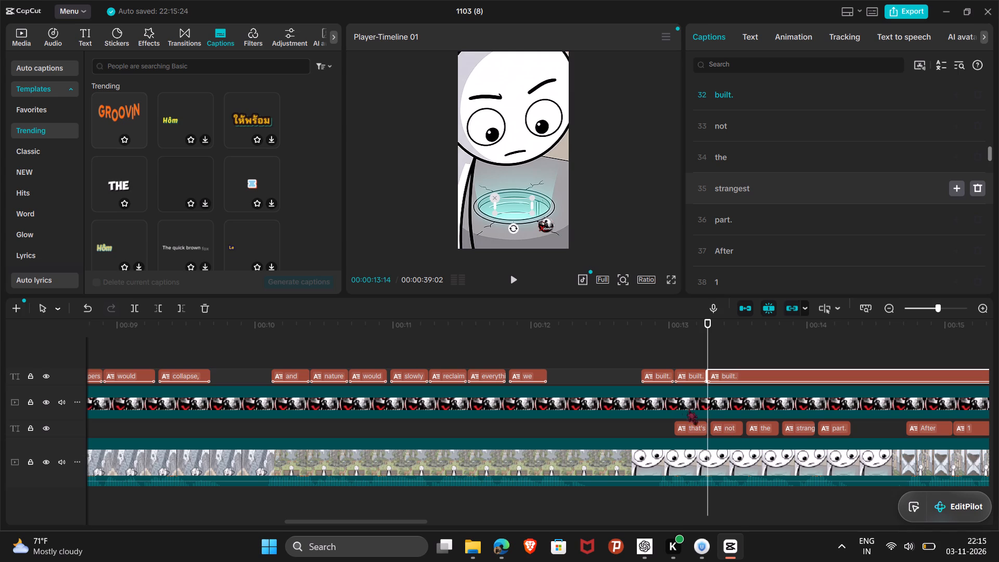
Align the long "built." template caption's starts with the plain "not" and "the" captions, splitting it at 00:00:13:27 and 00:00:13:40.
left_click_drag(707, 376, 711, 376)
left_click_drag(711, 376, 712, 376)
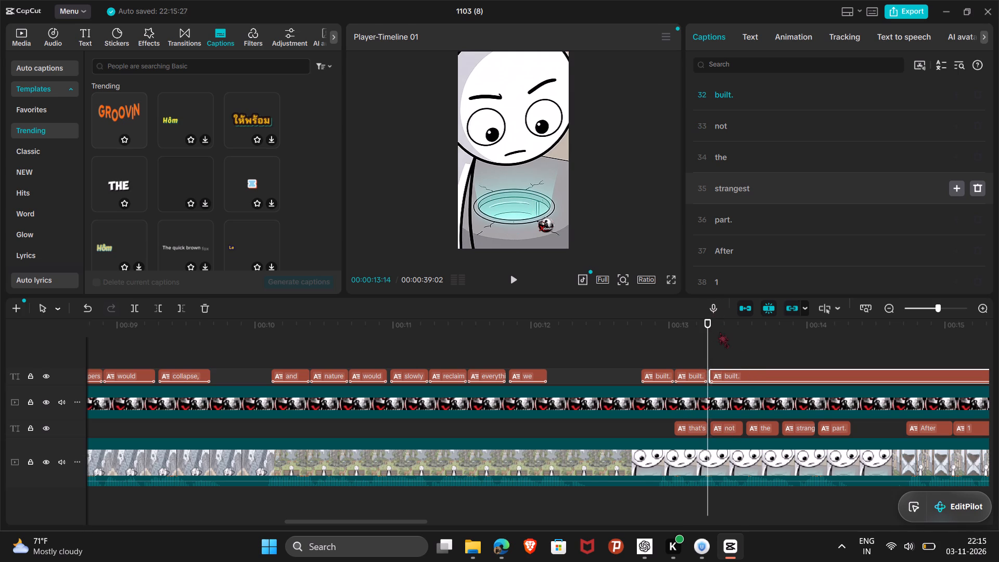
left_click_drag(710, 320, 740, 322)
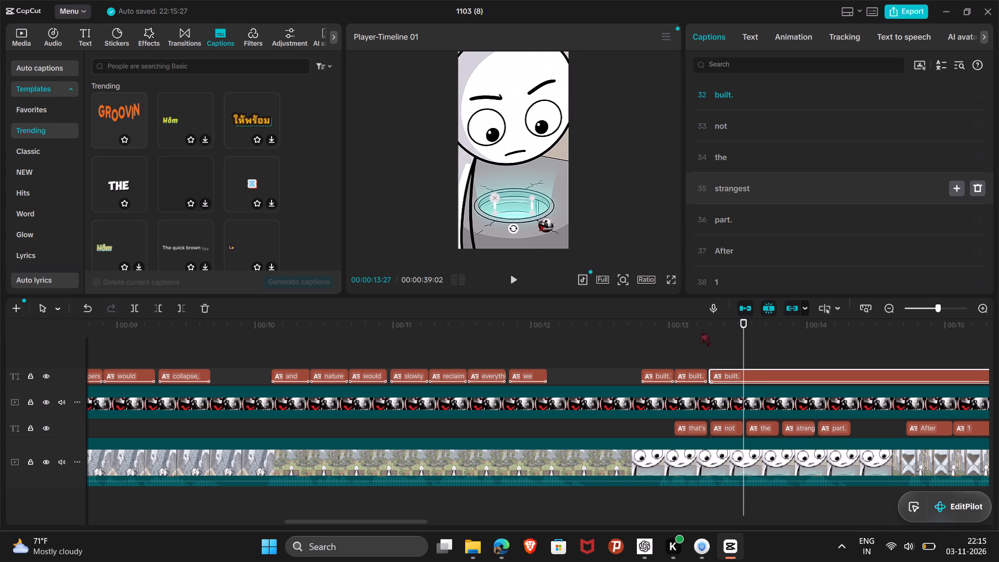
left_click(132, 306)
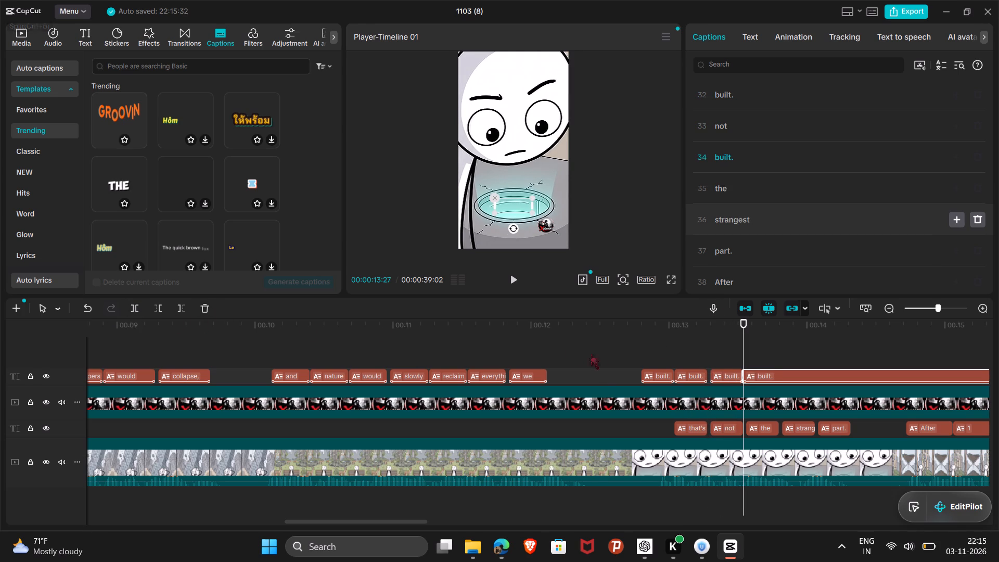
left_click(744, 373)
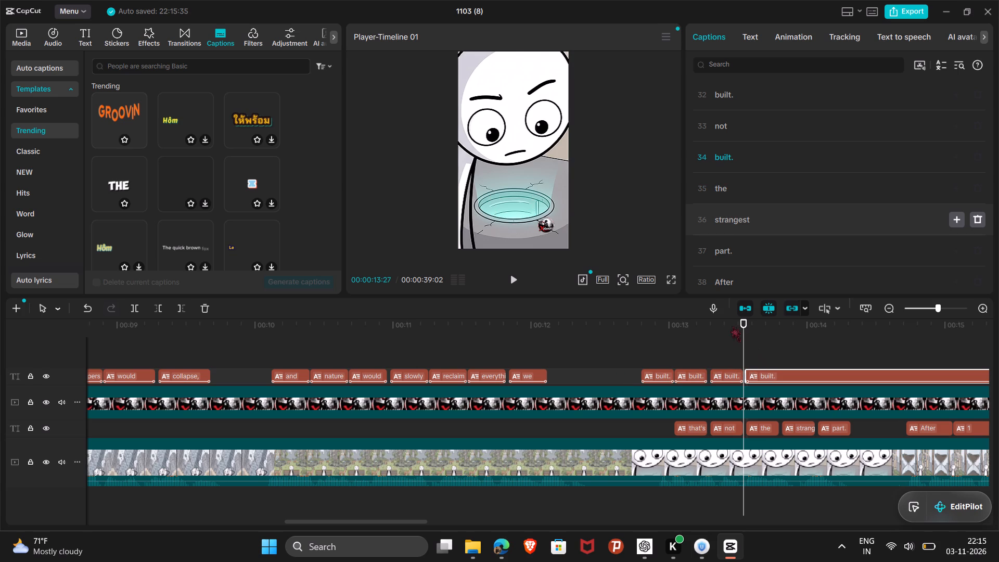
left_click_drag(742, 321, 780, 321)
left_click(132, 303)
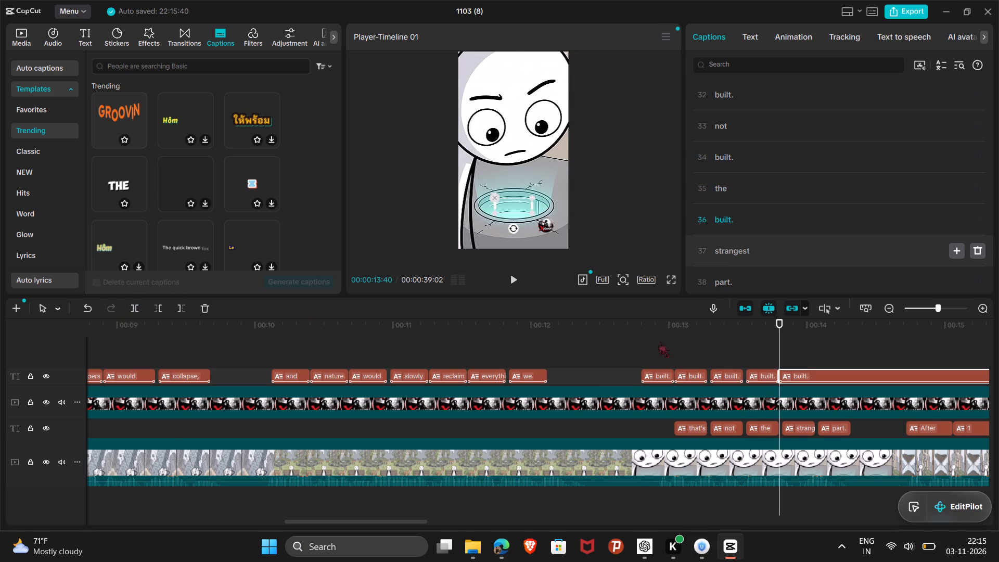
Align the remaining "built." template caption's starts with the plain "strangest" and "part." captions, splitting it at 00:00:14:03 and 00:00:14:16.
left_click(778, 373)
left_click_drag(782, 323, 813, 329)
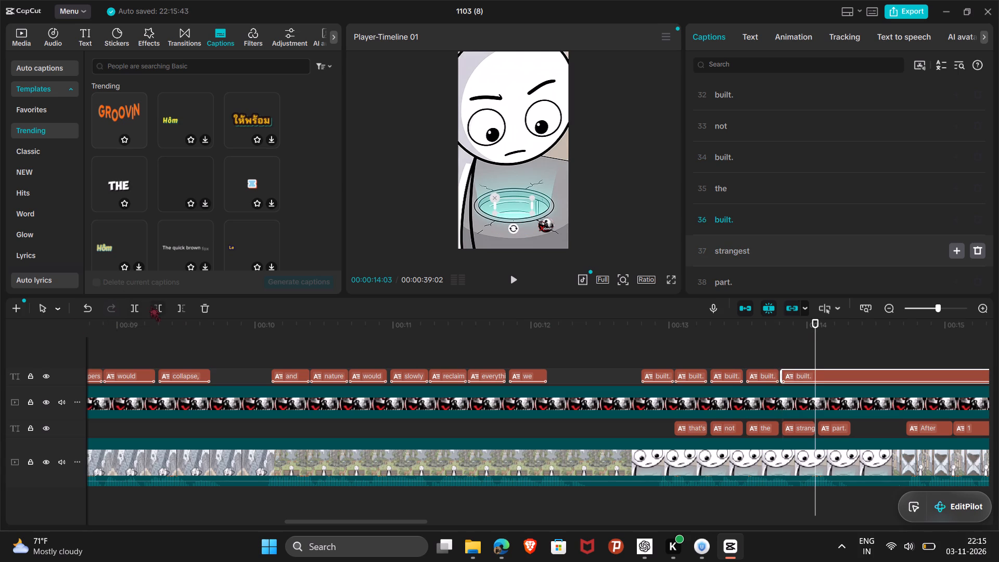
left_click(139, 308)
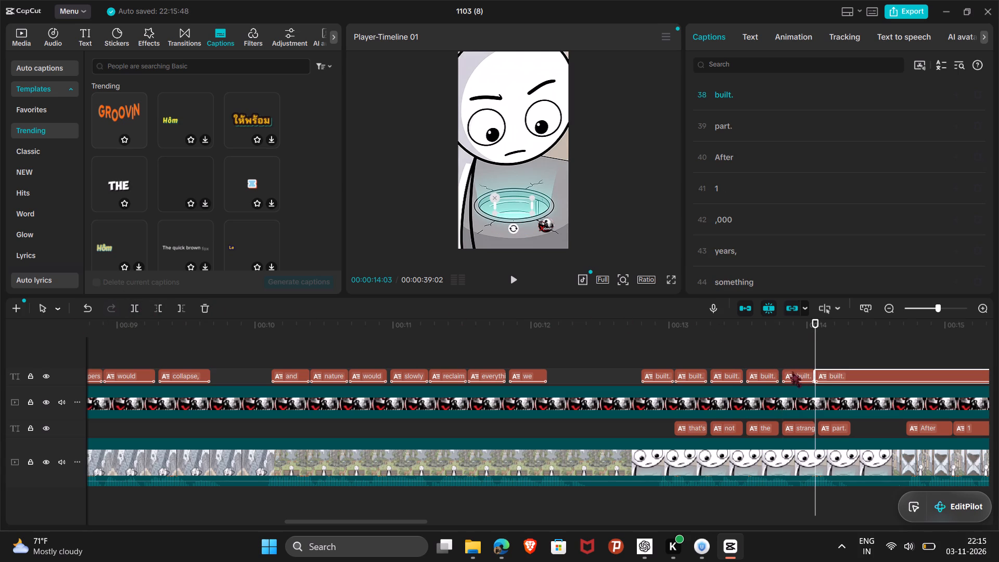
left_click(817, 377)
left_click_drag(815, 322, 835, 324)
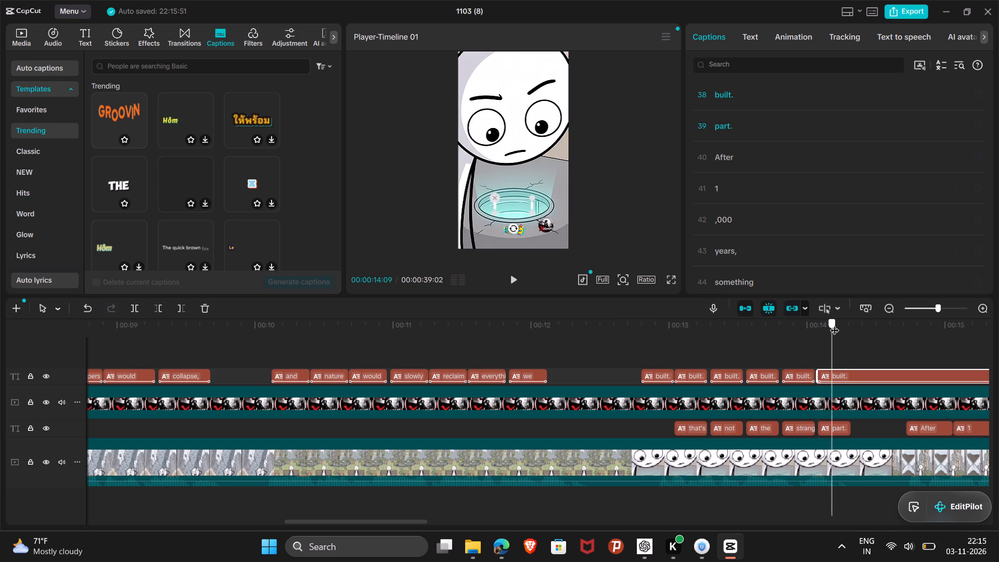
left_click_drag(835, 324, 849, 324)
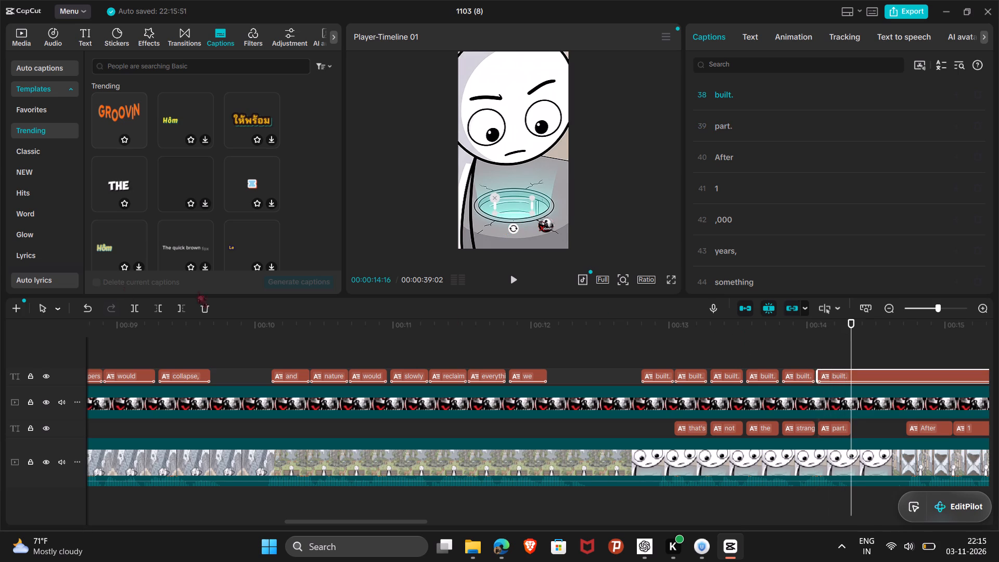
left_click(138, 311)
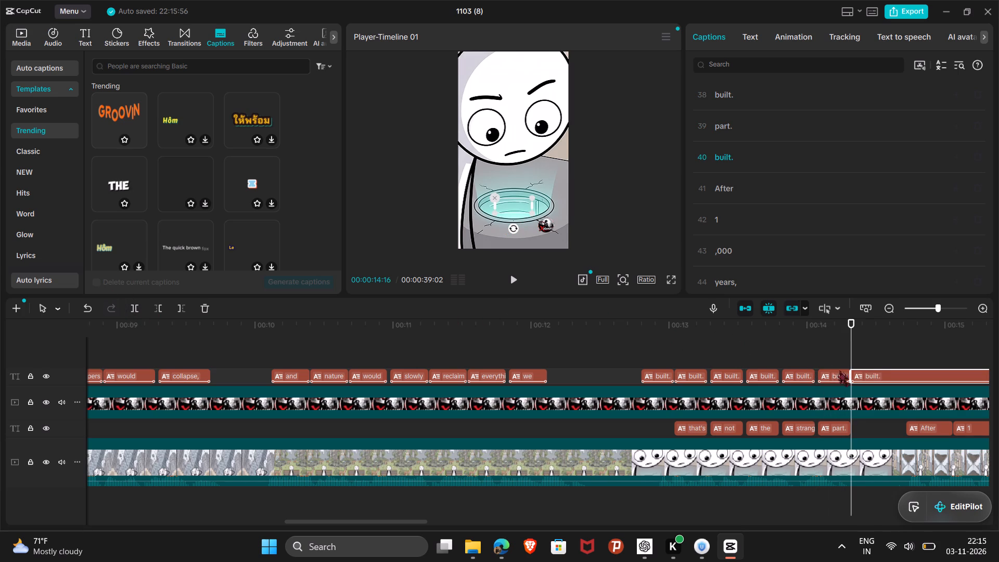
Trim the remaining long "built." template caption to start at the plain "After" caption, and split it at 00:00:15:03, 00:00:15:20 and 00:00:15:37.
left_click_drag(853, 377, 908, 378)
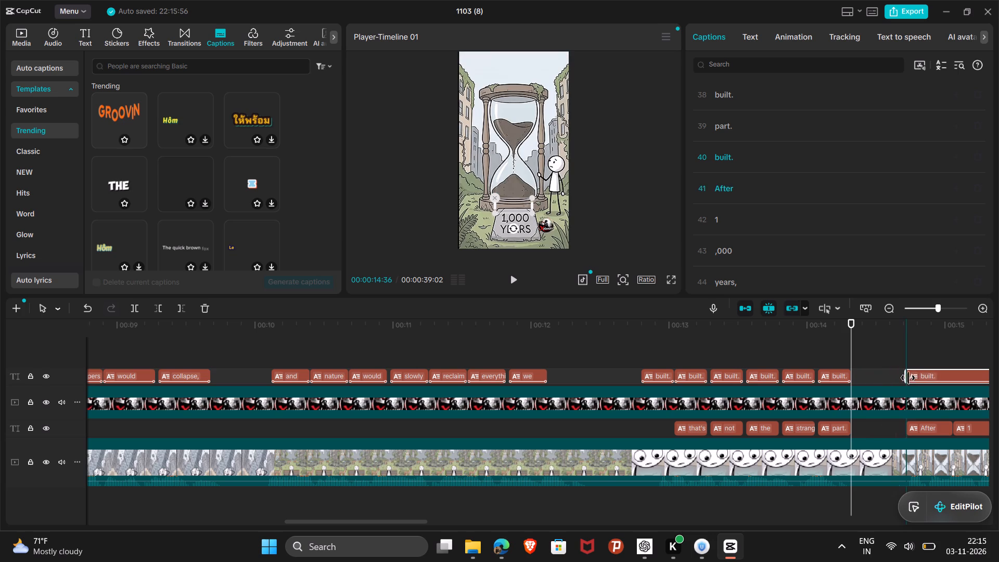
left_click_drag(908, 378, 912, 378)
scroll(853, 370, "left", 1)
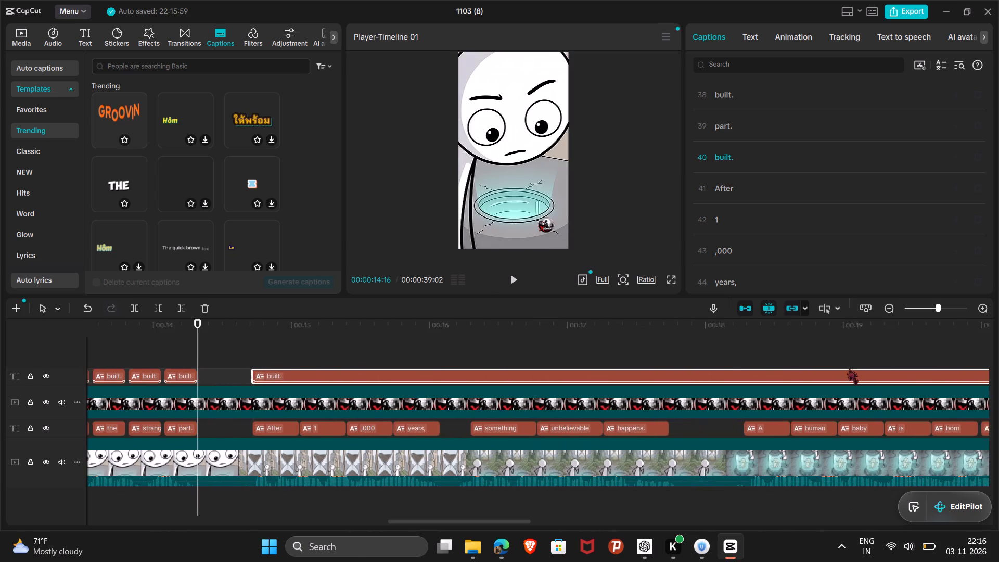
scroll(848, 368, "left", 1)
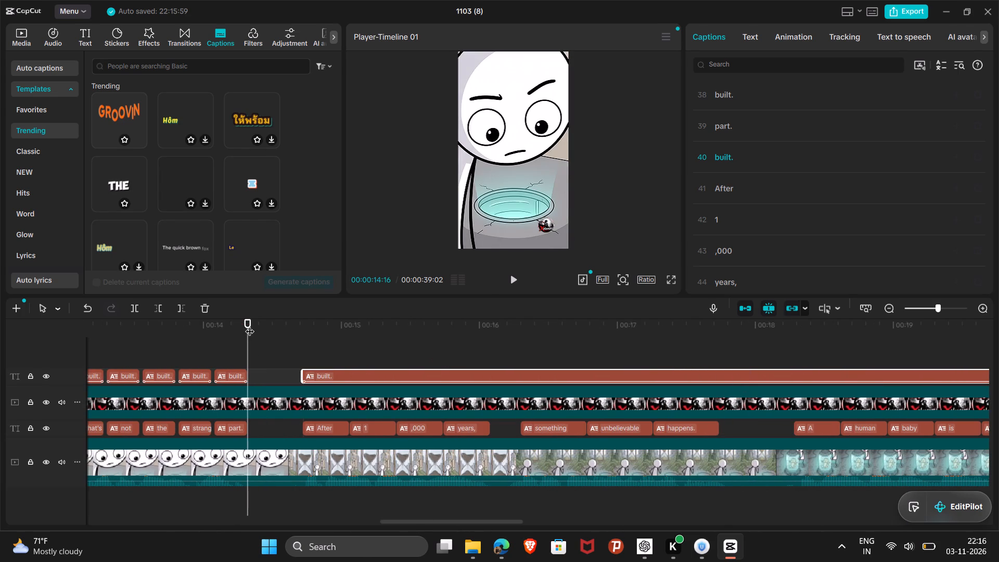
left_click_drag(251, 325, 350, 321)
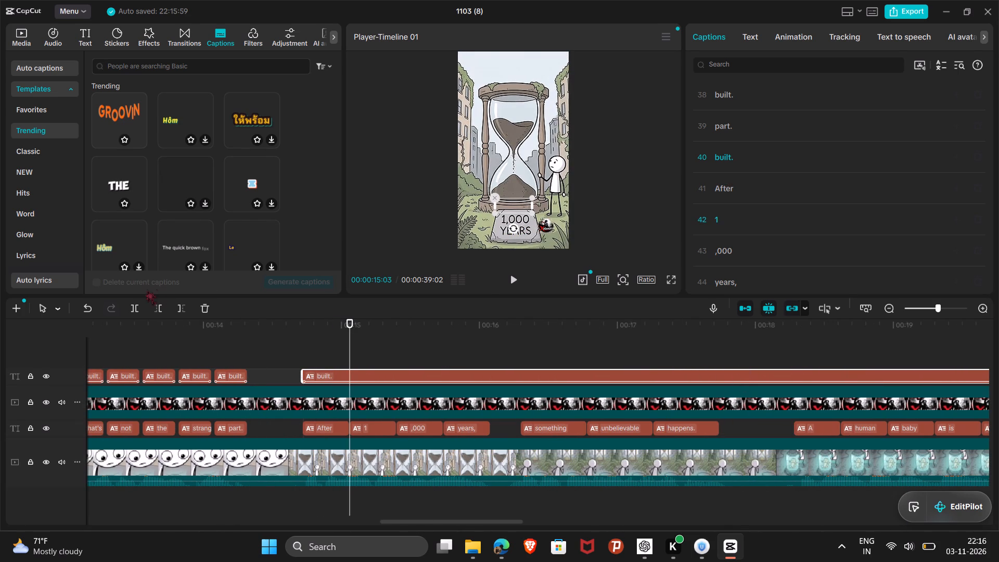
left_click(136, 306)
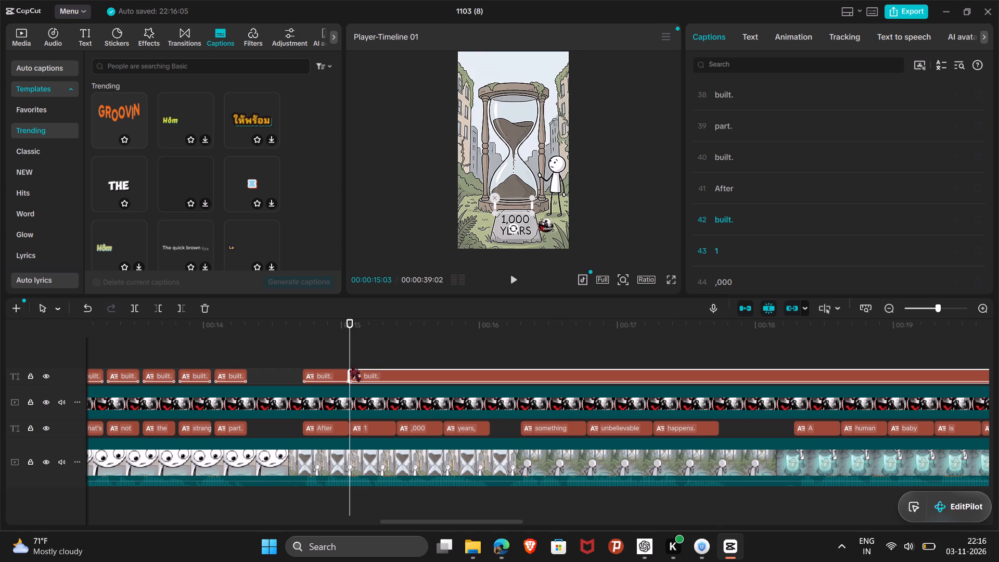
left_click_drag(351, 324, 398, 326)
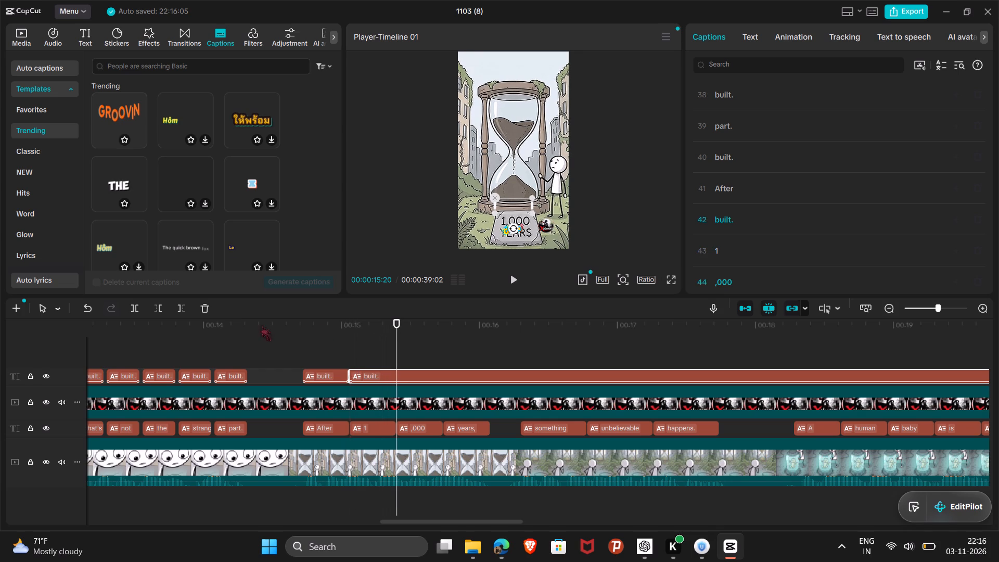
left_click(139, 311)
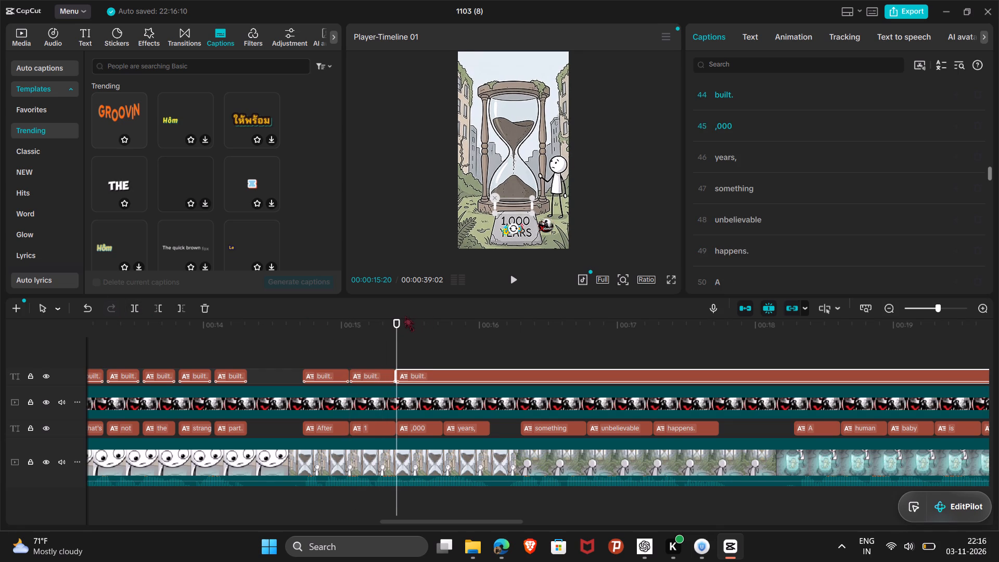
left_click_drag(398, 317, 444, 322)
left_click_drag(400, 321, 446, 321)
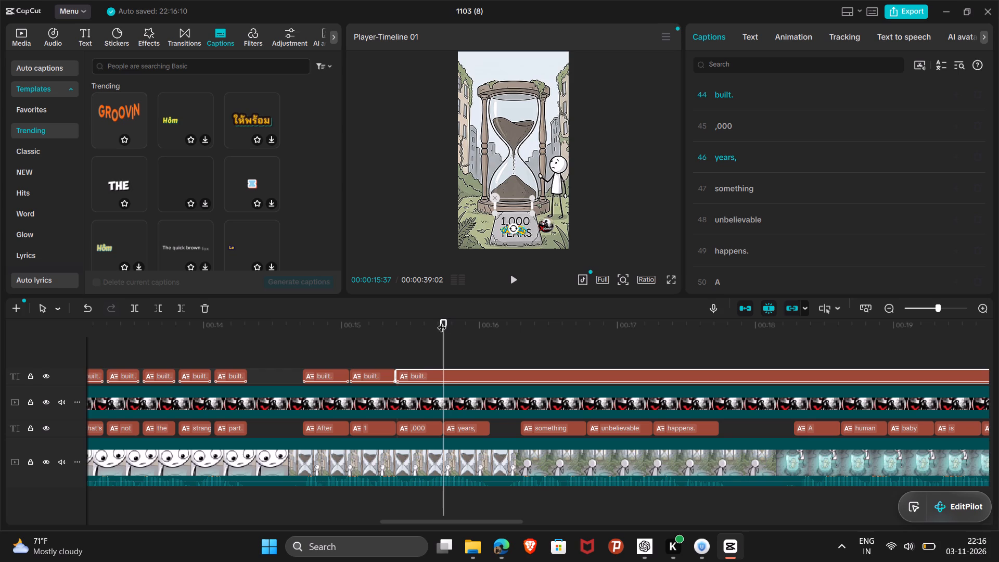
left_click(135, 303)
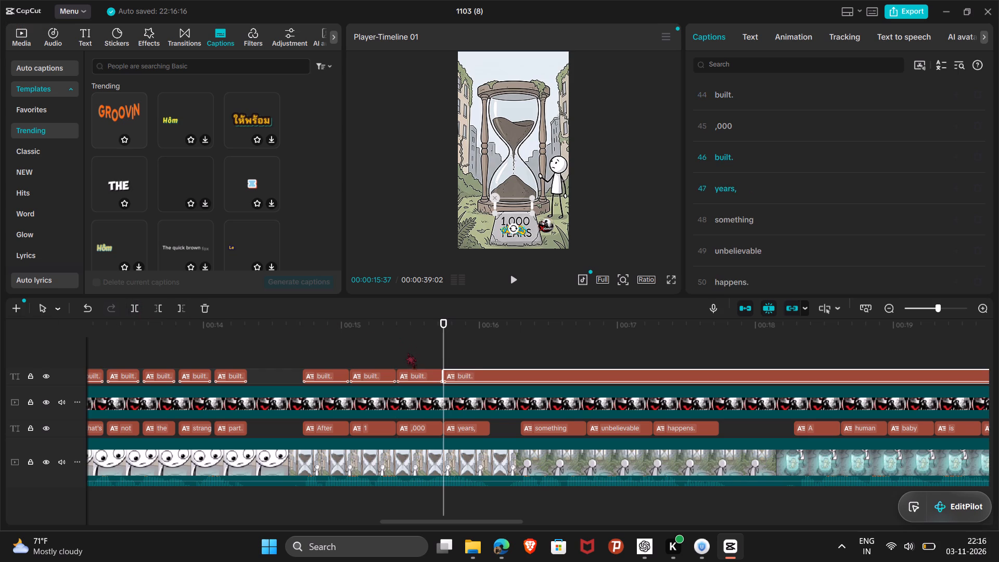
Trim the remaining long "built." template caption to start at the plain "something" caption, and split it at 00:00:16:39, 00:00:17:13 and 00:00:17:37.
left_click(889, 304)
left_click_drag(443, 375, 444, 375)
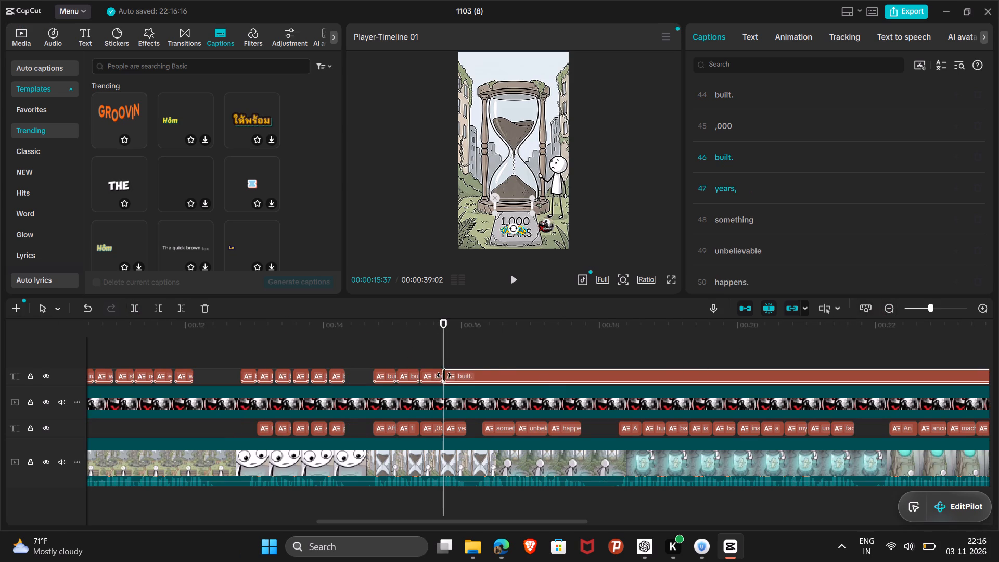
left_click_drag(444, 375, 483, 375)
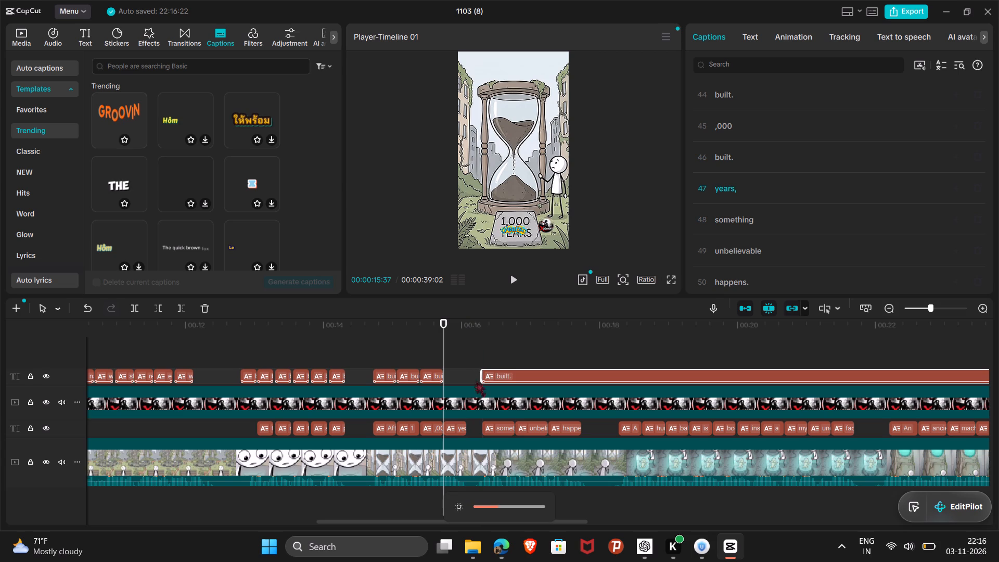
left_click_drag(444, 319, 514, 321)
left_click(142, 311)
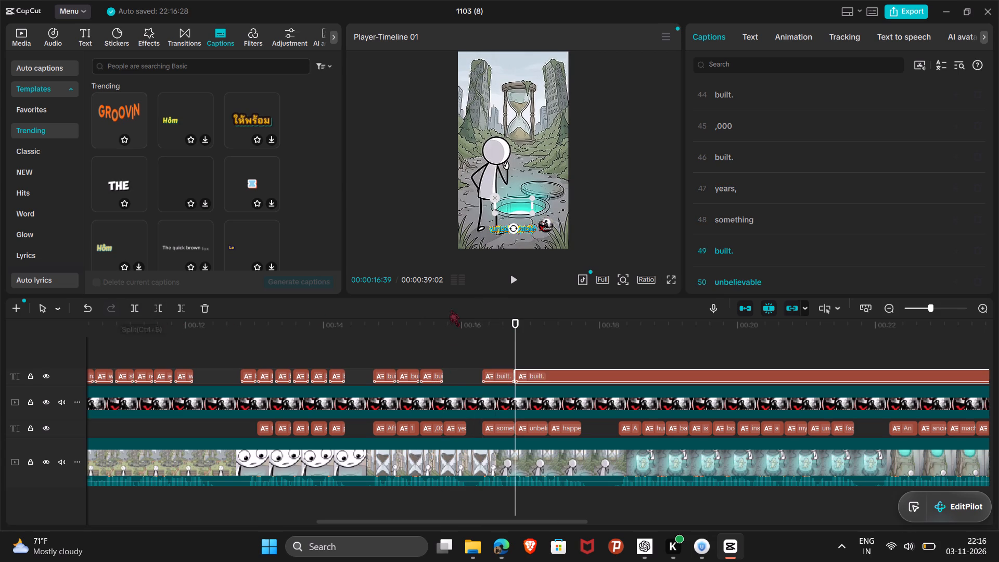
left_click_drag(515, 326, 532, 326)
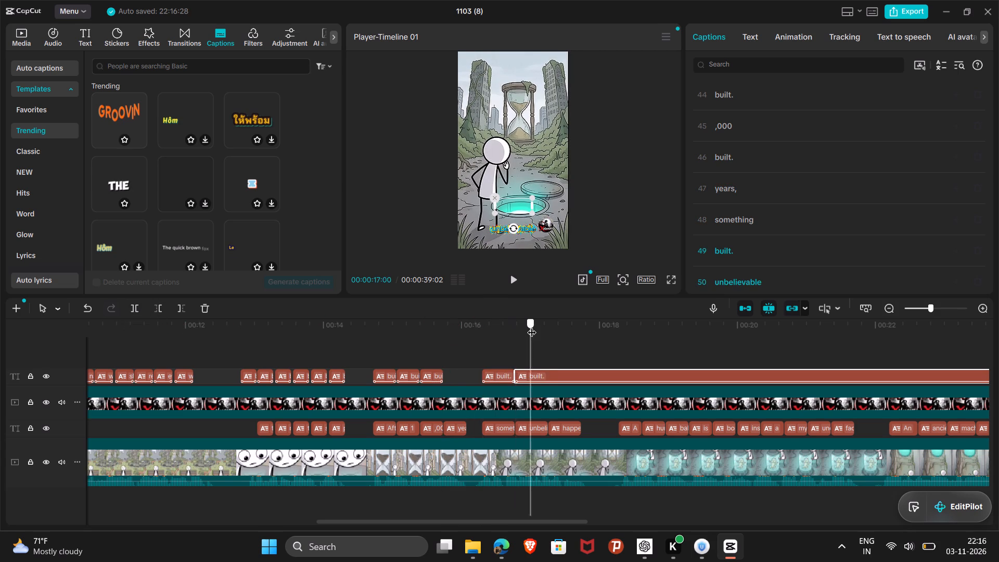
left_click_drag(532, 326, 547, 326)
left_click(137, 309)
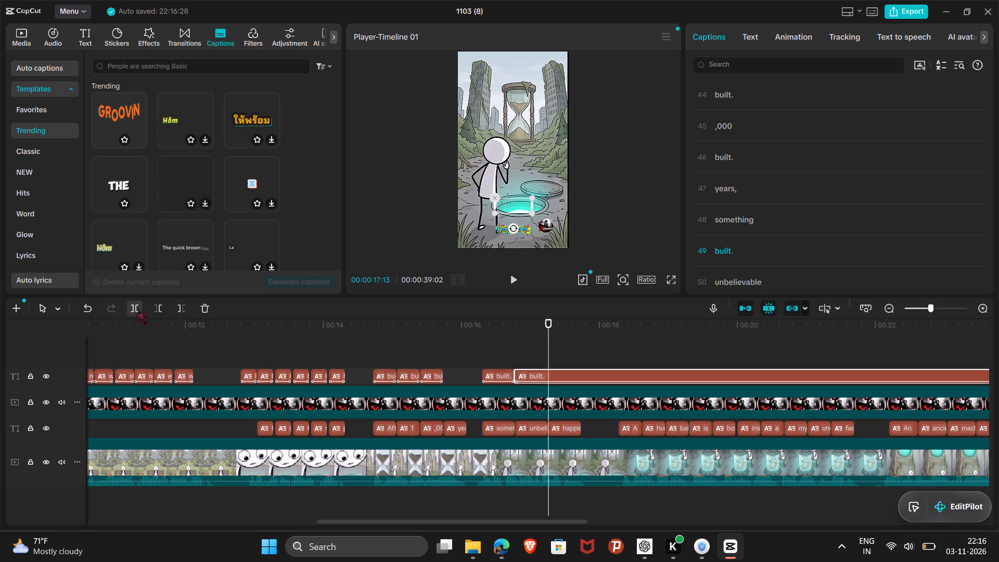
left_click_drag(550, 327, 568, 327)
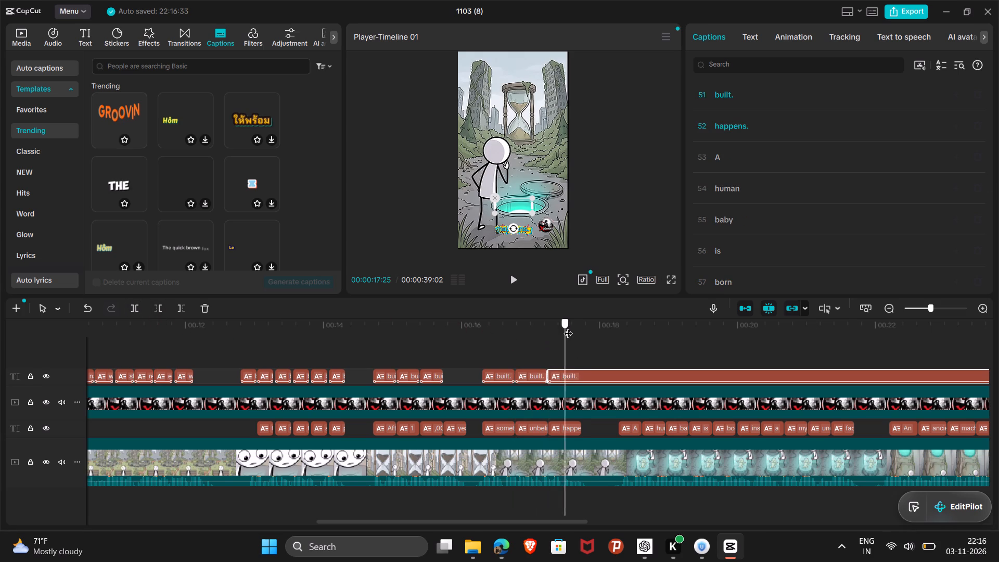
left_click_drag(568, 327, 581, 325)
left_click(133, 312)
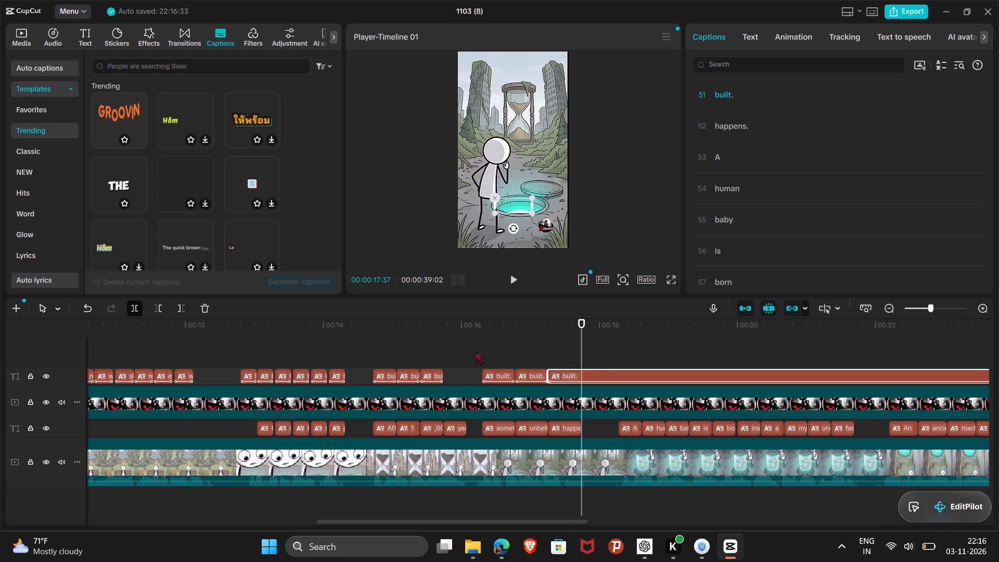
Trim the remaining long "built." template caption to start at the plain "A" caption, and split it at 00:00:18:31 and 00:00:18:48.
left_click_drag(581, 377, 619, 376)
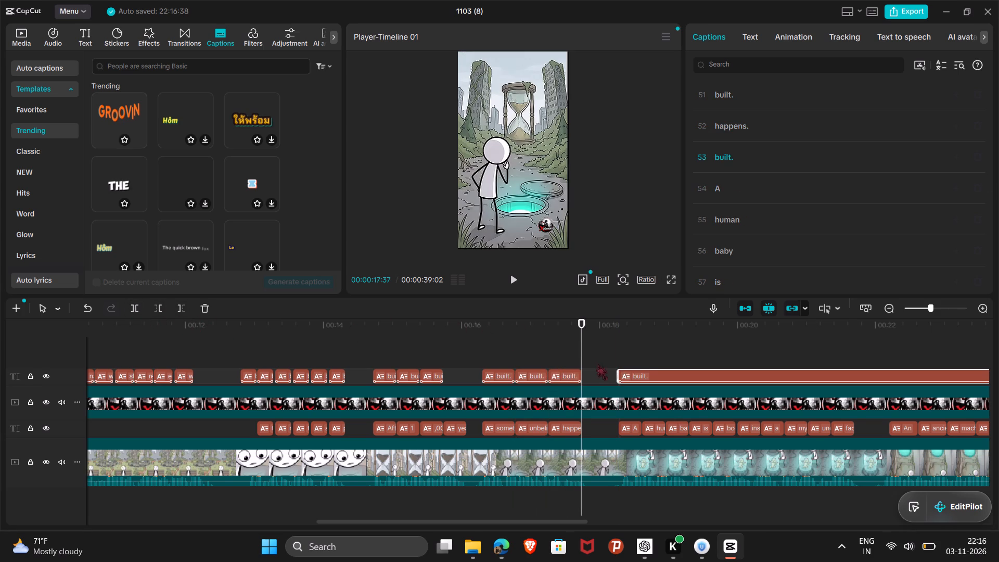
left_click_drag(581, 324, 644, 329)
left_click(138, 313)
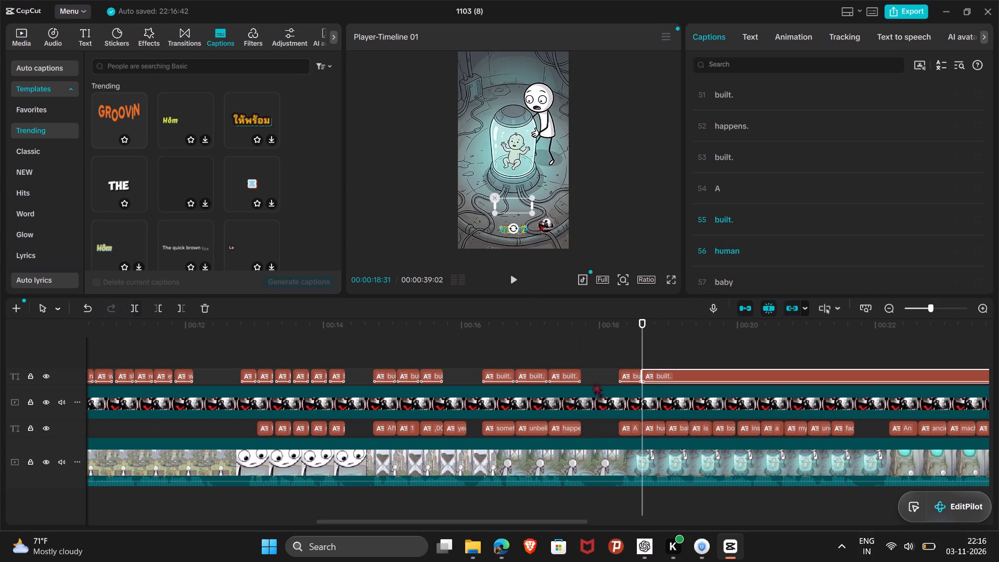
left_click_drag(643, 345, 662, 345)
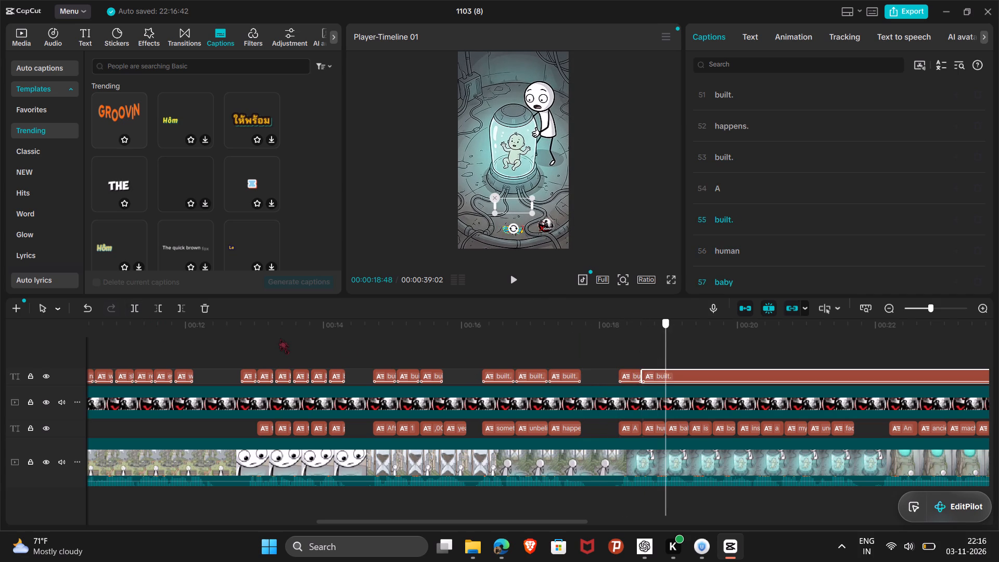
left_click(131, 300)
Split the remaining long "built." template caption at 00:00:18:48, 00:00:19:15, 00:00:19:32 and 00:00:19:49 to match the plain word captions.
left_click(132, 309)
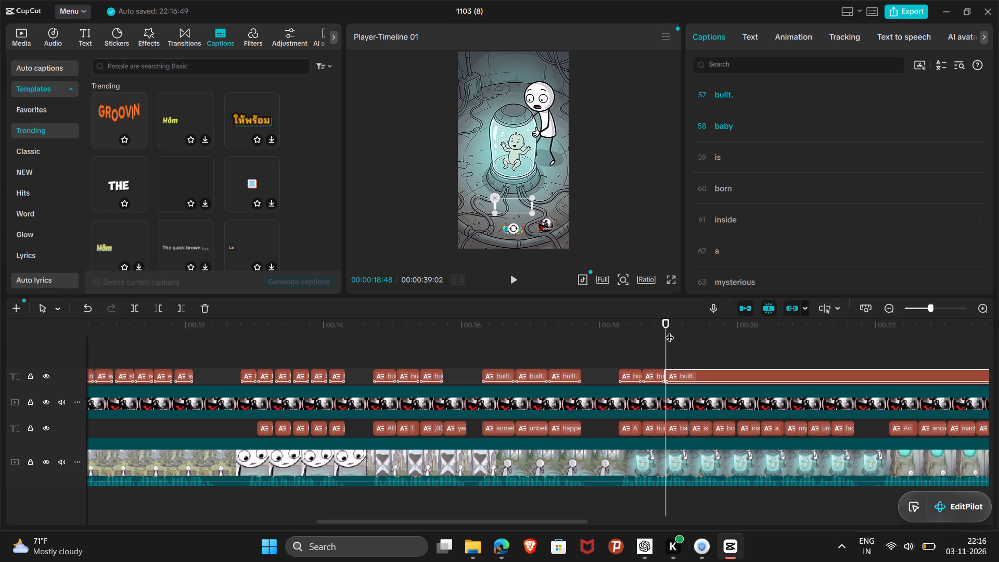
left_click_drag(667, 331, 686, 331)
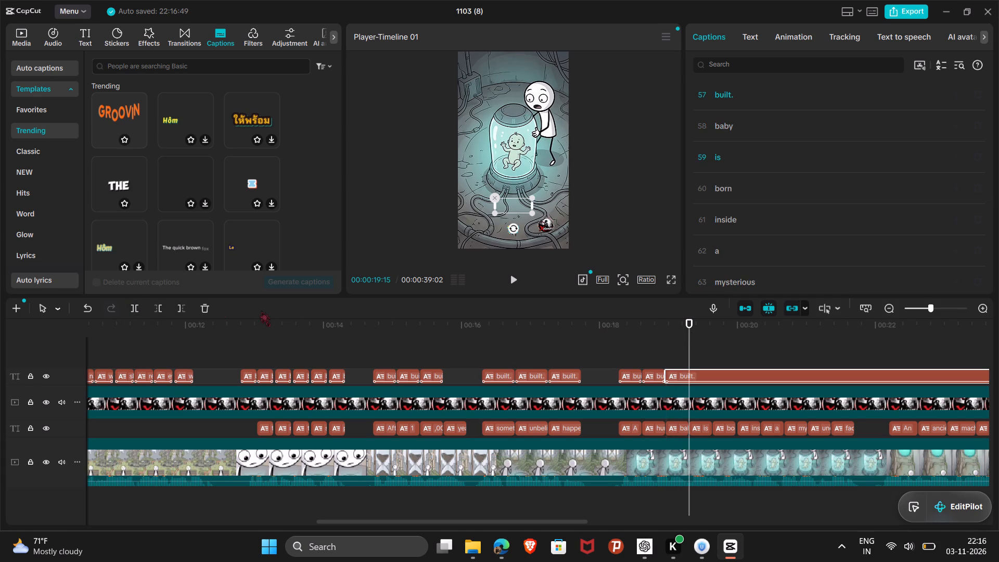
left_click(133, 304)
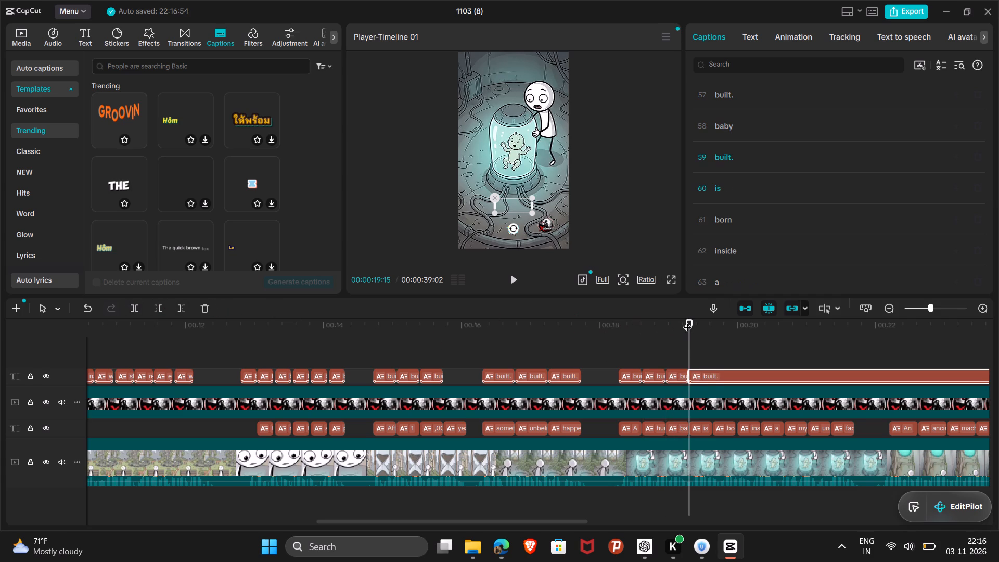
left_click_drag(691, 324, 709, 325)
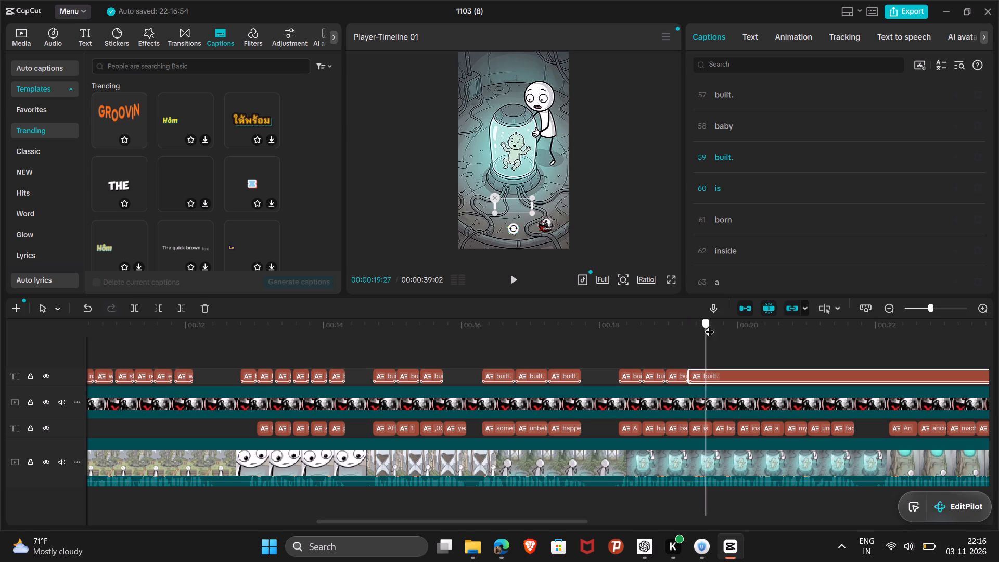
left_click_drag(709, 325, 713, 325)
left_click(139, 303)
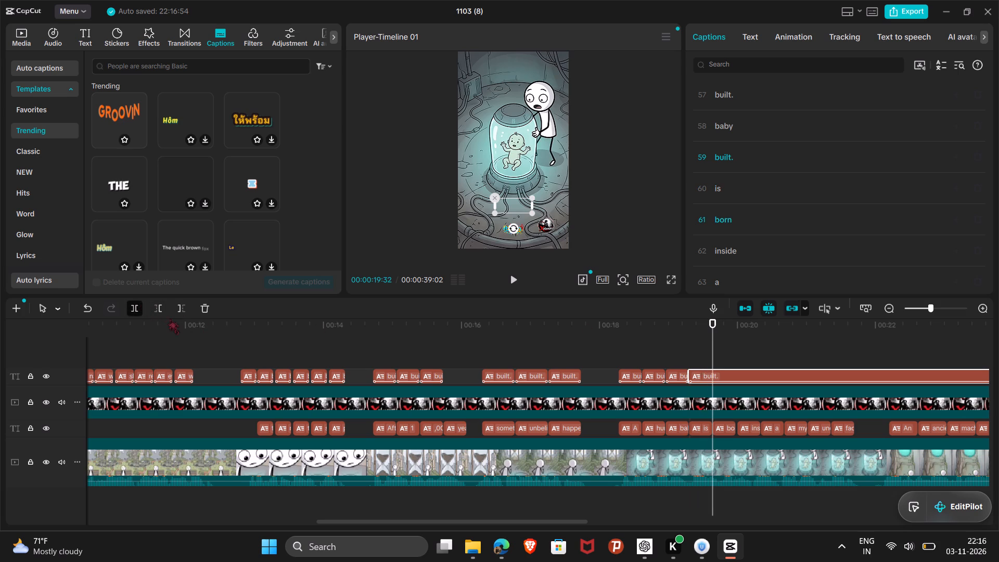
left_click_drag(715, 331, 736, 331)
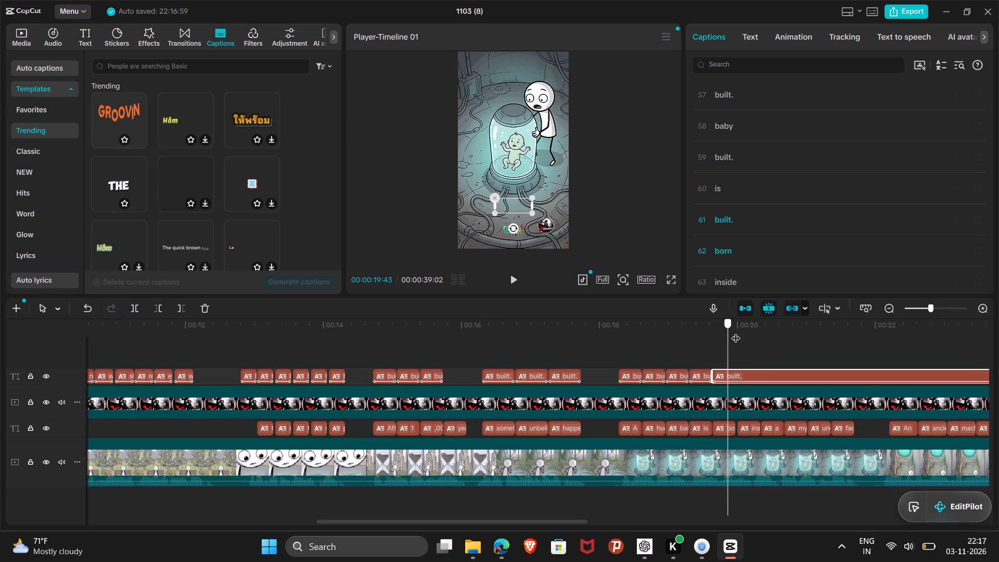
left_click_drag(736, 331, 736, 331)
left_click(135, 310)
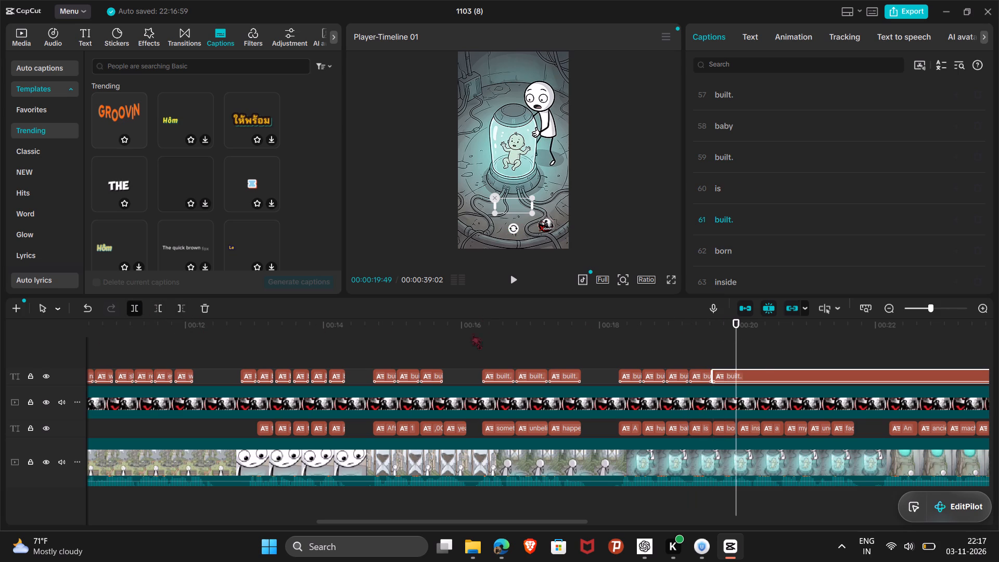
left_click(735, 374)
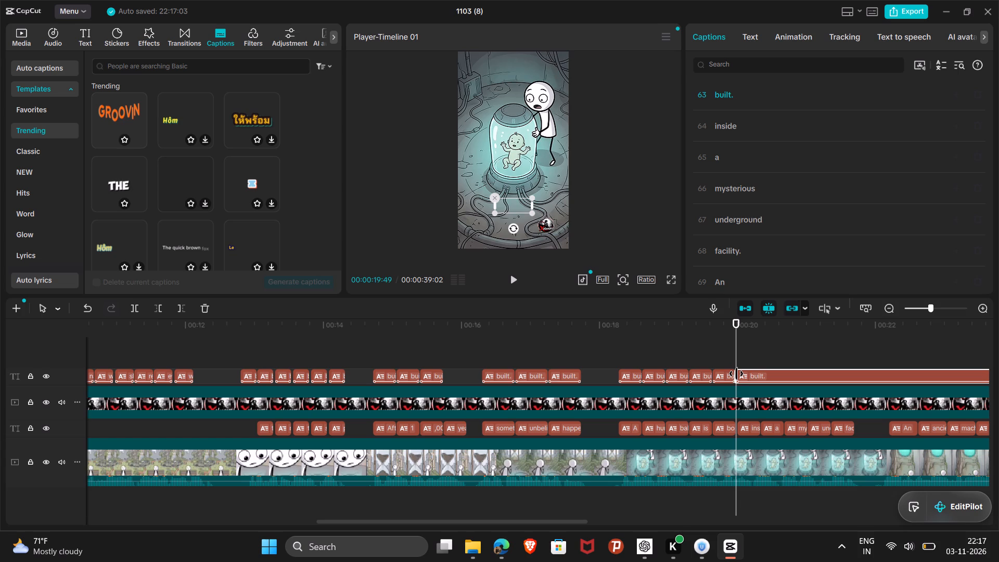
Split the remaining long "built." template caption at 00:00:20:17, 00:00:20:34, 00:00:21:01, 00:00:21:18 and 00:00:21:35, through the plain "facility." caption.
left_click_drag(739, 336, 759, 337)
left_click(138, 311)
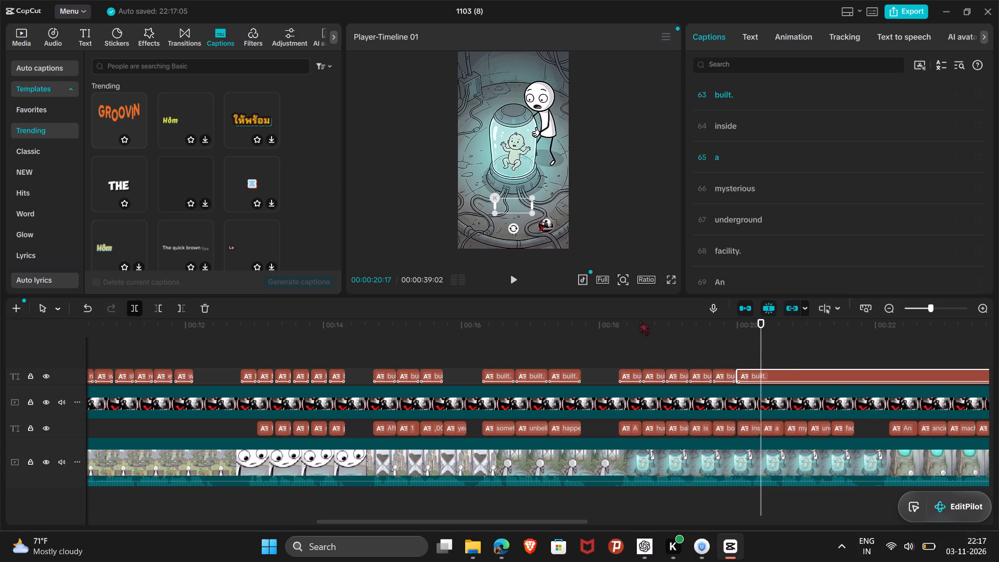
left_click_drag(761, 349, 769, 349)
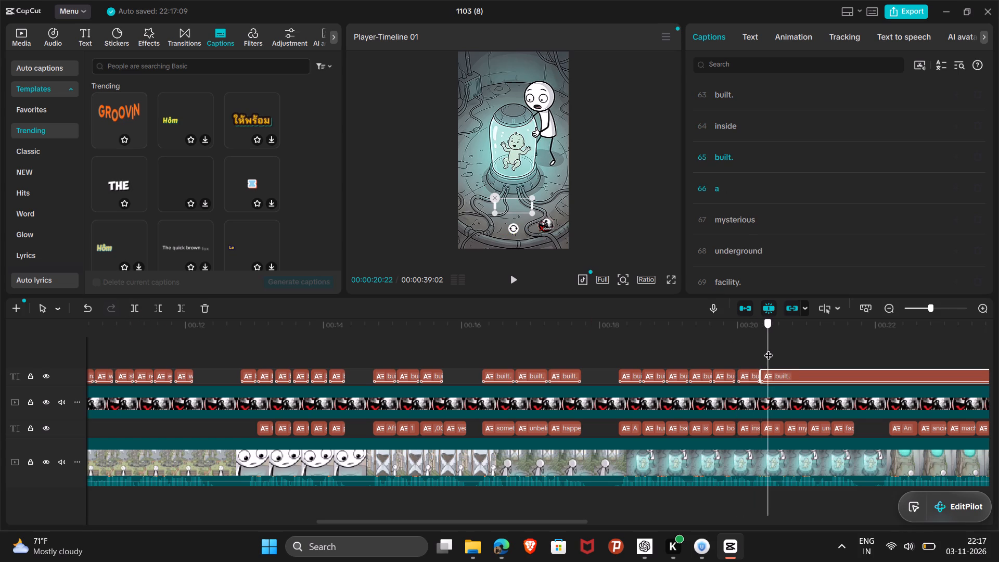
left_click_drag(769, 349, 783, 349)
left_click(133, 312)
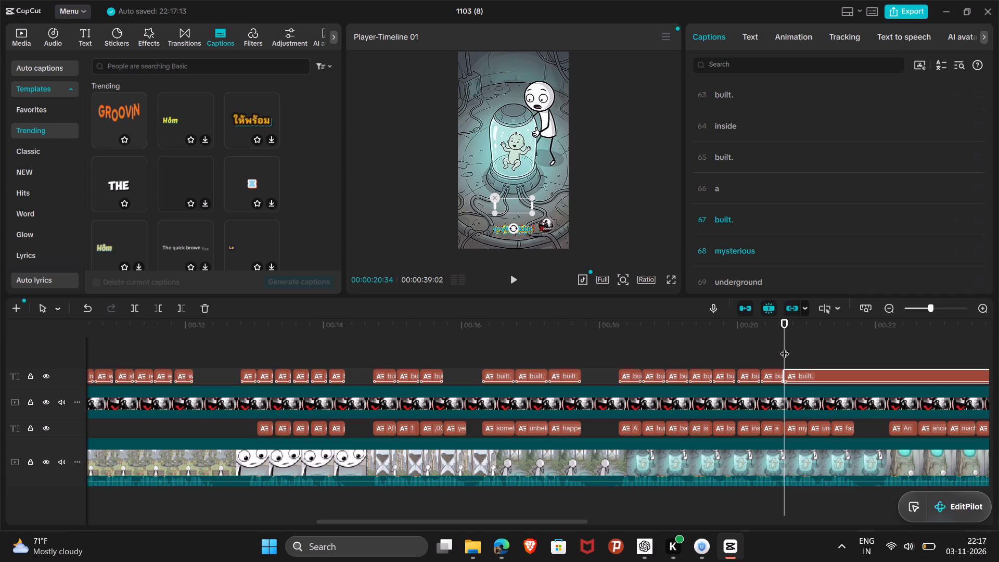
left_click_drag(785, 347, 808, 349)
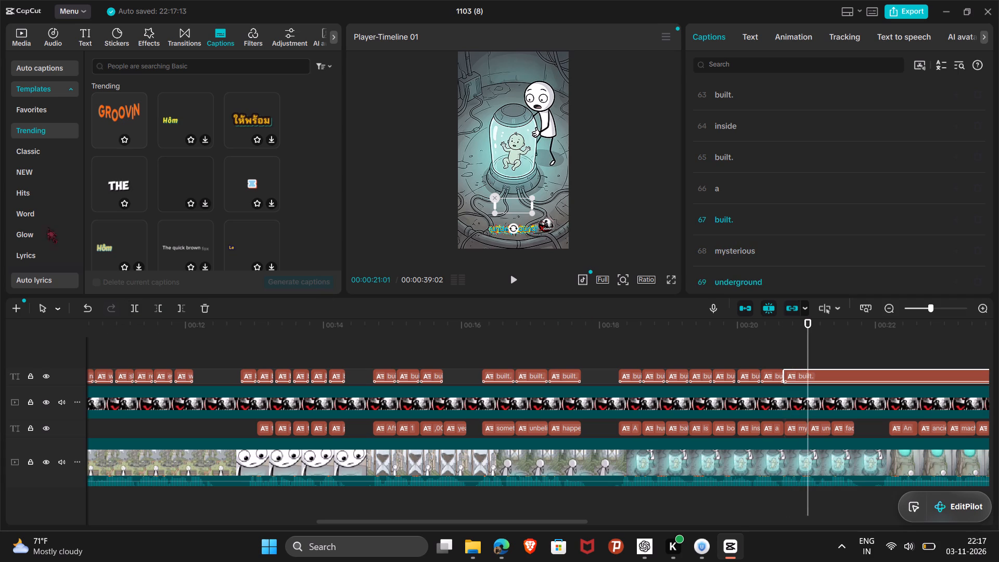
left_click(136, 309)
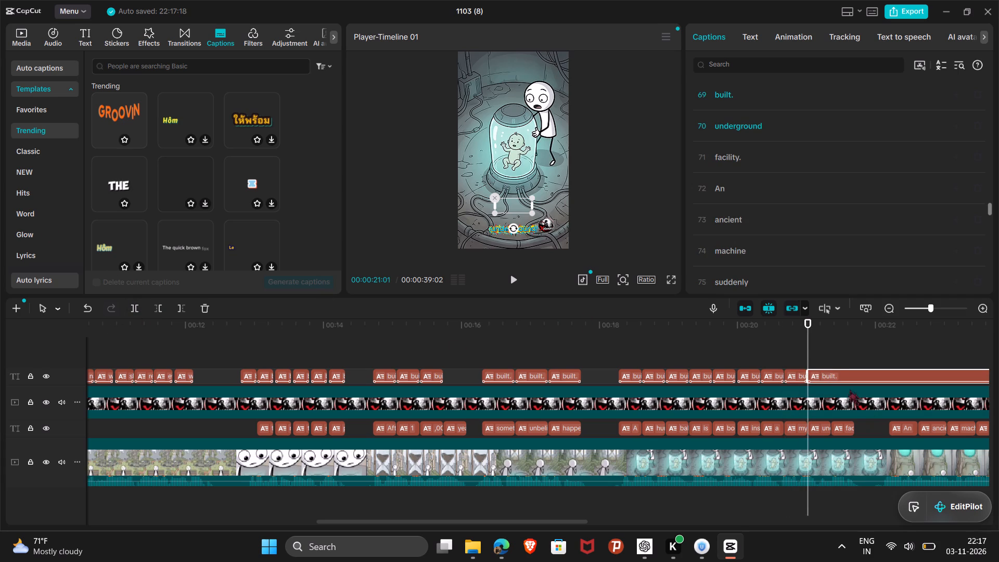
left_click_drag(808, 343, 835, 345)
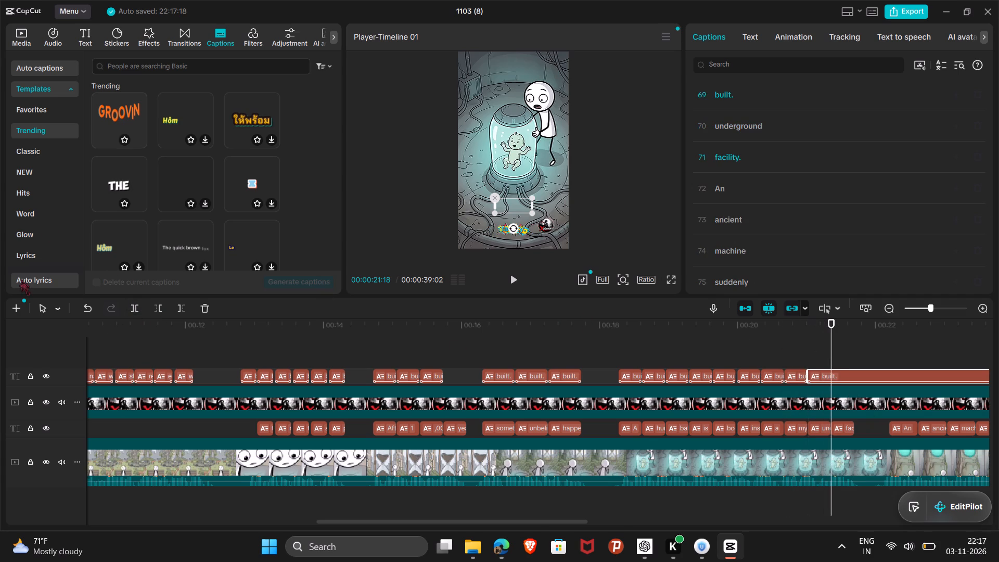
left_click(136, 307)
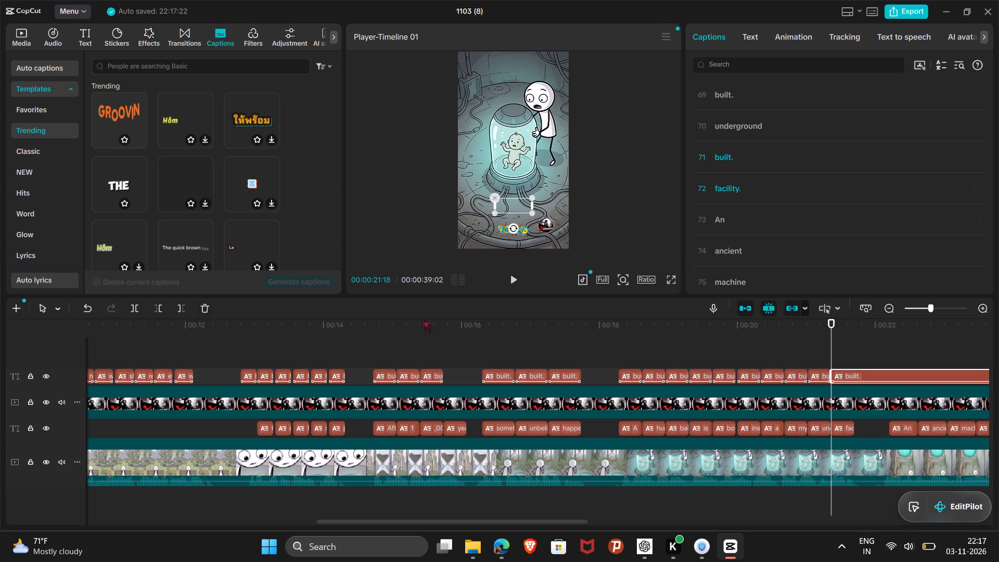
left_click_drag(830, 358, 839, 357)
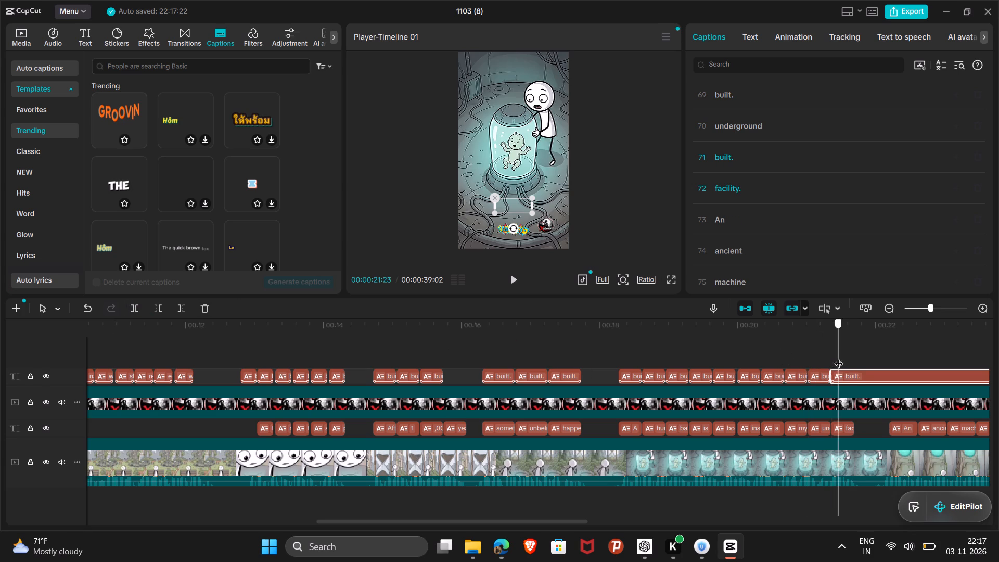
left_click_drag(839, 357, 853, 355)
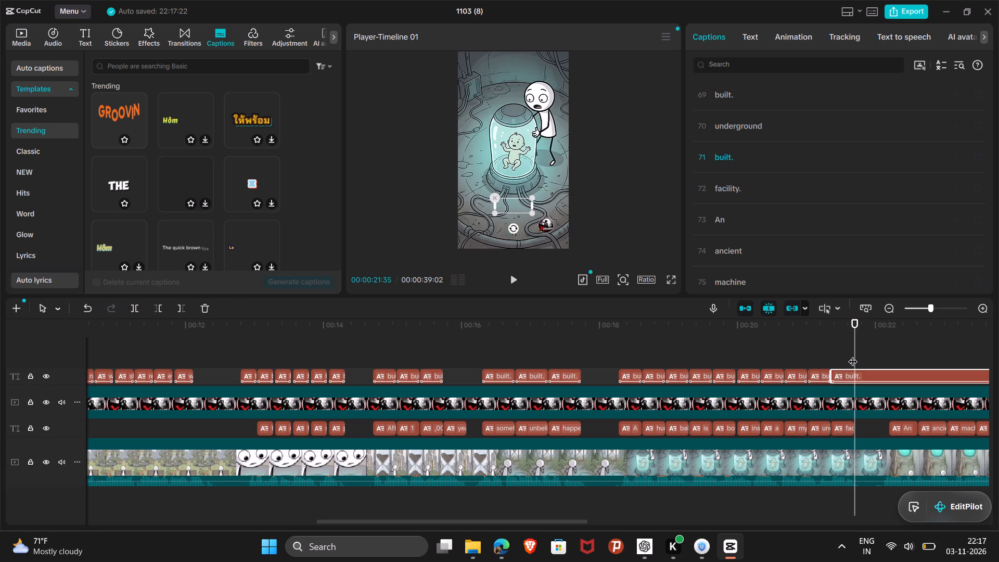
left_click(135, 306)
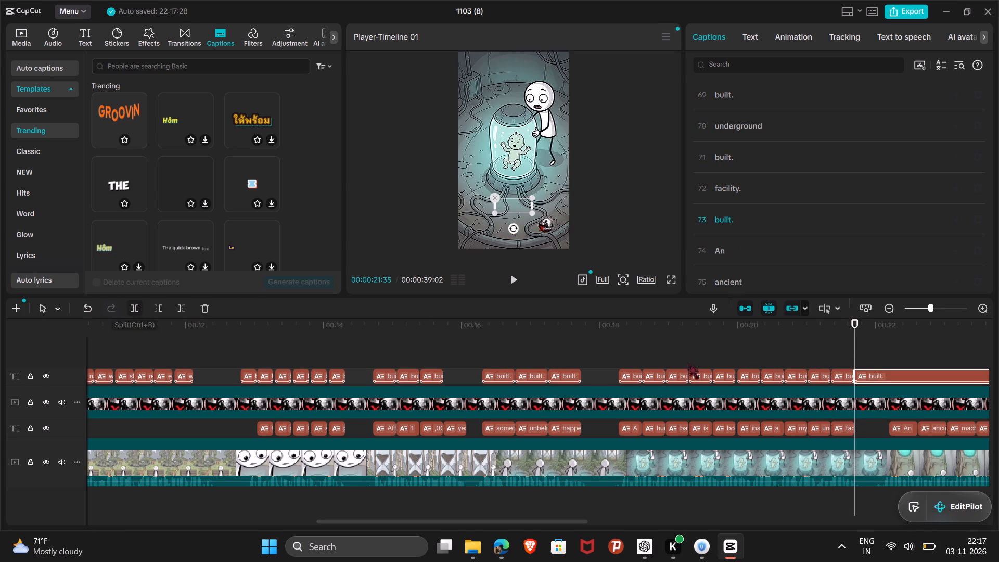
Trim the remaining long "built." template caption to start at the plain "An" caption, and split it at 00:00:22:31, 00:00:23:02, 00:00:23:23, 00:00:23:44 and 00:00:24:15.
left_click_drag(855, 375, 886, 375)
scroll(792, 371, "left", 3)
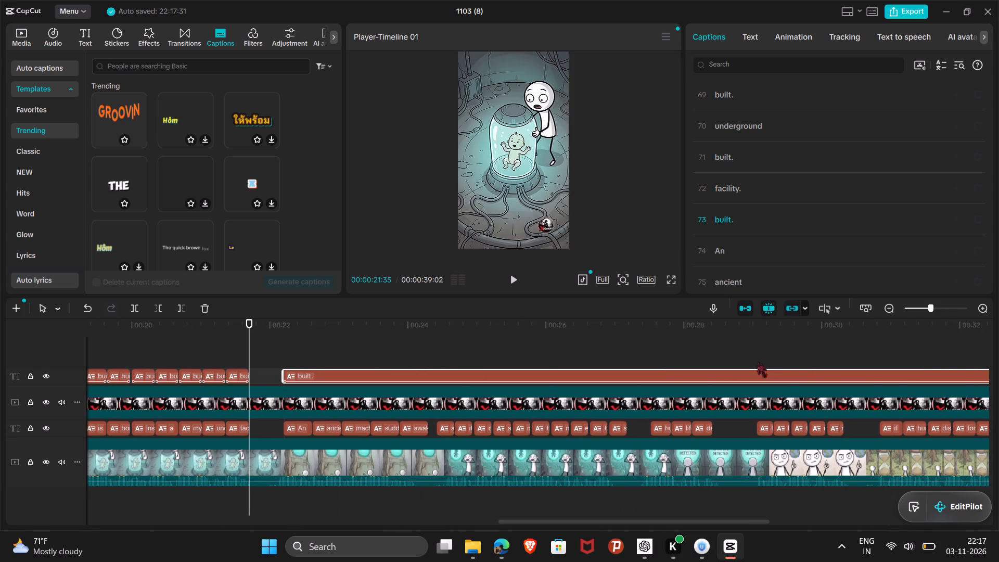
left_click_drag(250, 326, 253, 328)
left_click_drag(253, 328, 315, 330)
left_click(141, 312)
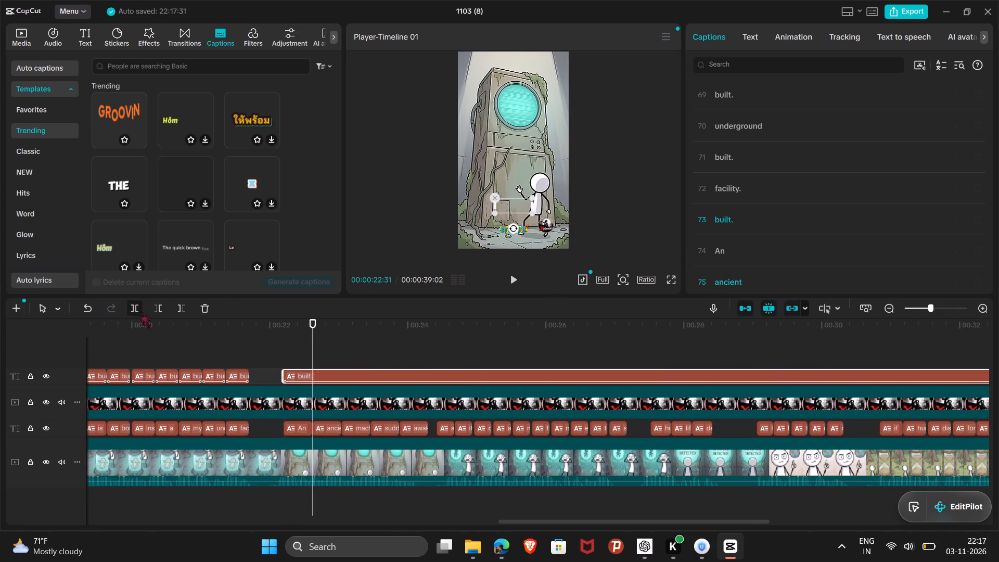
left_click_drag(312, 340, 342, 341)
left_click(133, 313)
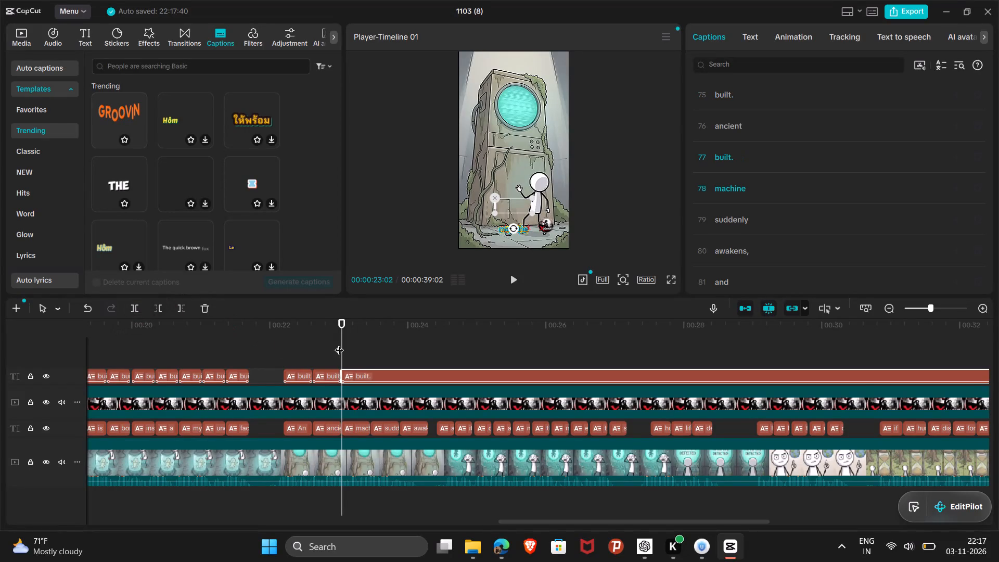
left_click_drag(341, 345, 374, 346)
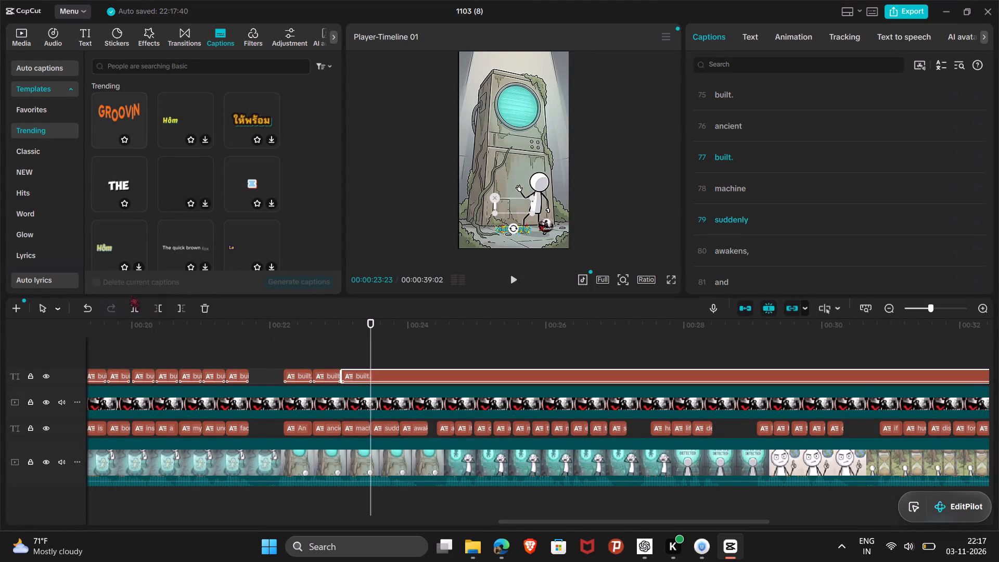
left_click(127, 312)
left_click_drag(372, 339, 402, 341)
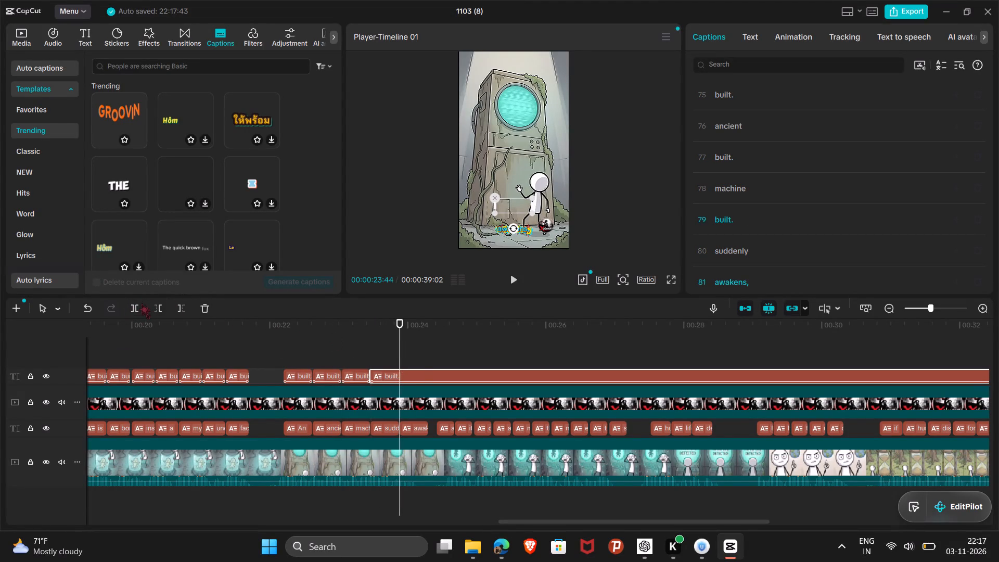
left_click(139, 304)
left_click_drag(400, 340, 427, 342)
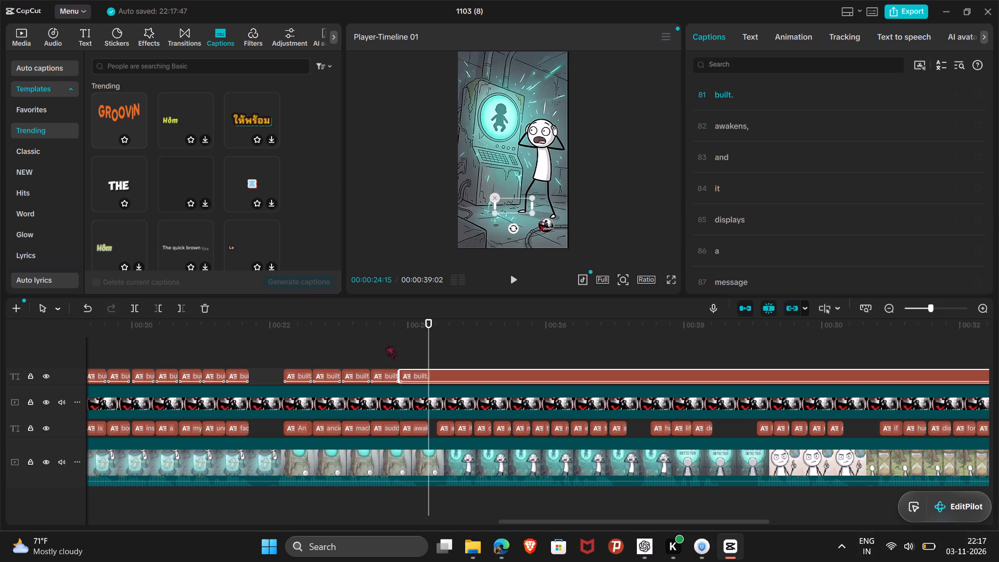
left_click(134, 305)
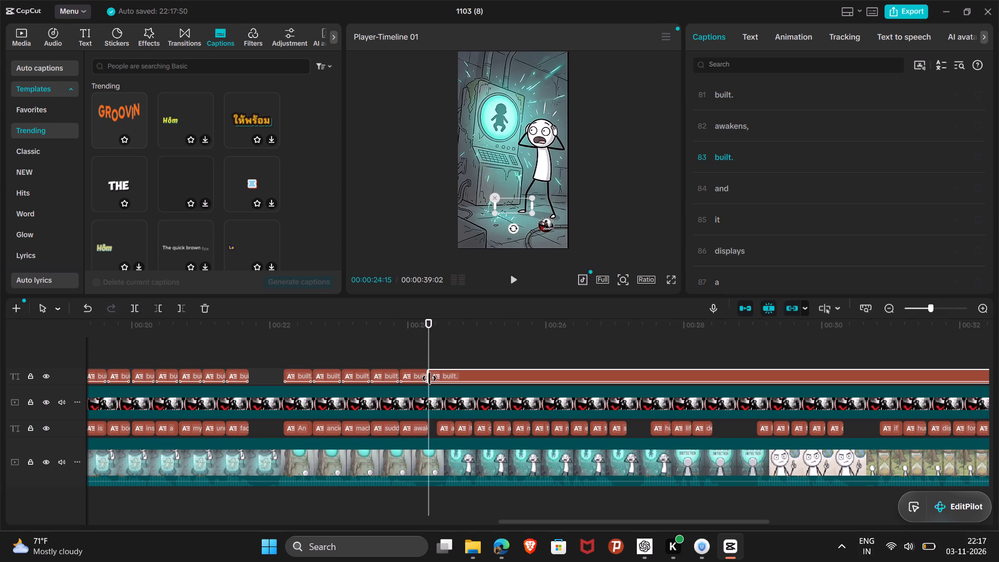
Trim the remaining long "built." template caption to start at the plain "and" caption, and split it at 00:00:24:34, 00:00:24:47 and 00:00:25:11.
left_click_drag(429, 378, 439, 378)
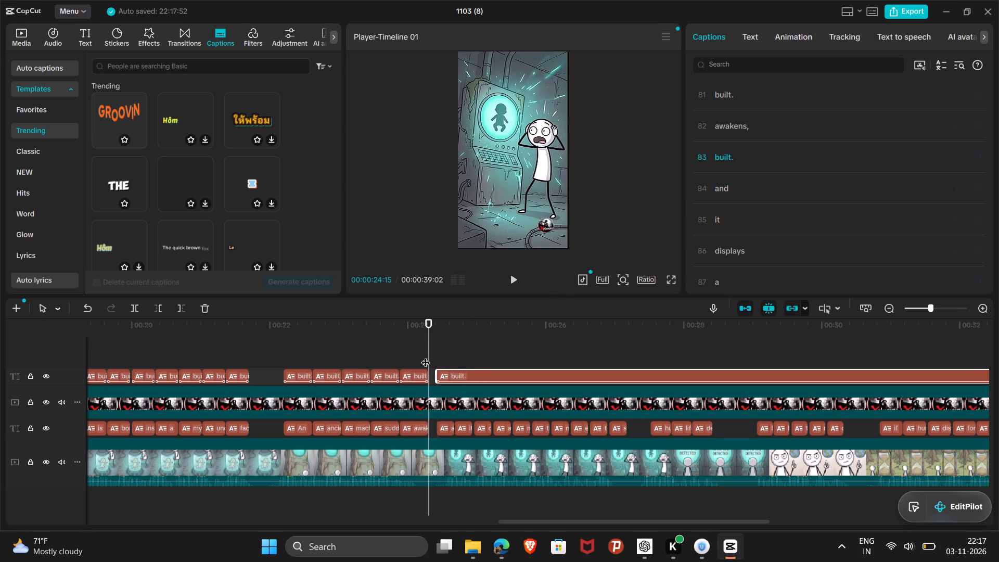
left_click_drag(429, 356, 451, 356)
left_click(134, 308)
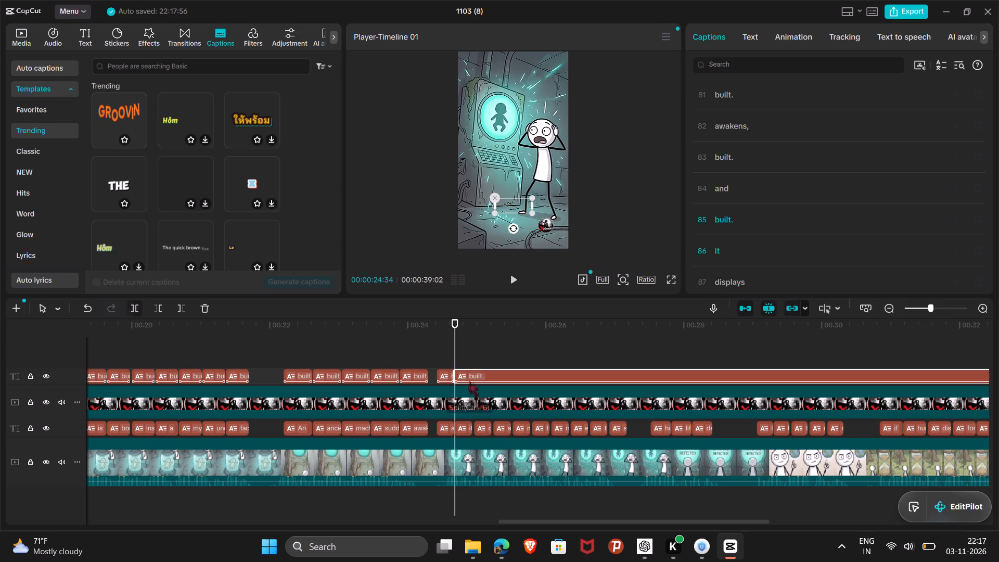
left_click_drag(455, 360, 466, 360)
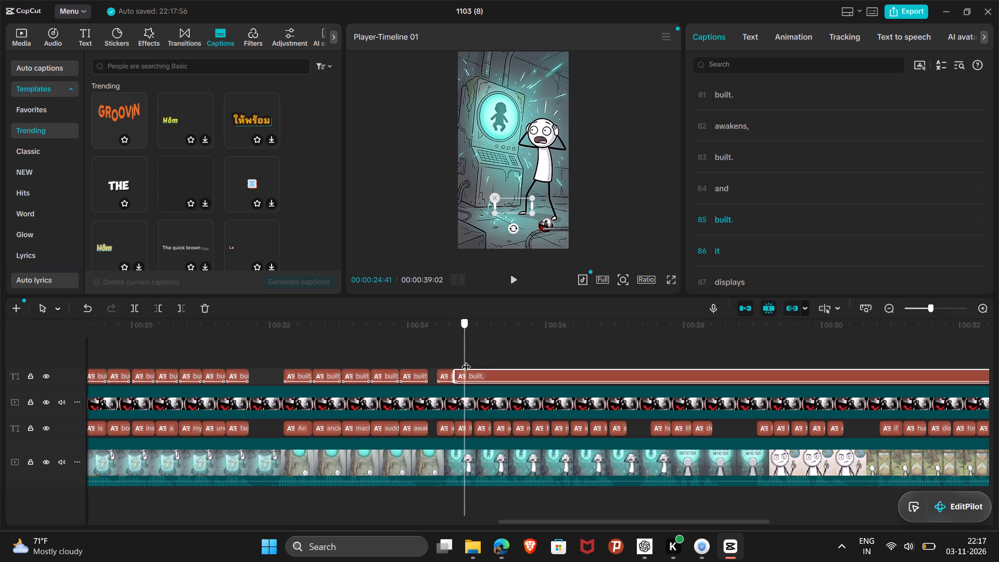
left_click_drag(466, 360, 469, 360)
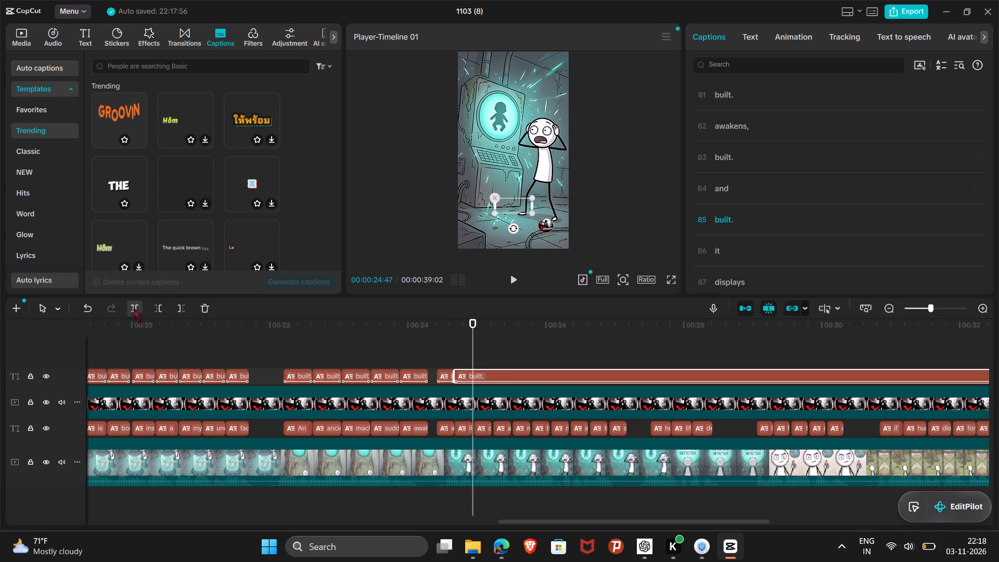
left_click(133, 307)
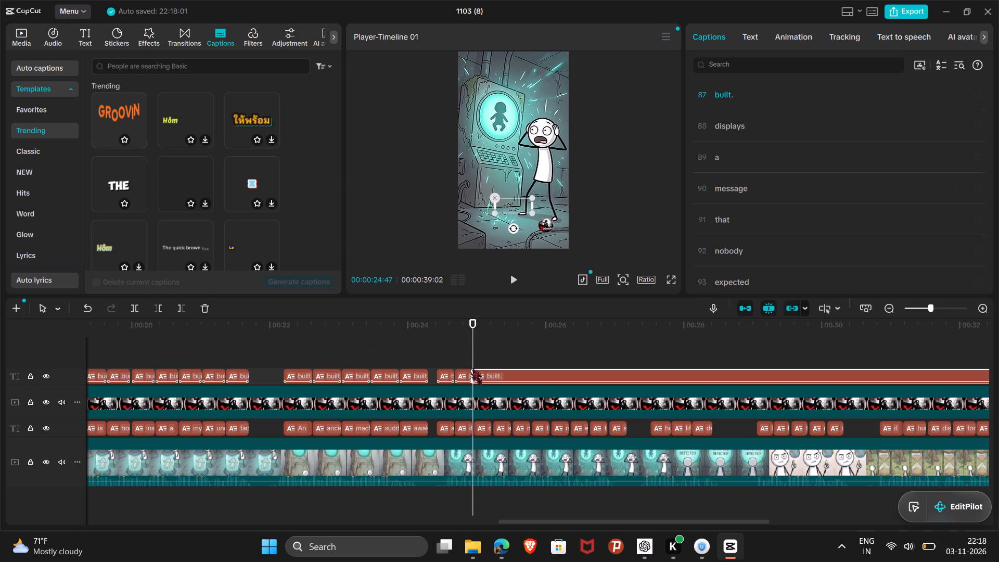
left_click(472, 371)
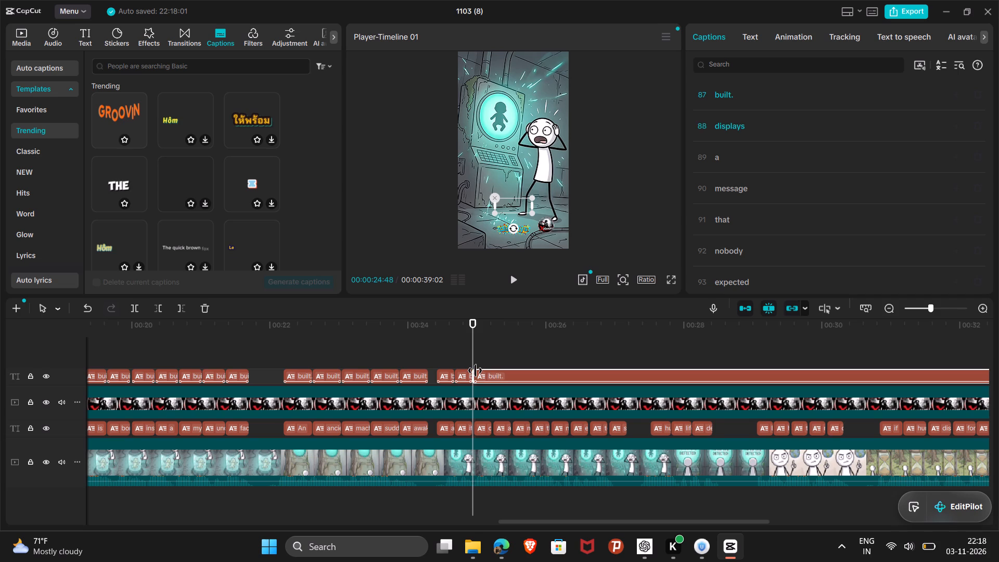
left_click(496, 357)
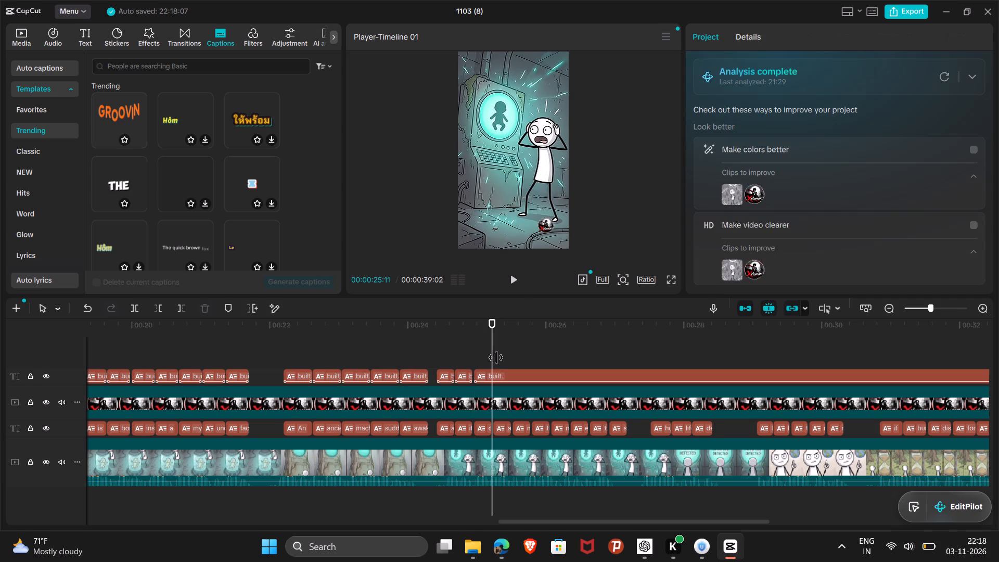
left_click(498, 376)
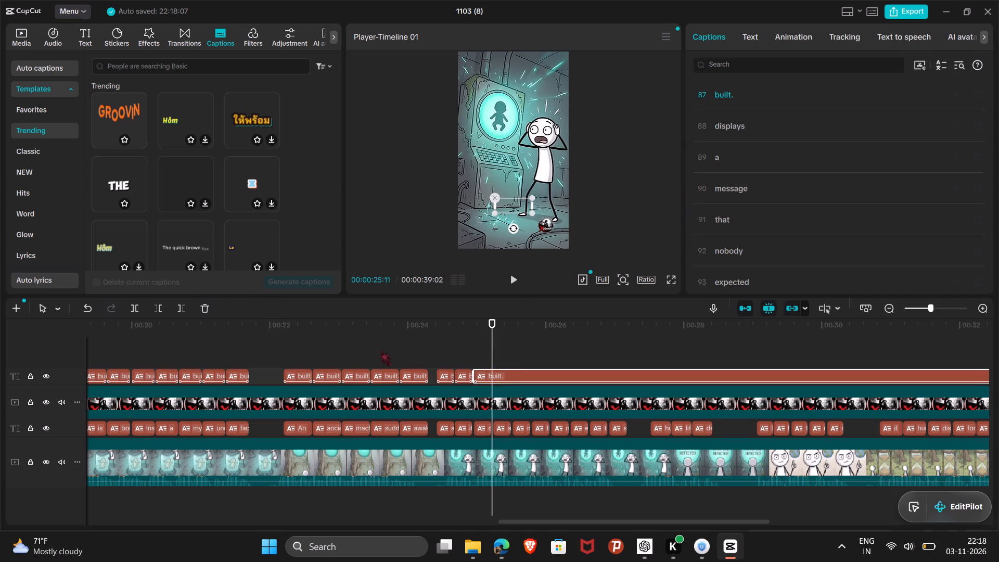
left_click(133, 306)
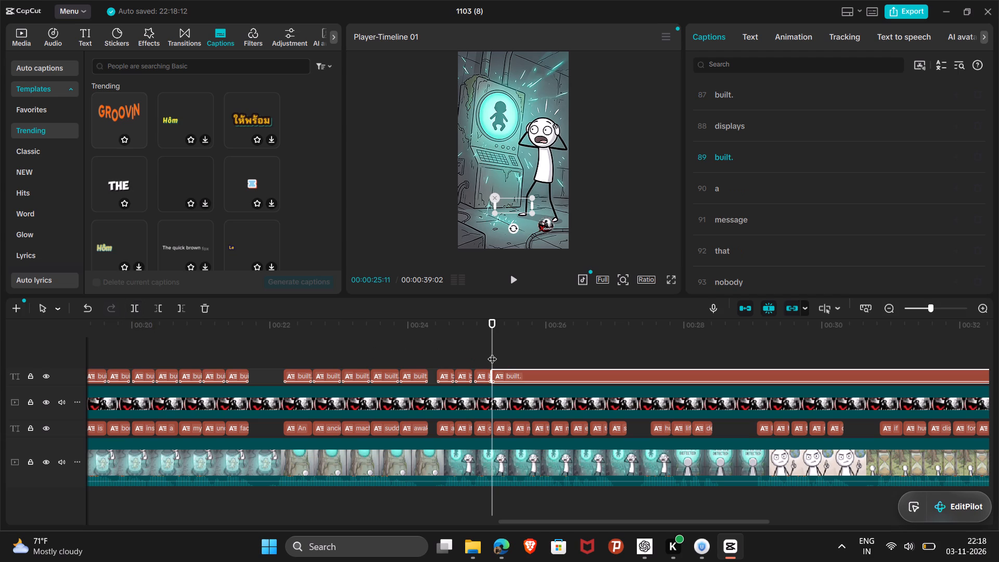
Clear the text of the remaining long "built." template caption that starts at 00:00:25:11.
left_click_drag(493, 352, 511, 357)
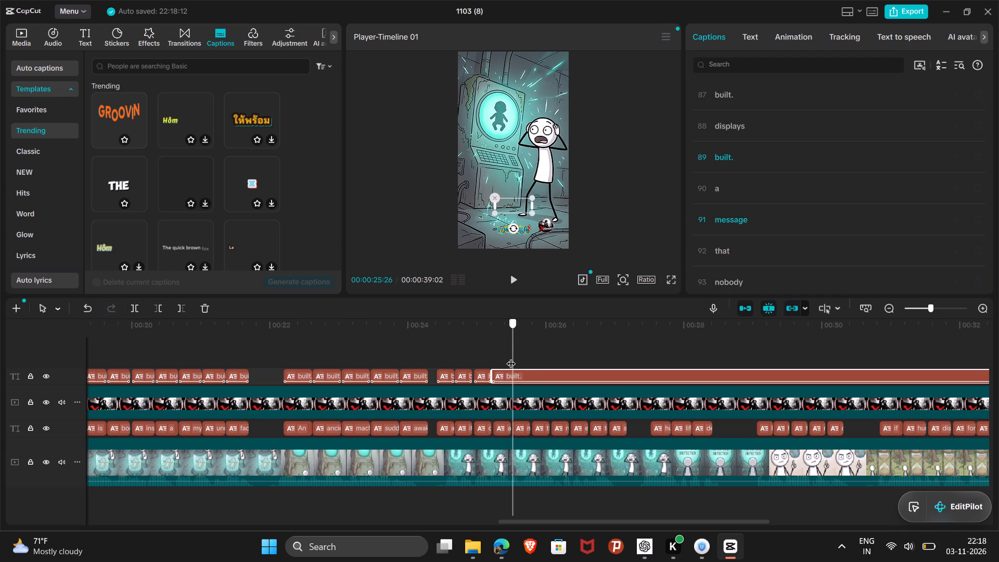
left_click_drag(511, 357, 510, 357)
left_click(525, 375)
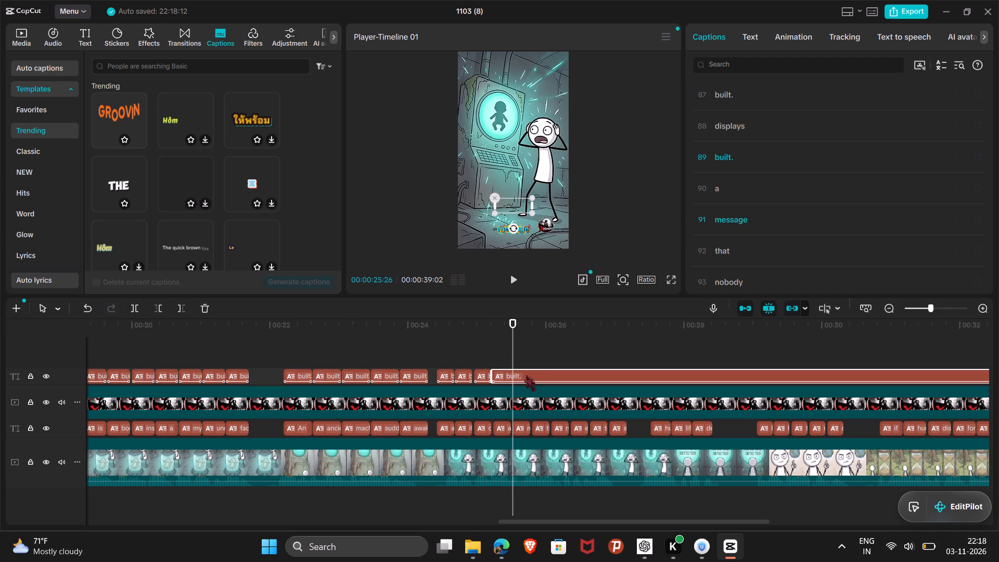
left_click(526, 375)
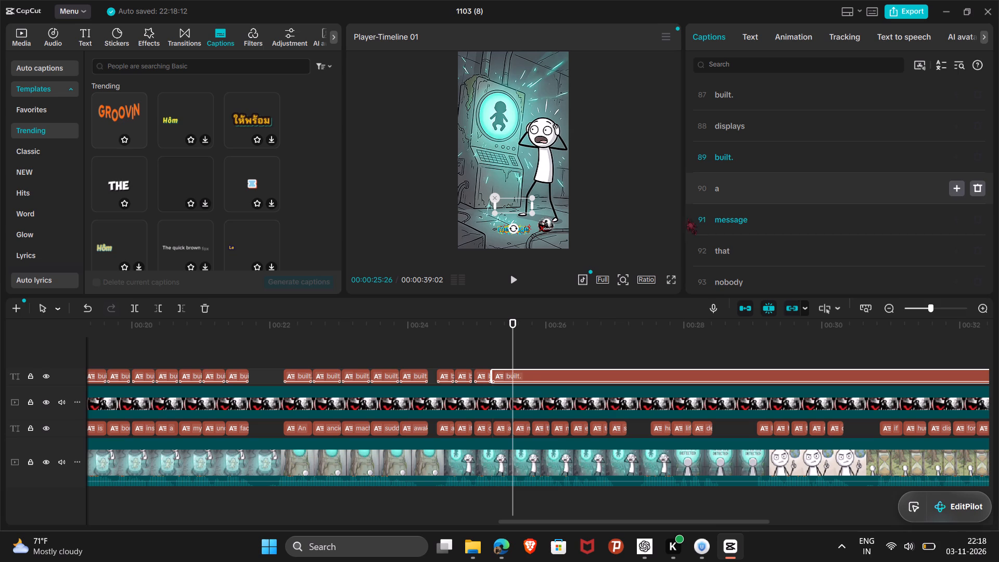
left_click_drag(513, 346, 504, 348)
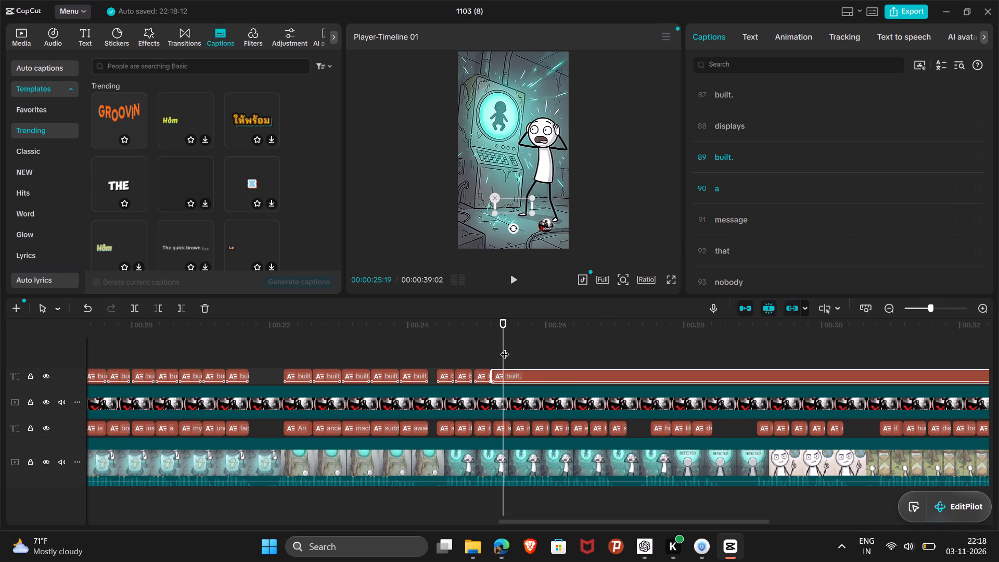
left_click(505, 352)
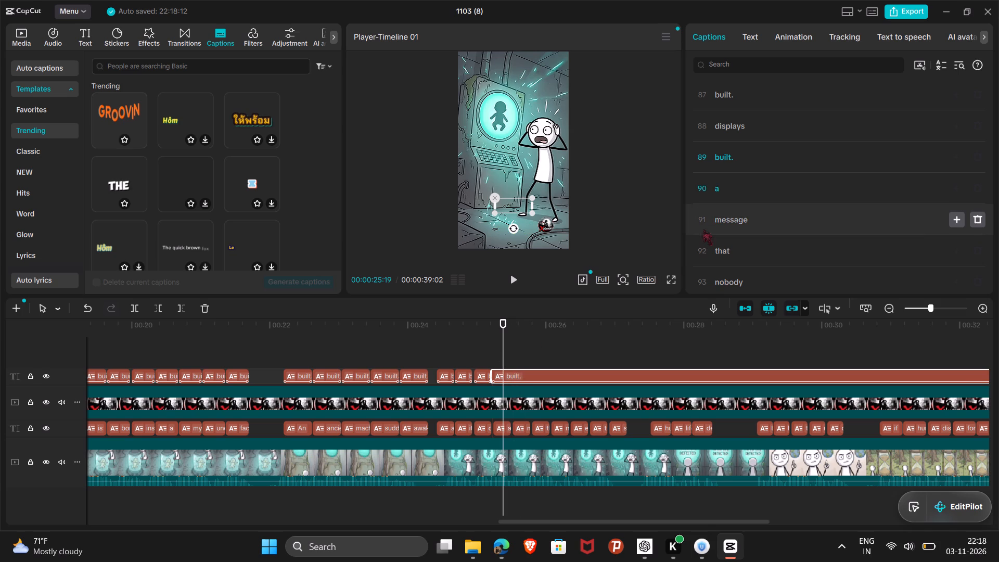
left_click(752, 157)
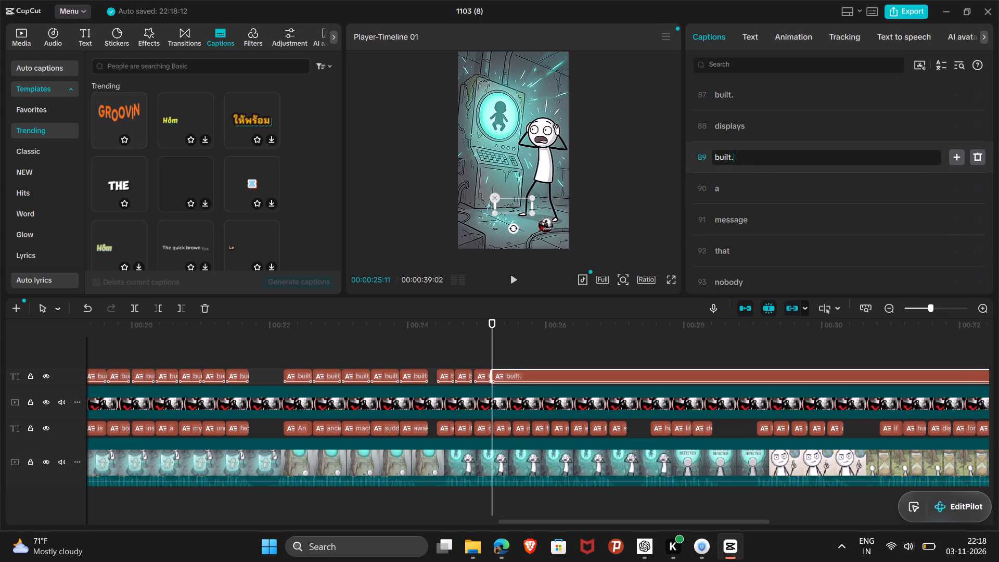
key("ctrl+a")
key("BackSpace")
left_click(530, 353)
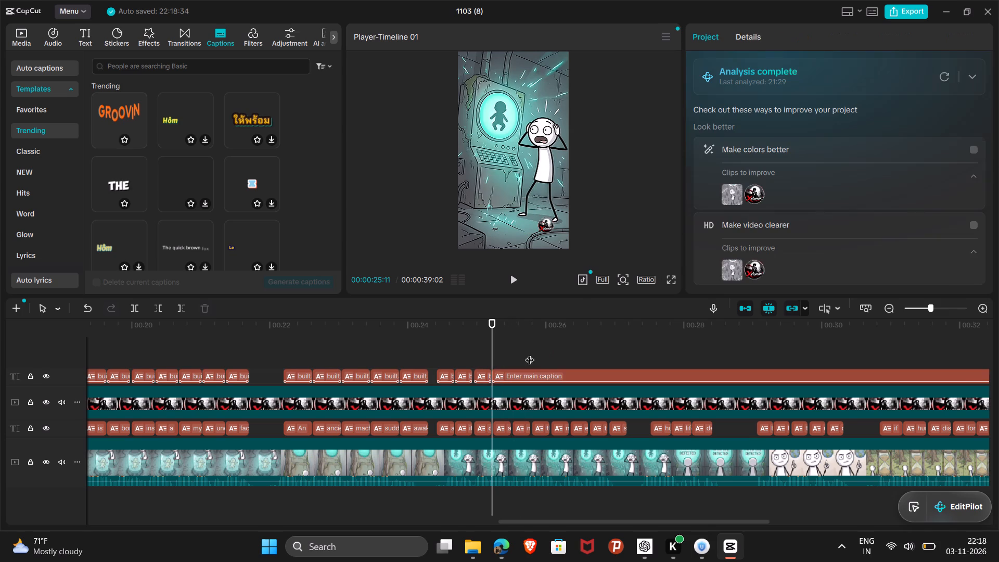
Split the long blank template caption at 00:00:25:25 and 00:00:25:39, trimming the second piece to start at the plain "message" caption.
left_click_drag(531, 352, 521, 353)
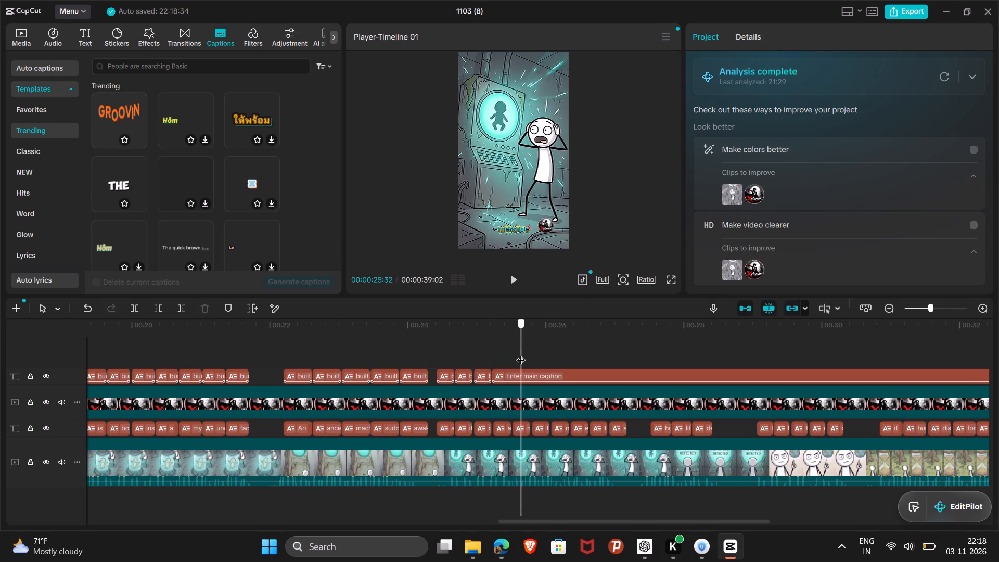
left_click_drag(521, 353, 507, 353)
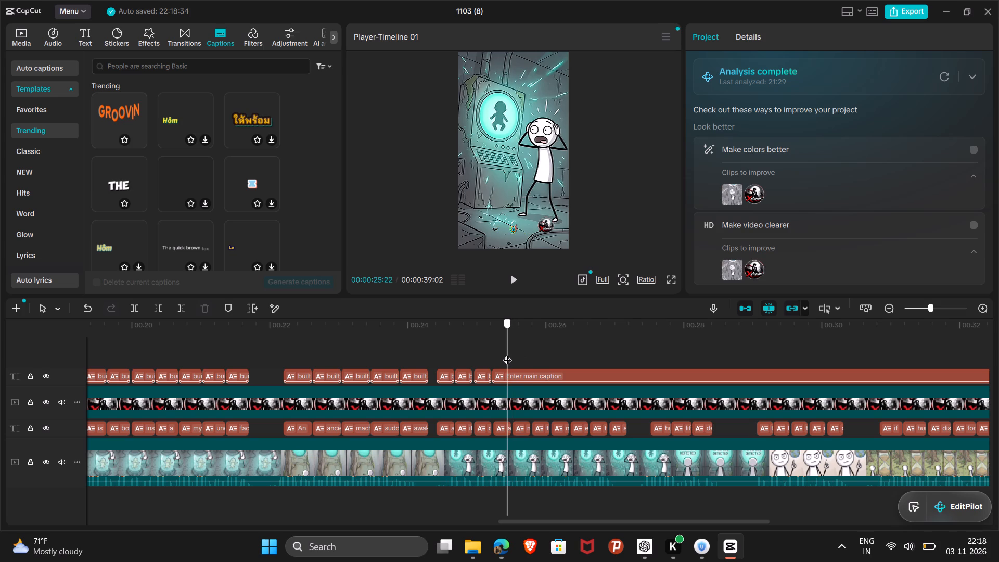
left_click_drag(507, 353, 508, 353)
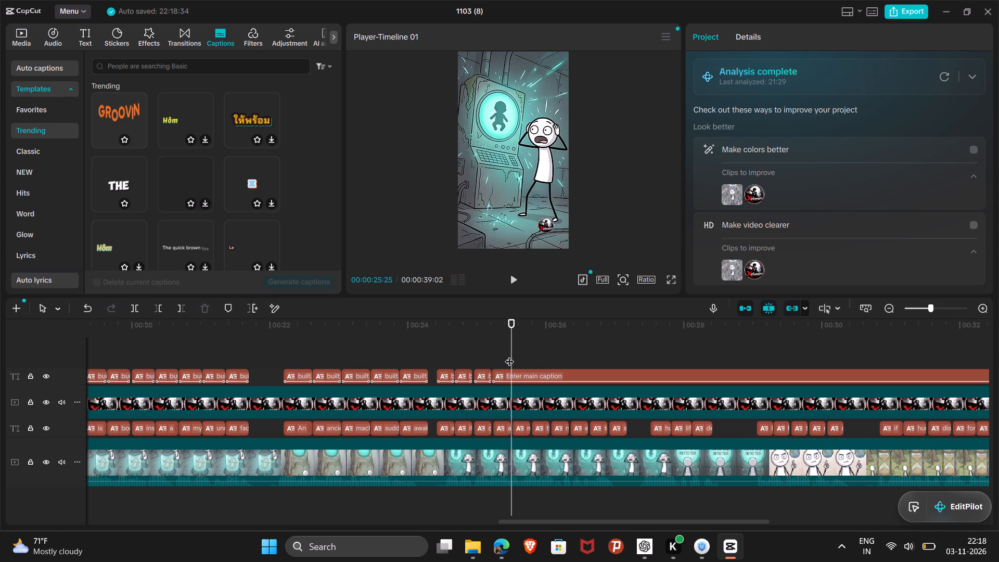
left_click(135, 313)
key("ctrl+z")
left_click(514, 369)
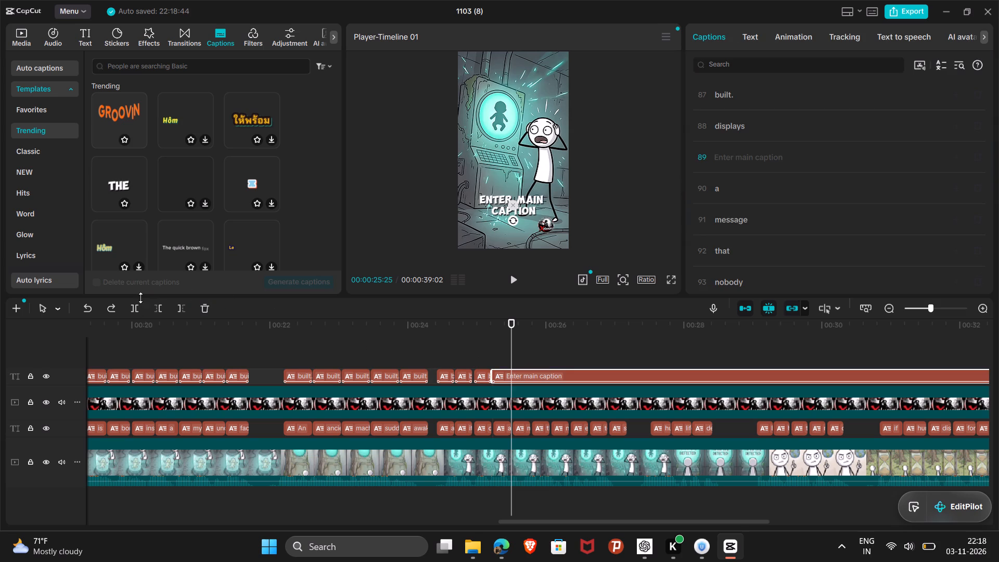
left_click(135, 305)
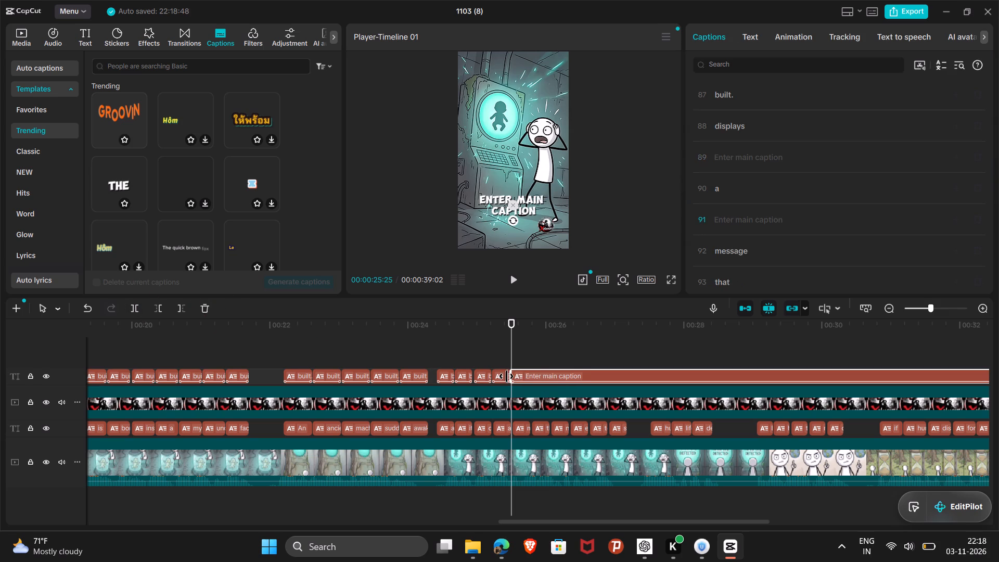
left_click_drag(509, 354, 530, 354)
left_click(135, 306)
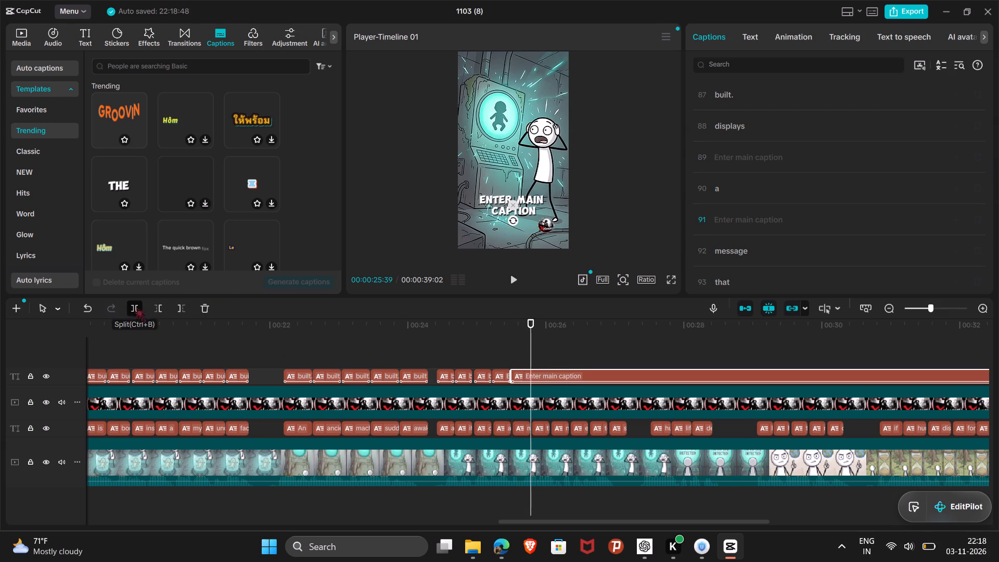
left_click(514, 371)
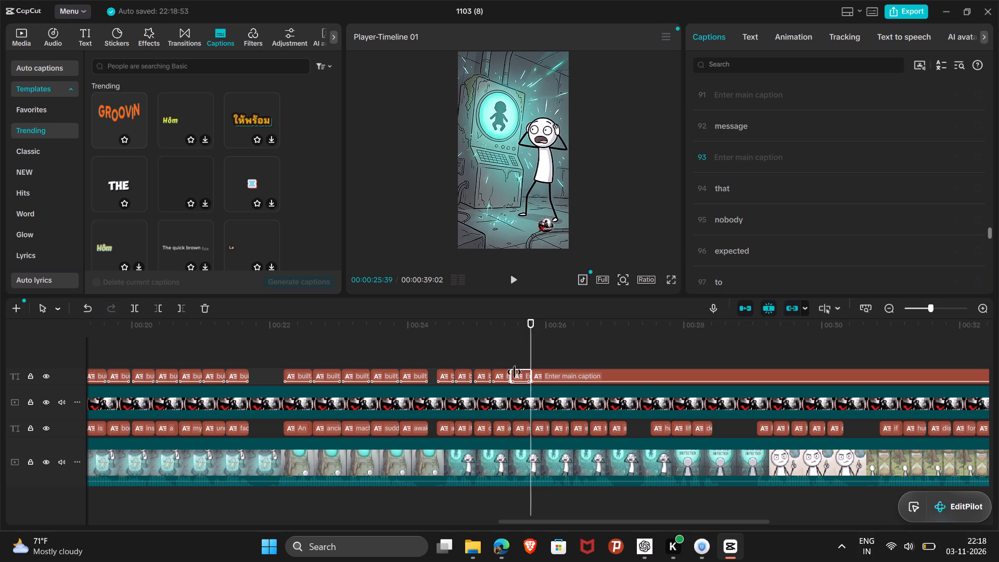
left_click(510, 378)
Trim the remaining long blank template caption to start at the plain "that" caption.
left_click(549, 362)
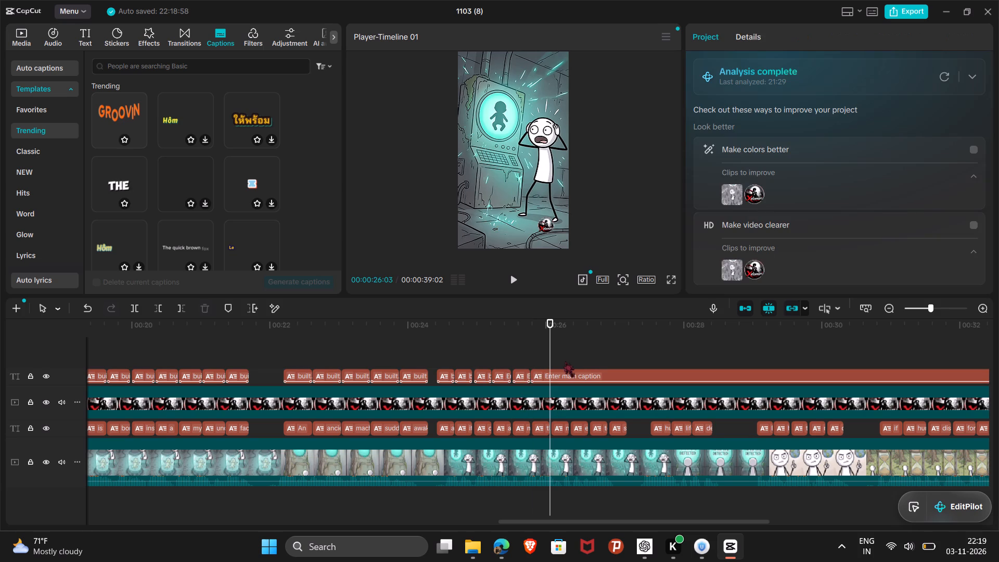
left_click(535, 373)
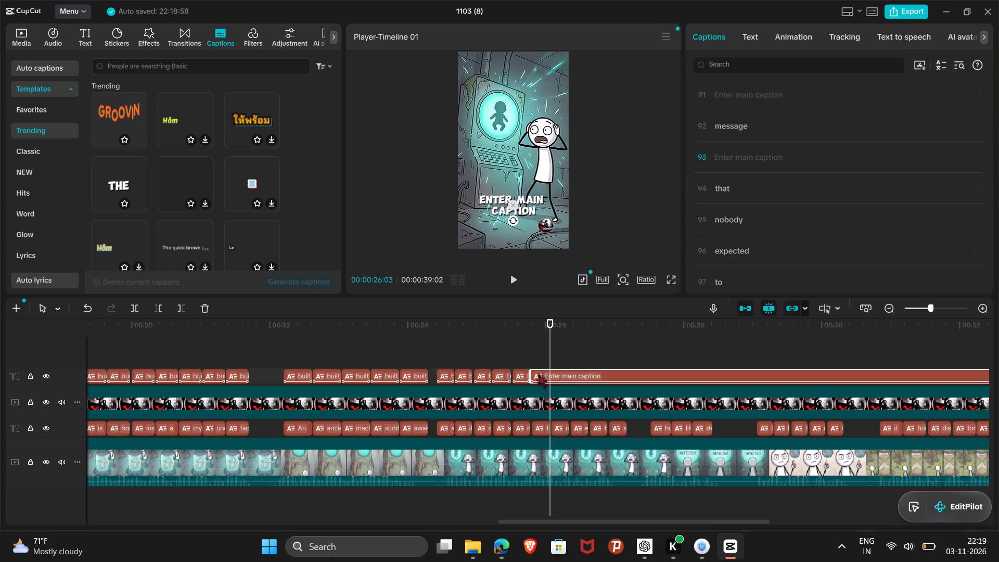
left_click(528, 377)
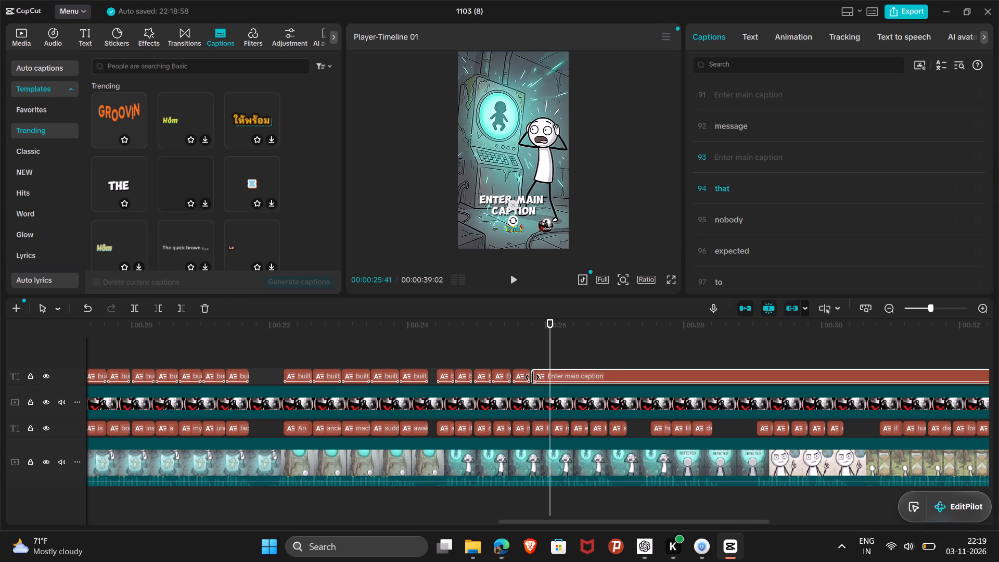
scroll(573, 356, "left", 1)
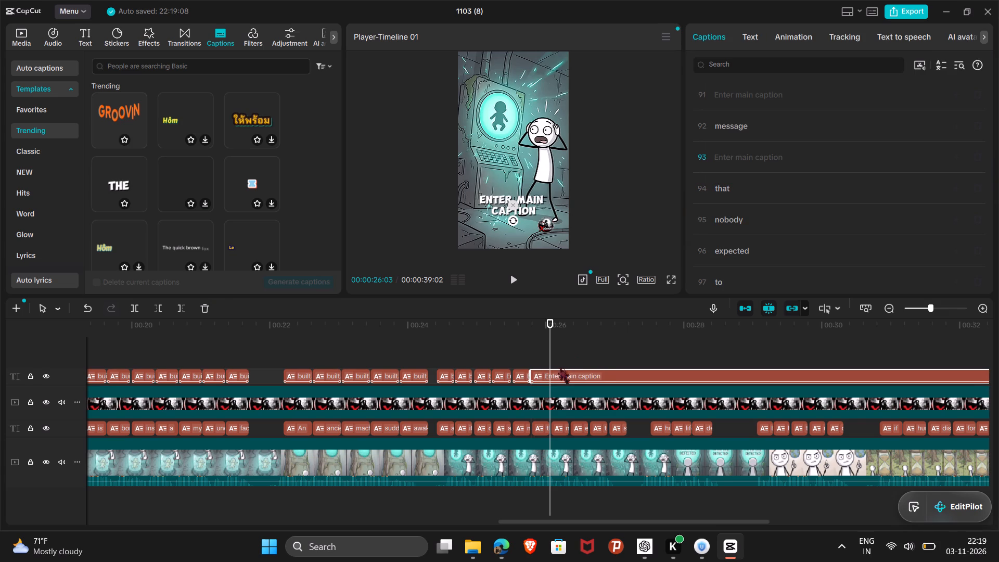
scroll(559, 367, "left", 1)
scroll(599, 365, "up", 10)
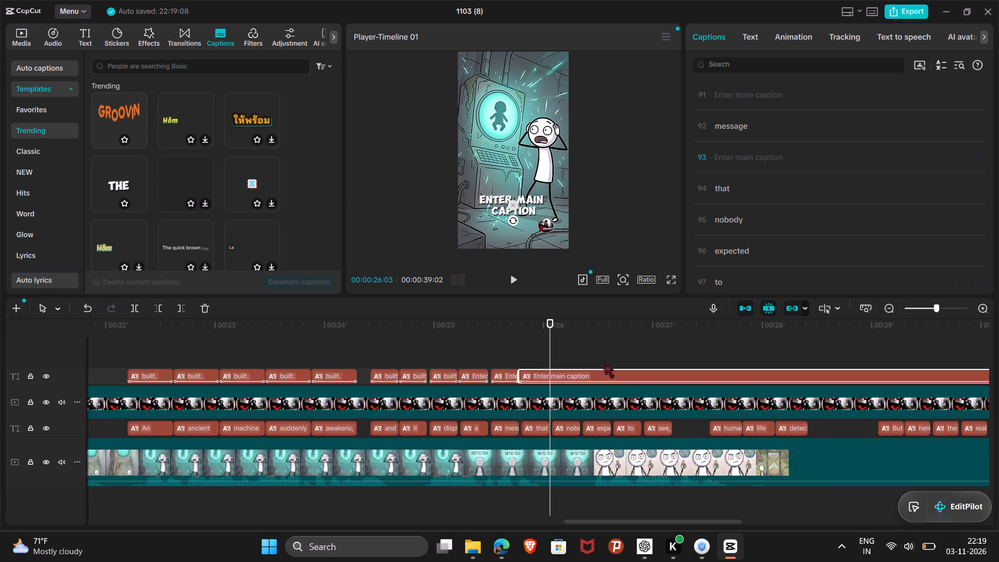
scroll(604, 362, "up", 1)
left_click(606, 361)
left_click(522, 376)
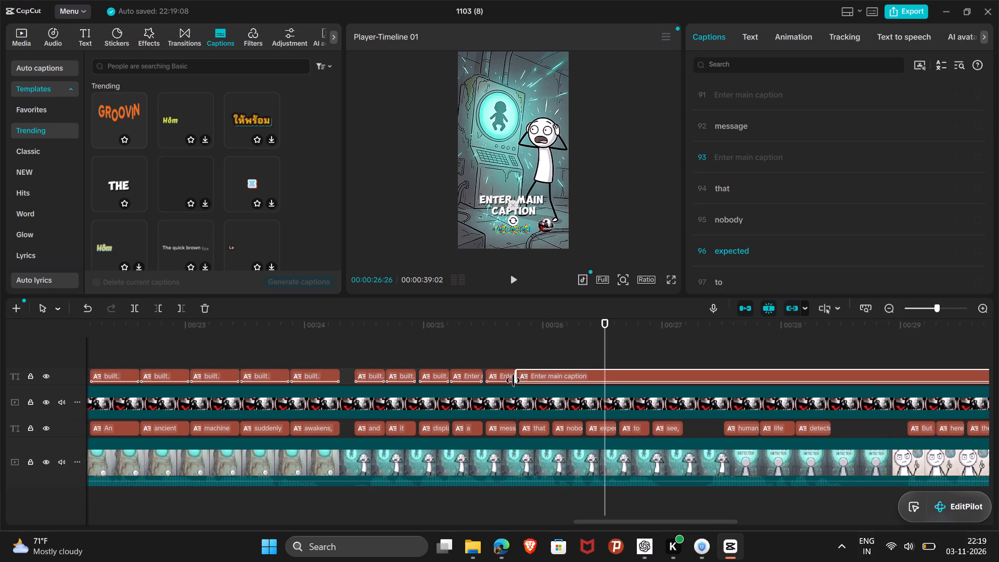
left_click_drag(514, 381, 519, 382)
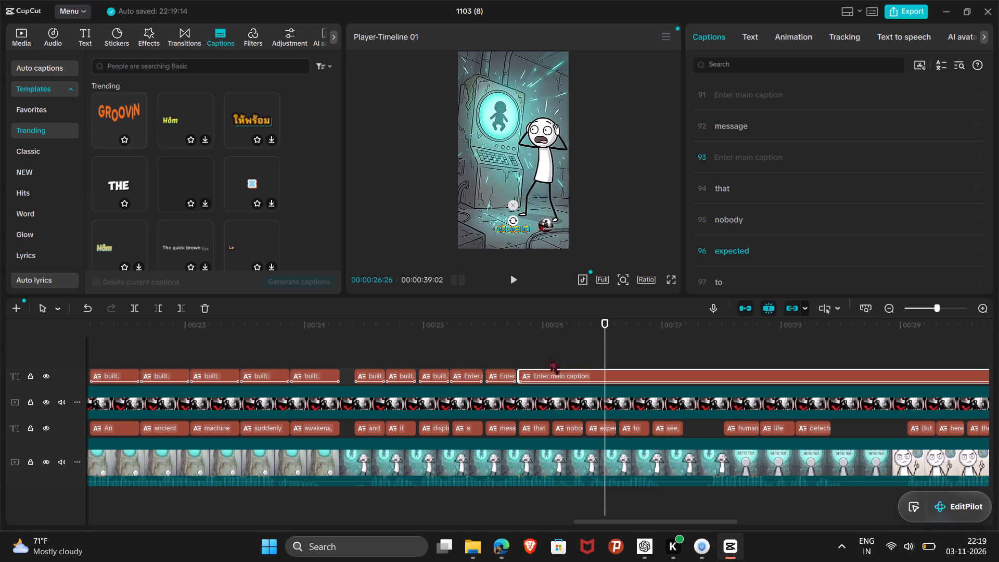
Split the long blank template caption at 00:00:26:03 and 00:00:26:17, trimming the remainders to start at the plain "nobody" and "expected" captions.
left_click(601, 313)
left_click_drag(605, 324, 553, 334)
left_click(135, 312)
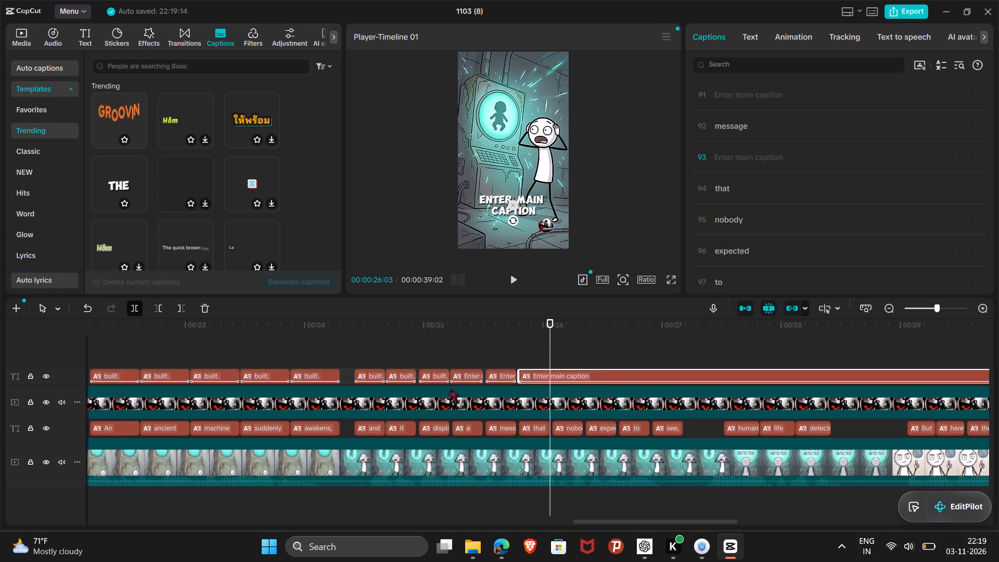
left_click_drag(547, 375, 550, 375)
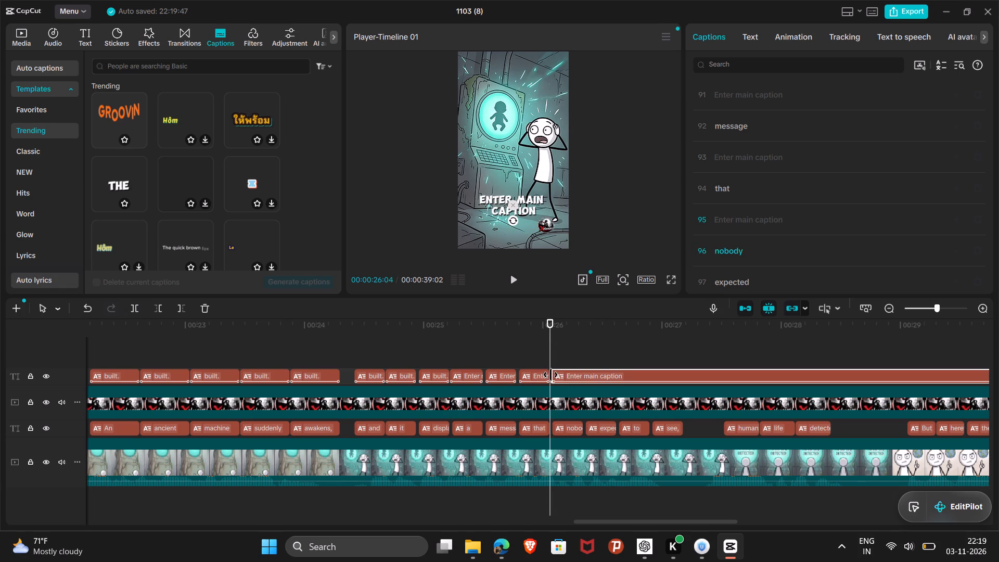
left_click_drag(550, 375, 552, 375)
left_click_drag(553, 321, 576, 321)
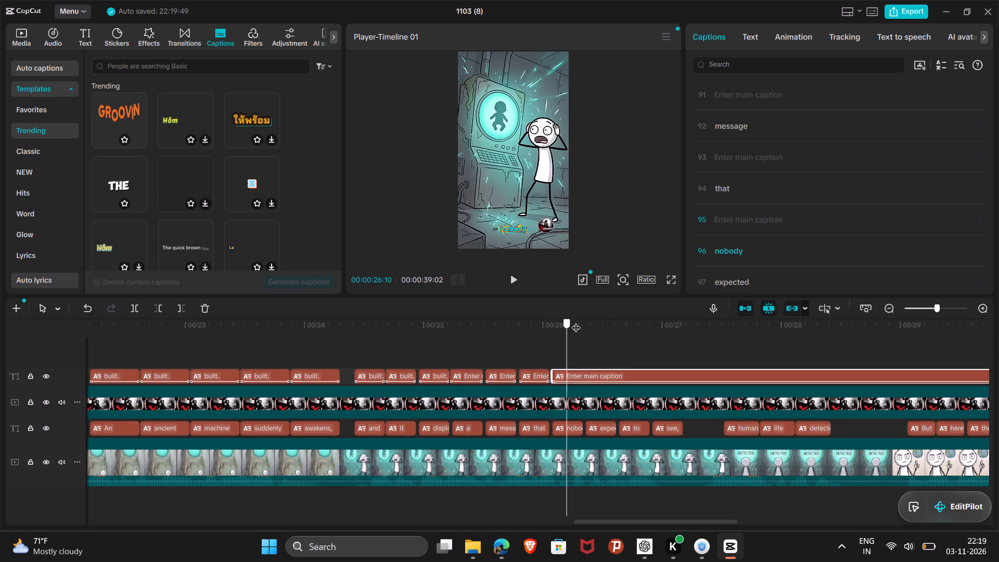
left_click_drag(576, 321, 584, 321)
left_click(129, 310)
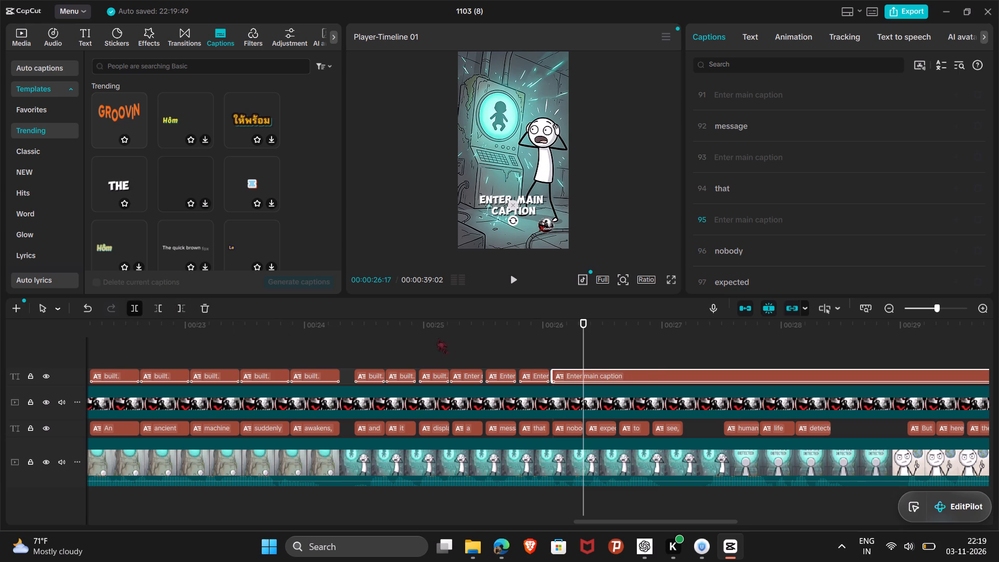
left_click_drag(582, 377, 587, 377)
Split the long blank template caption at 00:00:26:31, 00:00:26:45 and 00:00:27:09, aligning the piece starts with the plain "to" and "see," captions.
left_click_drag(583, 332, 614, 333)
left_click(134, 310)
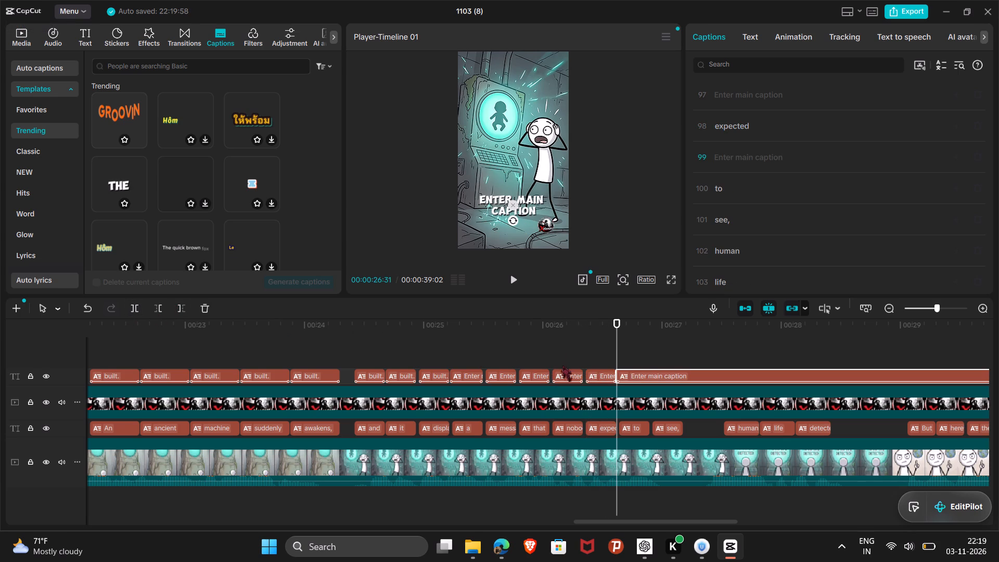
left_click(617, 374)
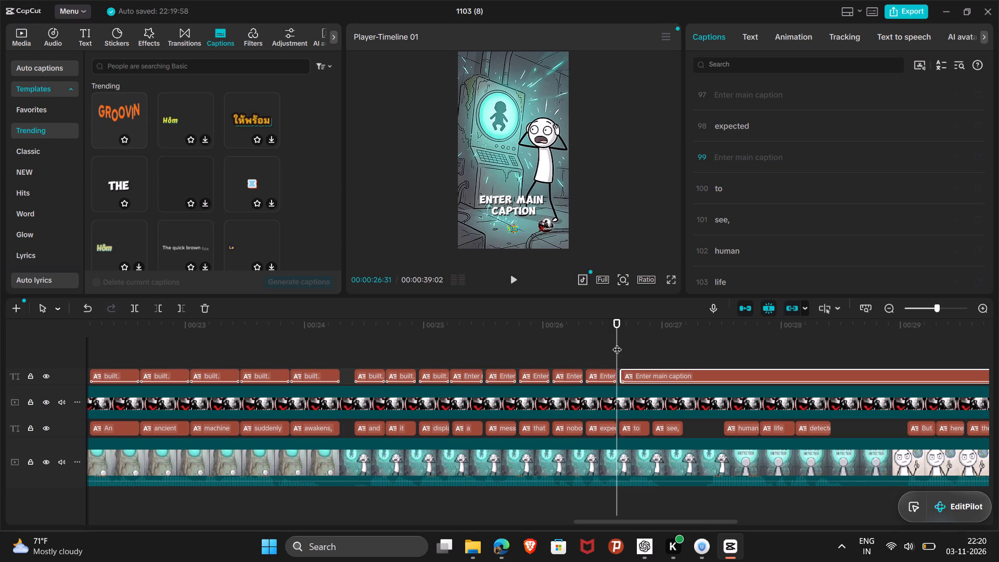
left_click_drag(616, 332, 646, 334)
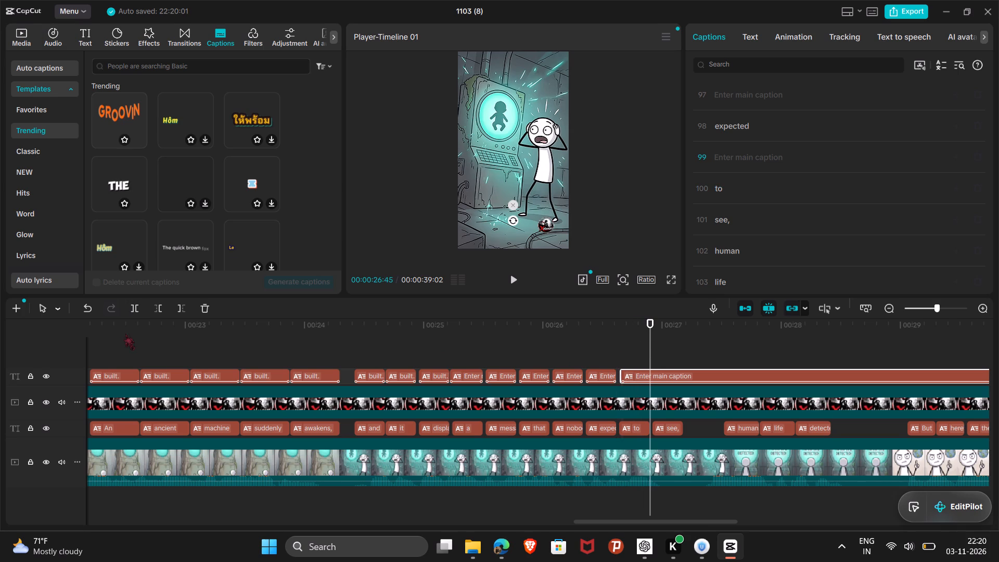
left_click(134, 308)
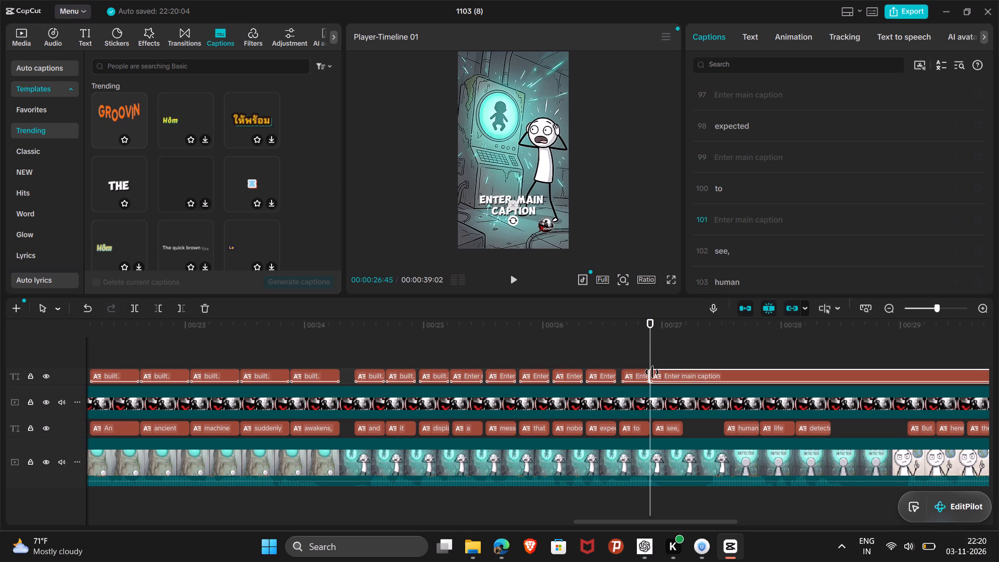
left_click(652, 372)
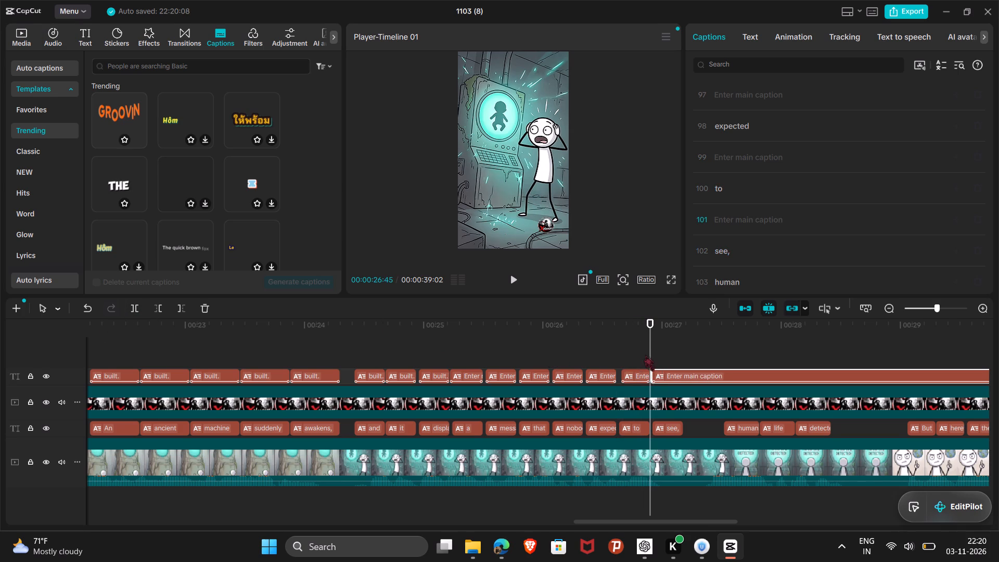
left_click_drag(648, 355, 681, 355)
left_click(133, 305)
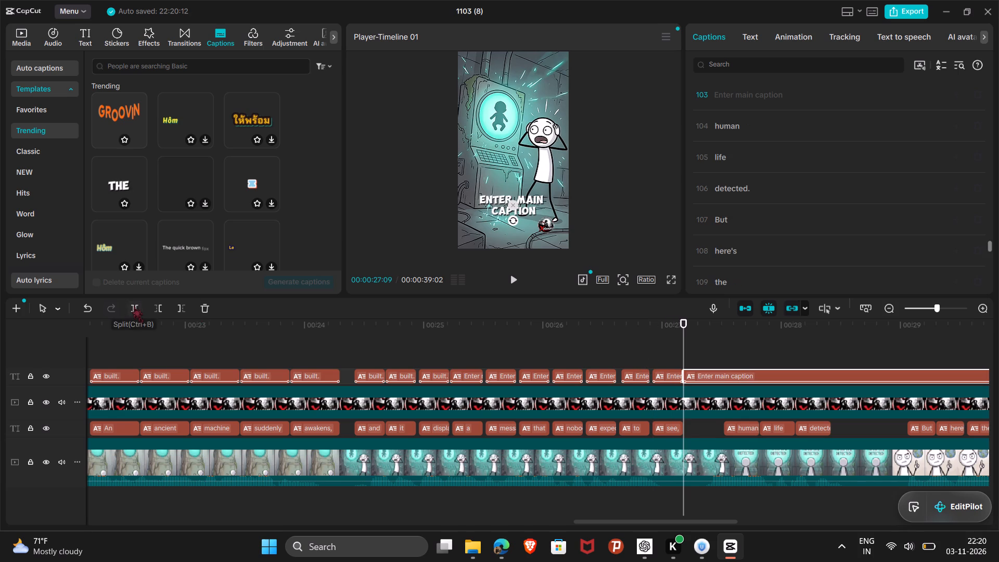
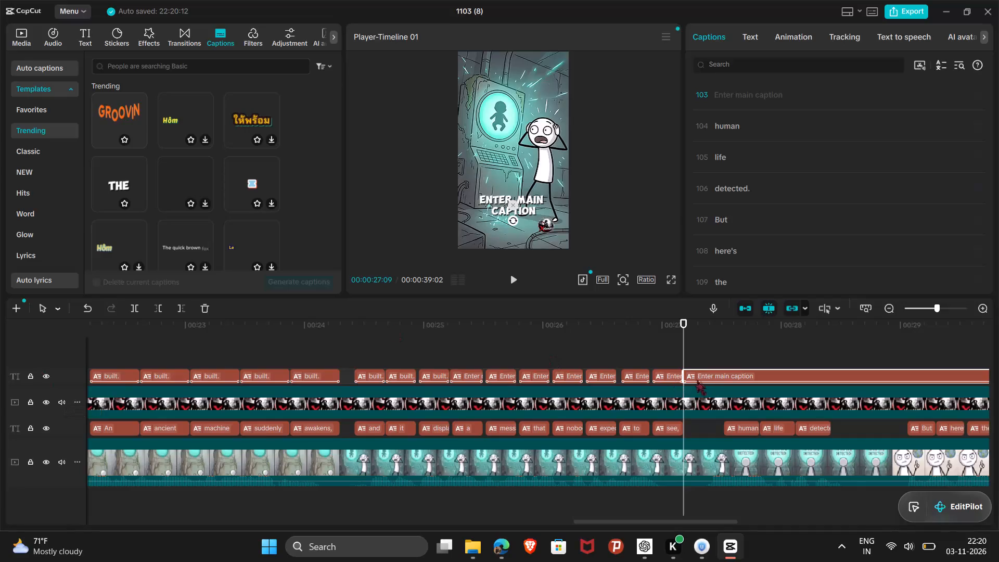
Trim the long blank template caption to start at the plain "human" caption, and split it at 00:00:27:41.
left_click_drag(683, 376, 725, 377)
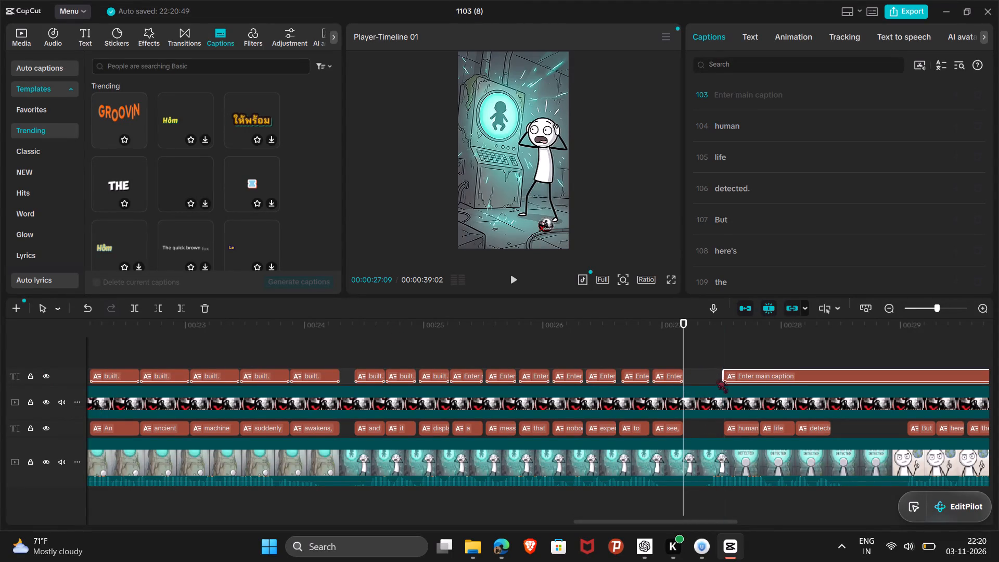
left_click(700, 343)
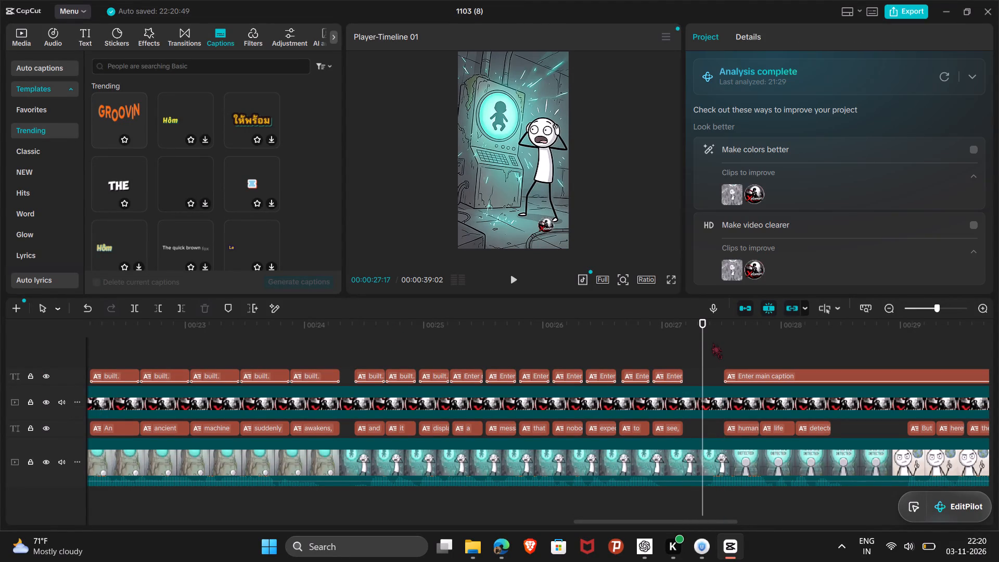
left_click_drag(702, 341, 760, 342)
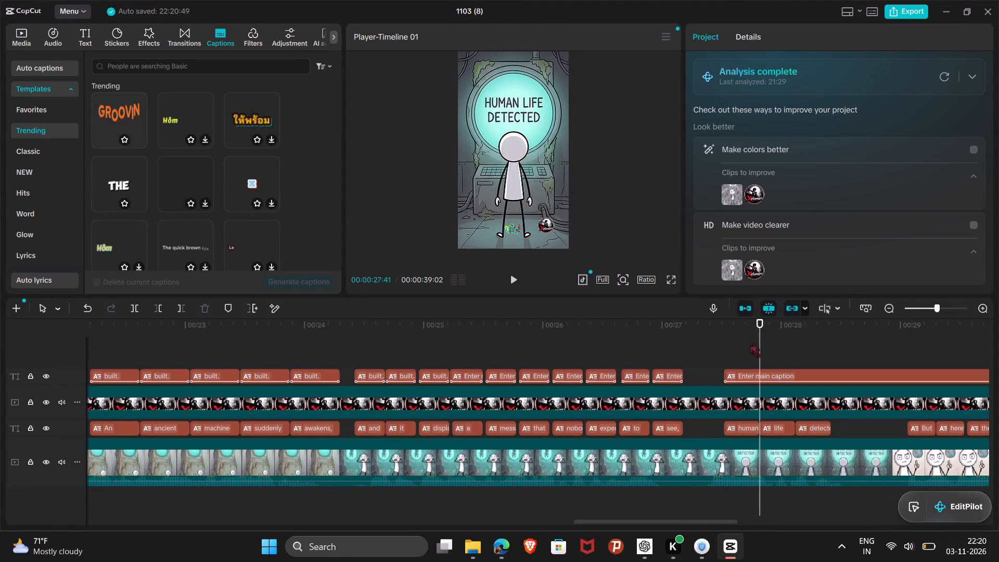
left_click(821, 375)
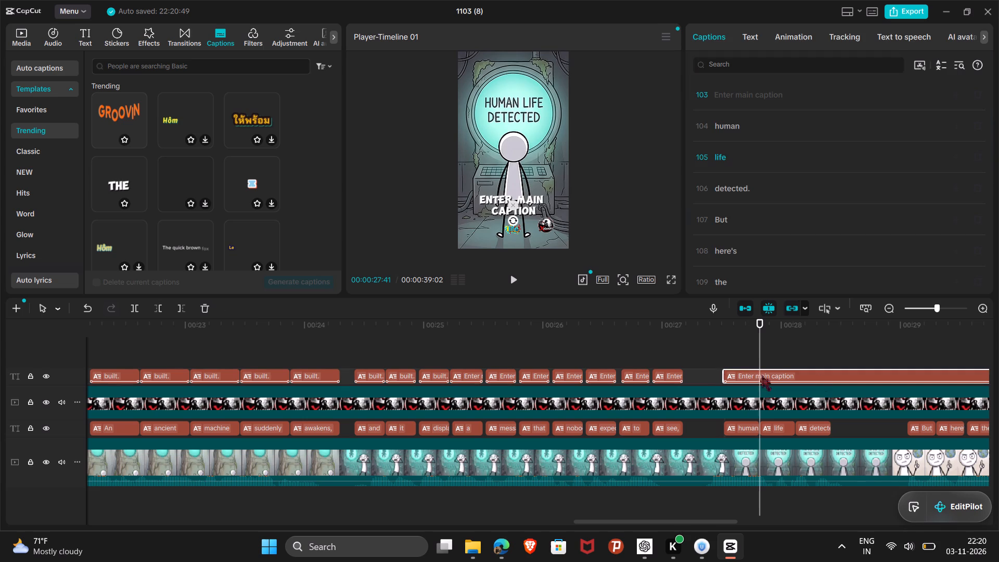
left_click(132, 309)
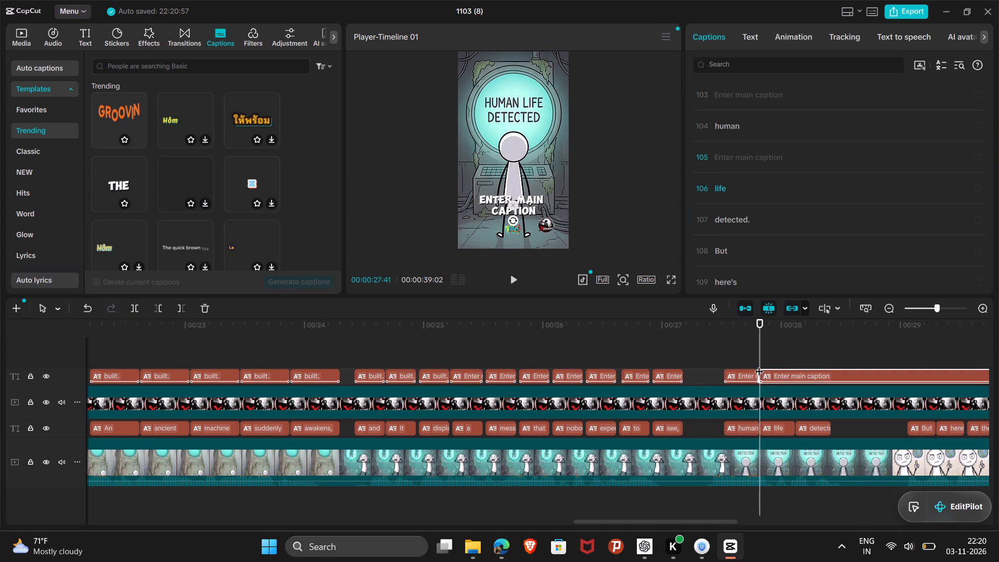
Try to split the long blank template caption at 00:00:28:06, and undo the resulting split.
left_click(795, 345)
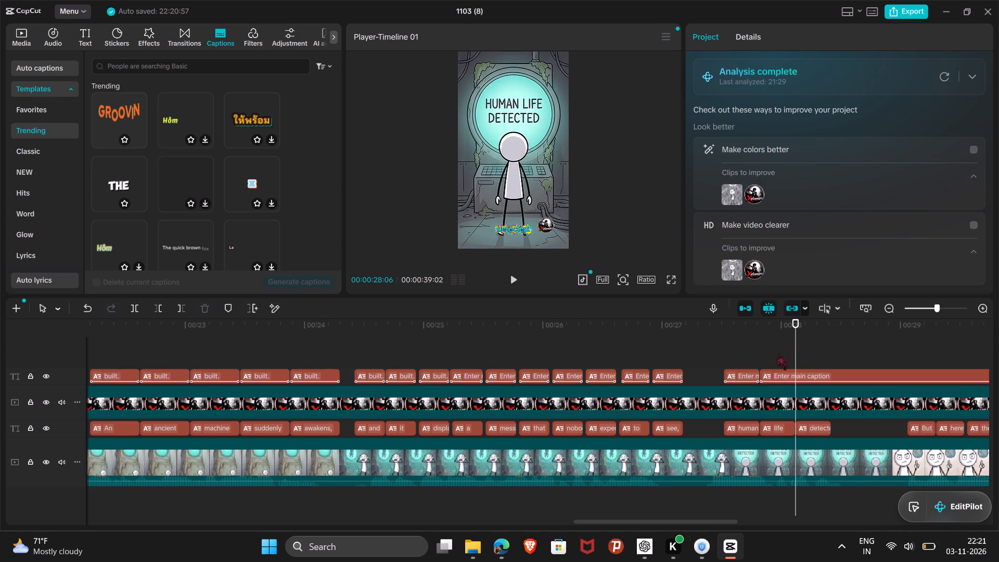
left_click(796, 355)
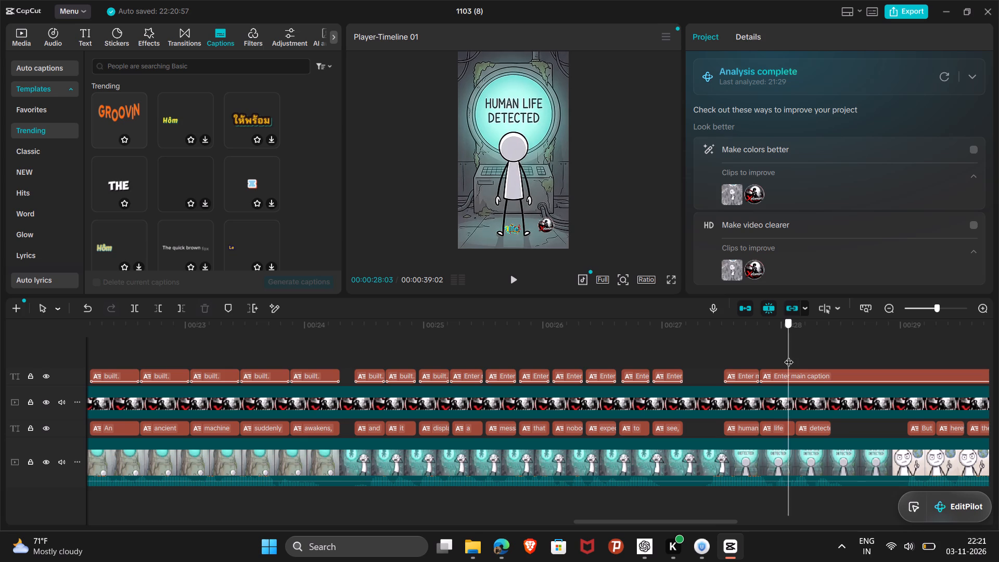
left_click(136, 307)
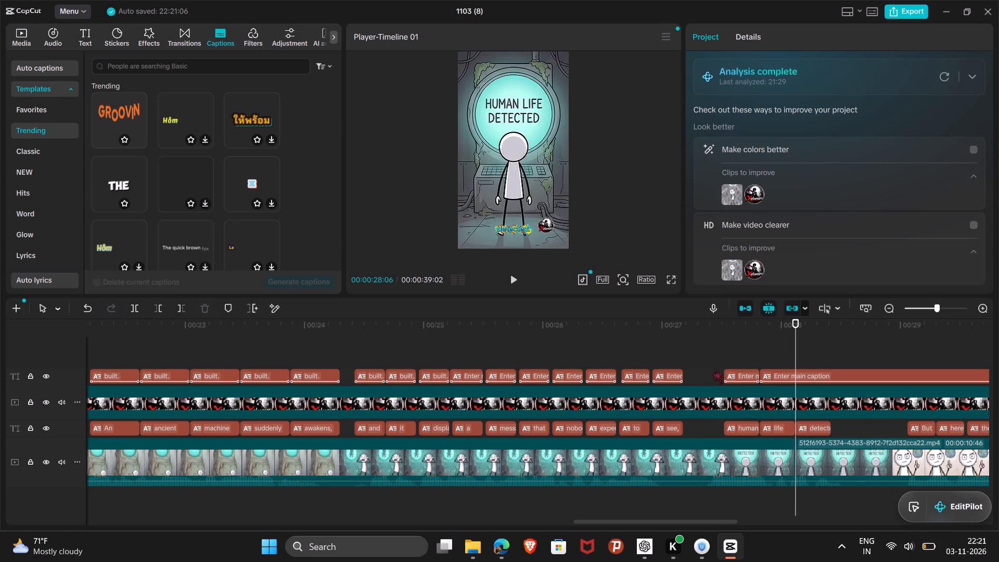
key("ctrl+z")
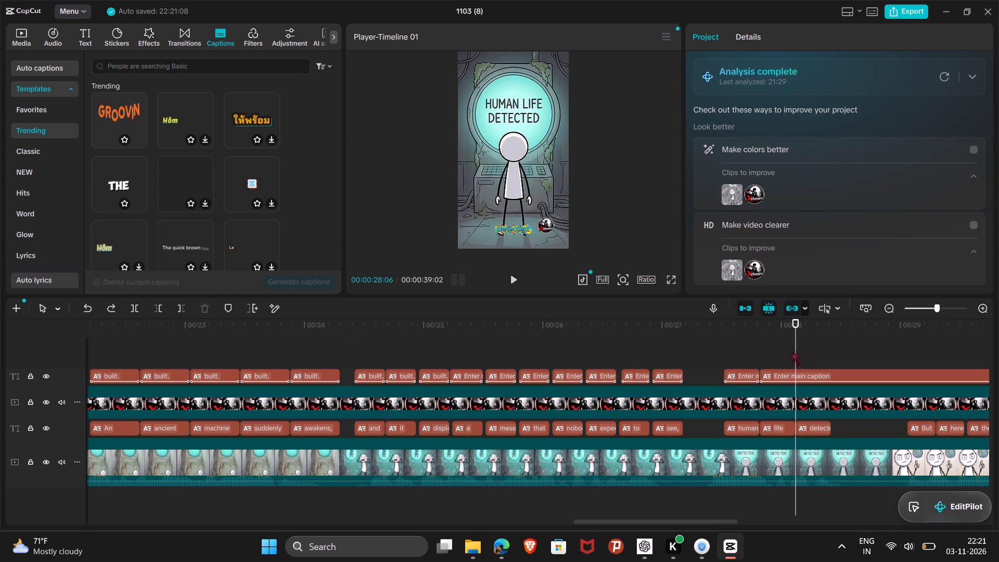
Split the long blank template caption at 00:00:28:06 and 00:00:28:21, trimming the remainder to start at the plain "But" caption.
left_click_drag(798, 345, 783, 345)
left_click_drag(784, 345, 786, 345)
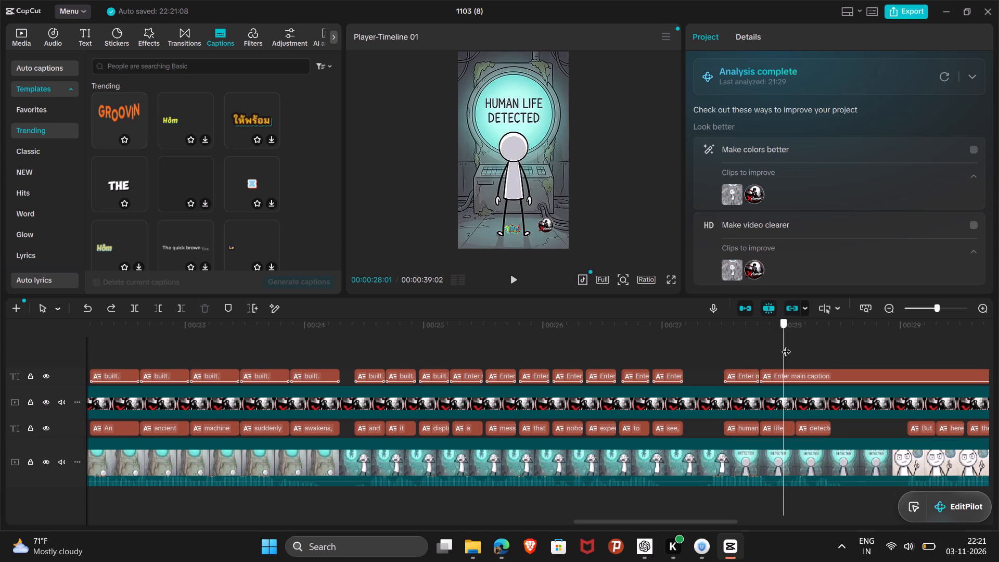
left_click_drag(786, 345, 792, 345)
left_click(811, 369)
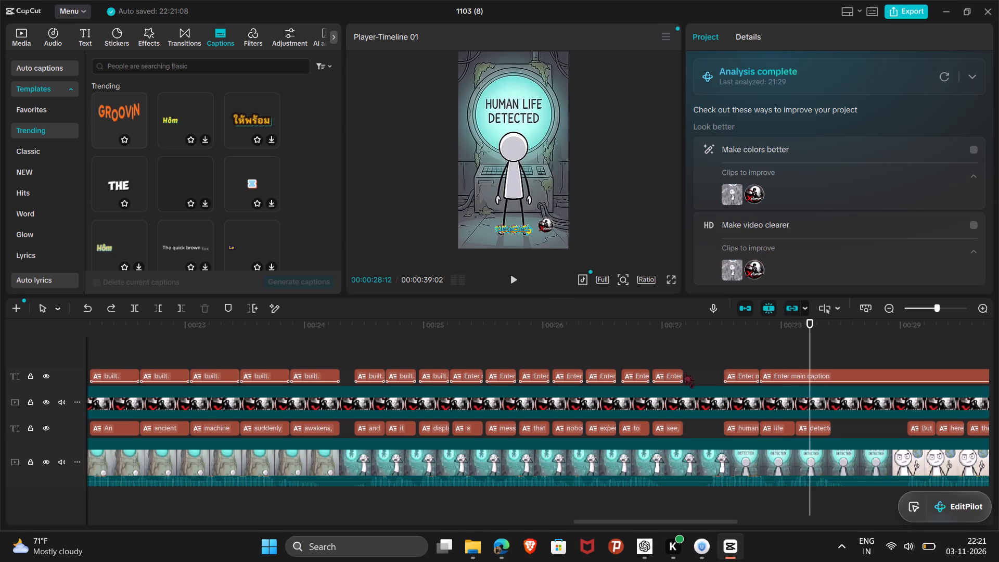
left_click(797, 371)
left_click_drag(810, 350, 798, 350)
left_click(135, 306)
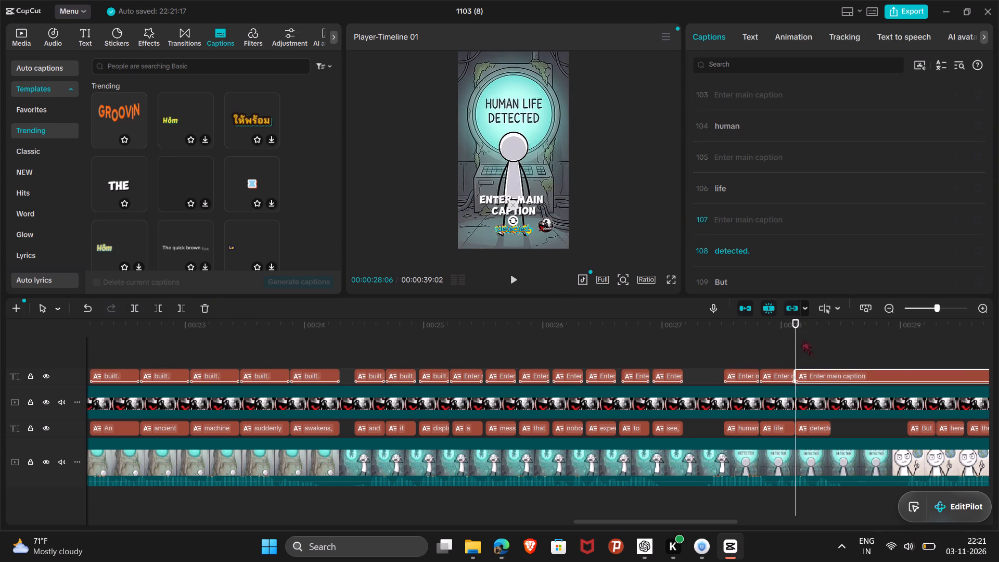
left_click_drag(797, 327, 828, 330)
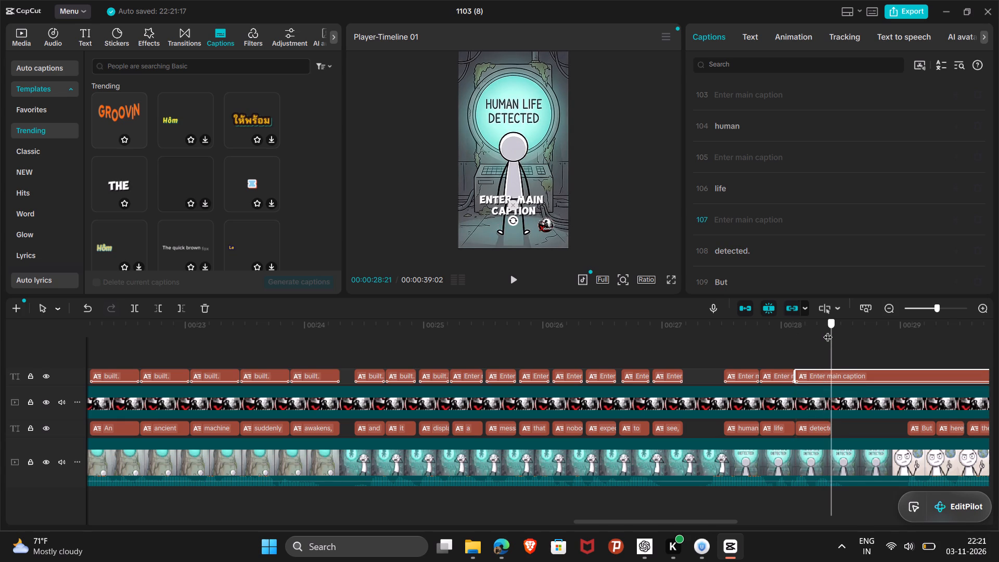
left_click_drag(828, 330, 829, 330)
left_click(134, 306)
left_click_drag(830, 377, 902, 377)
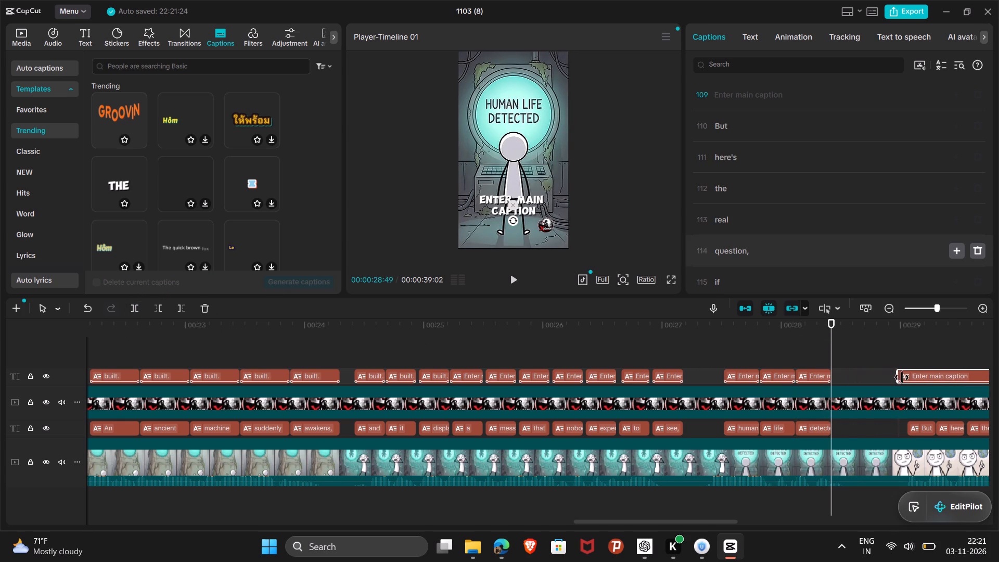
left_click_drag(902, 377, 906, 377)
Split the long blank template caption at 00:00:29:15 and 00:00:29:27, trimming the remainder to start at the plain "the" caption.
scroll(873, 363, "left", 1)
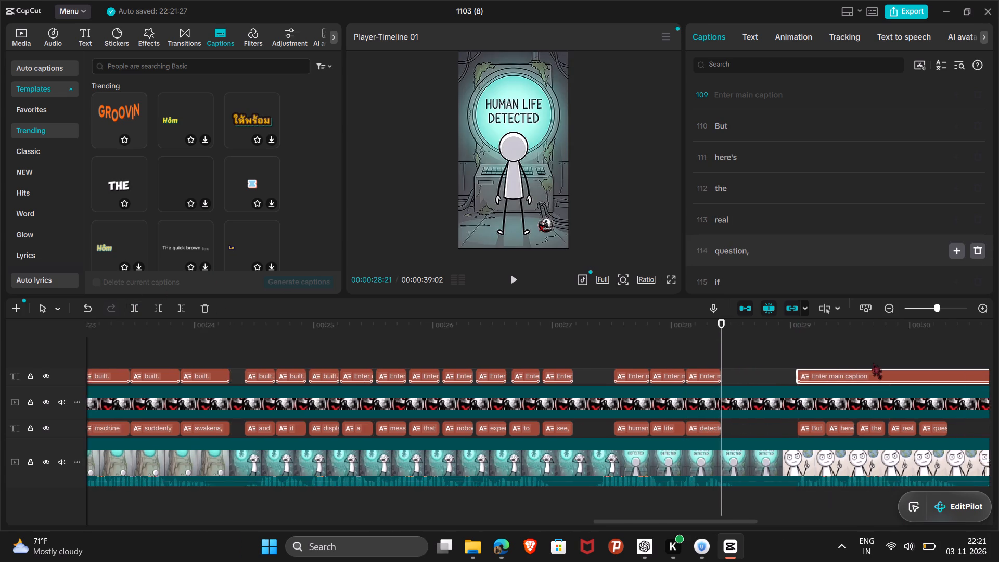
scroll(873, 363, "left", 1)
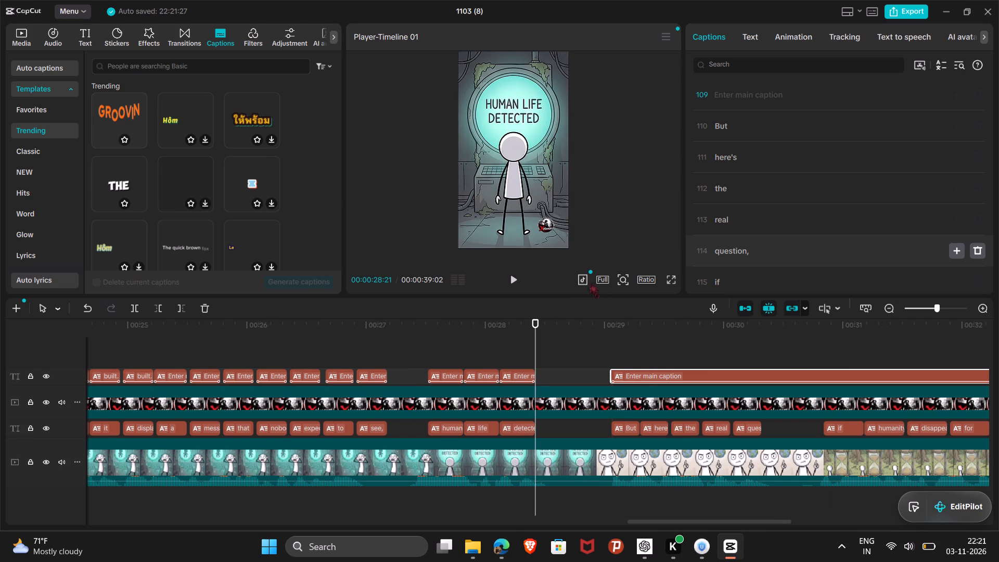
left_click_drag(535, 327, 640, 328)
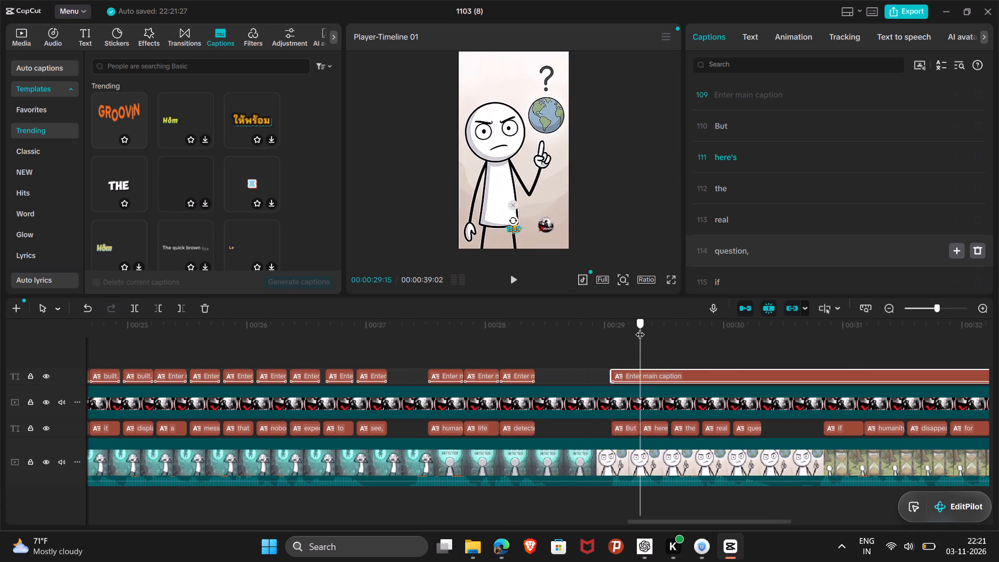
left_click_drag(640, 328, 641, 328)
left_click(135, 303)
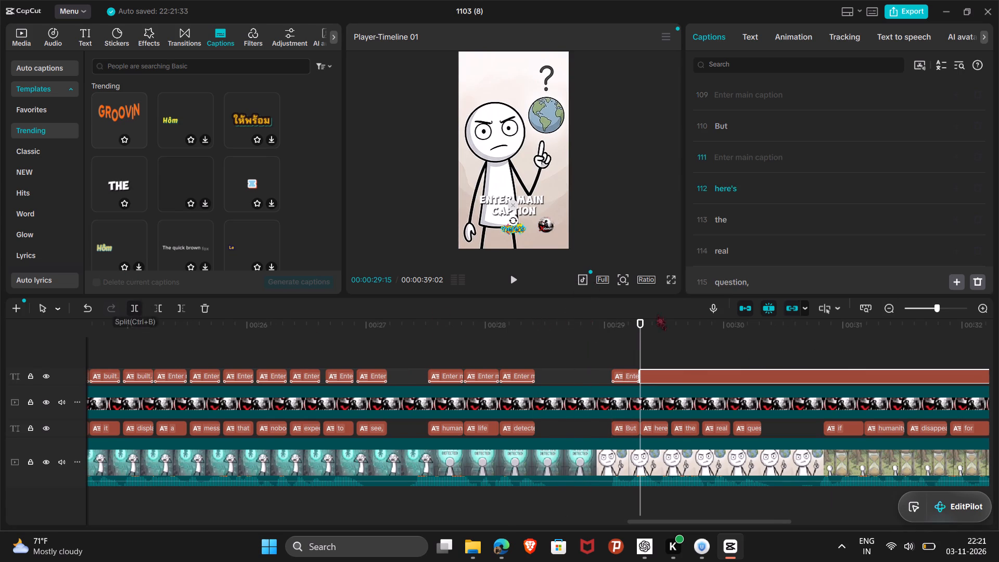
left_click_drag(641, 354, 667, 352)
left_click(131, 308)
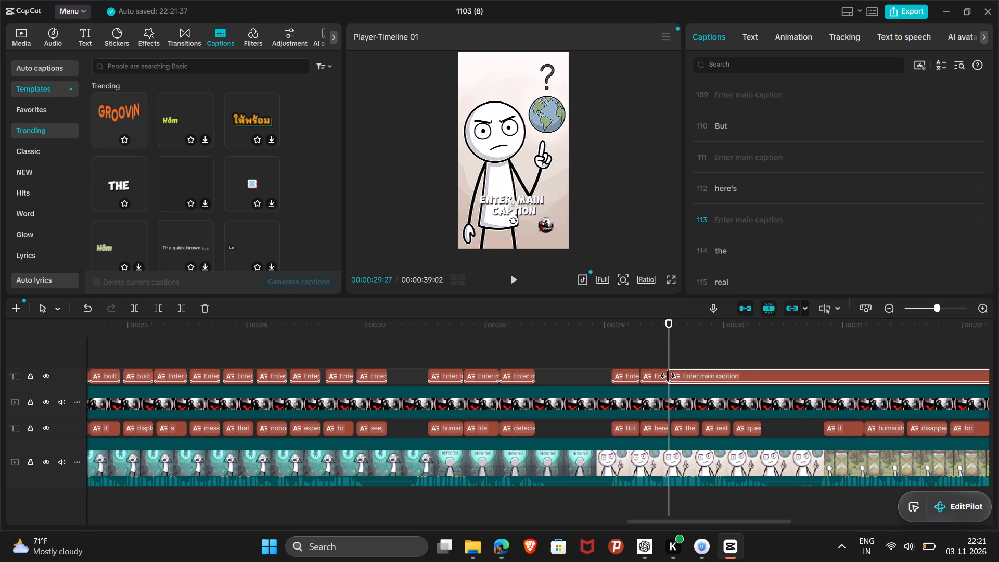
left_click(668, 376)
Split the long blank template caption at 00:00:29:40 and 00:00:30:03, trimming the remainders to start at the plain "real" and "question," captions.
left_click_drag(669, 356, 698, 355)
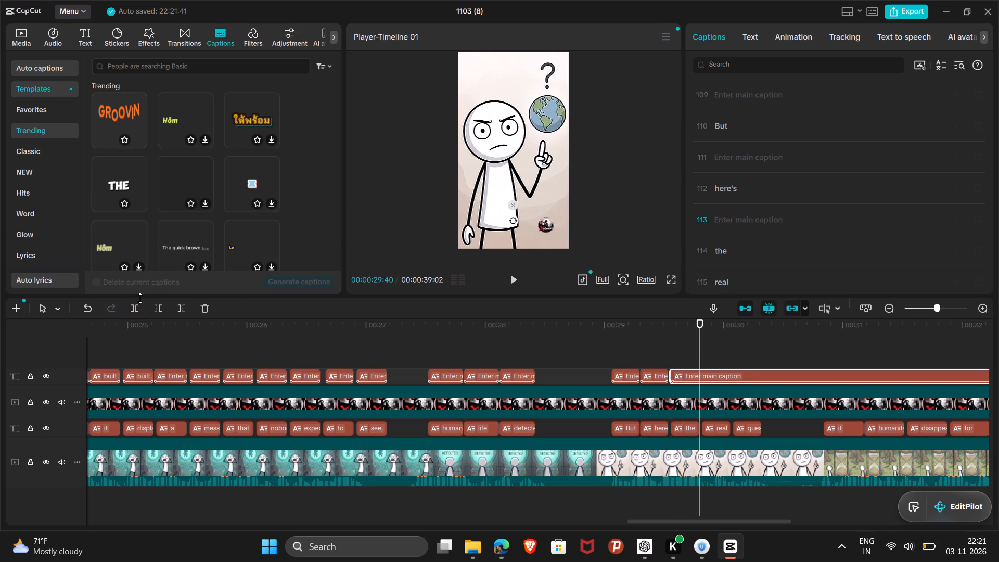
left_click(136, 305)
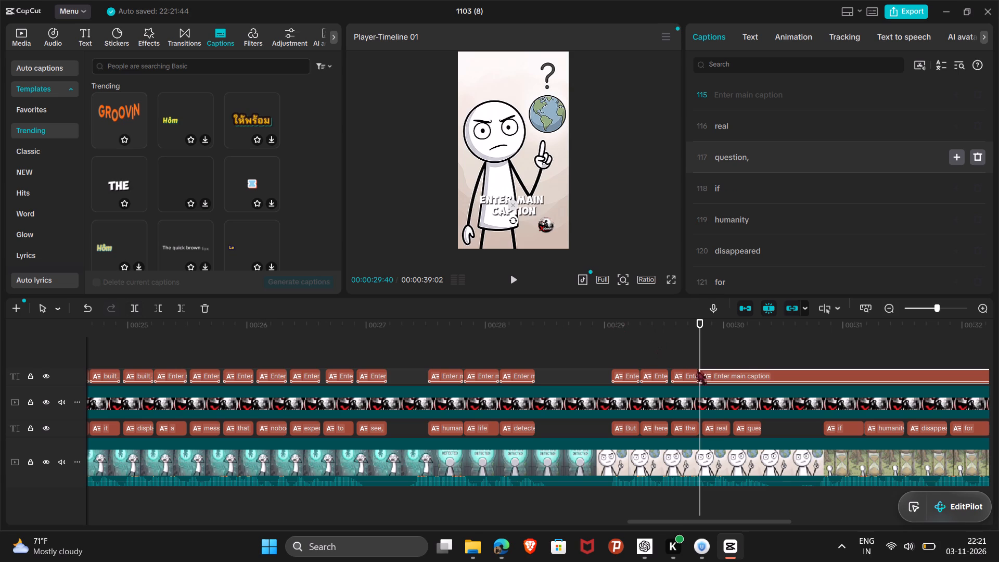
left_click(700, 374)
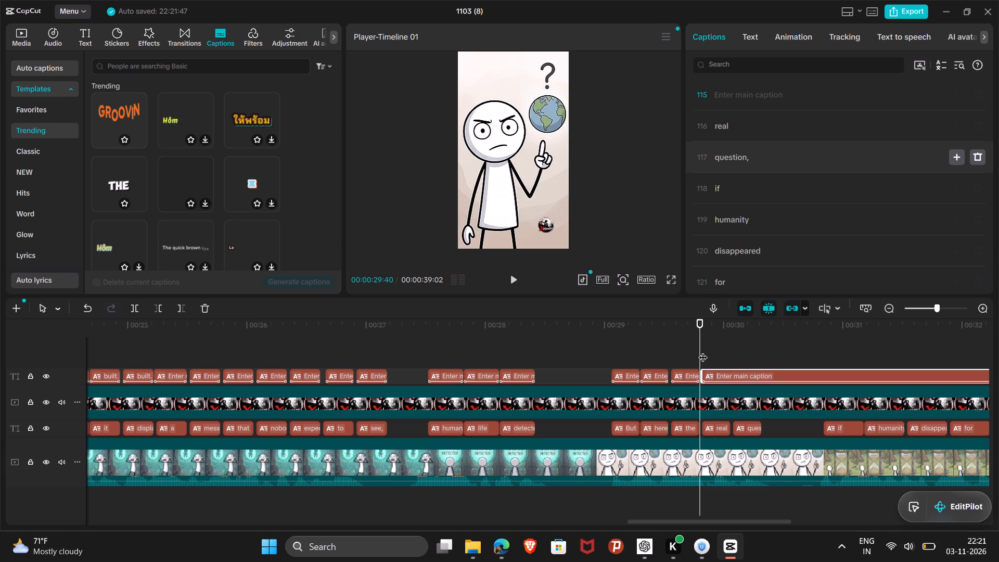
left_click_drag(696, 351, 727, 351)
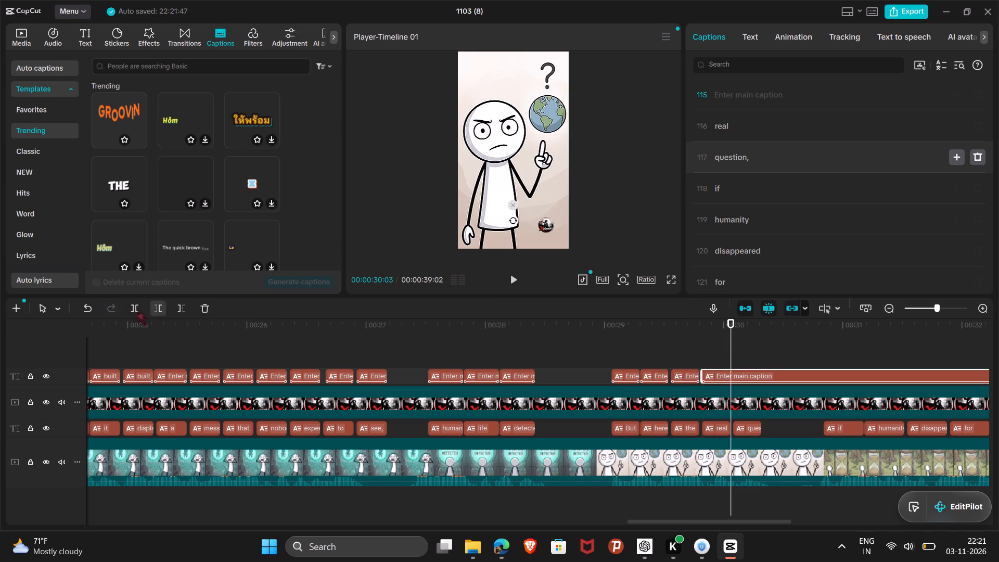
left_click(132, 310)
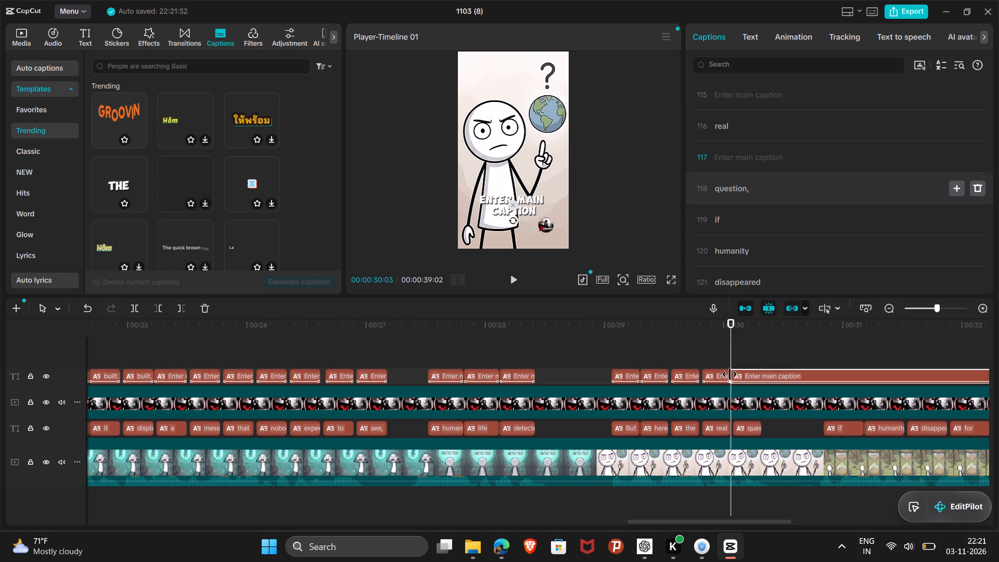
left_click(729, 374)
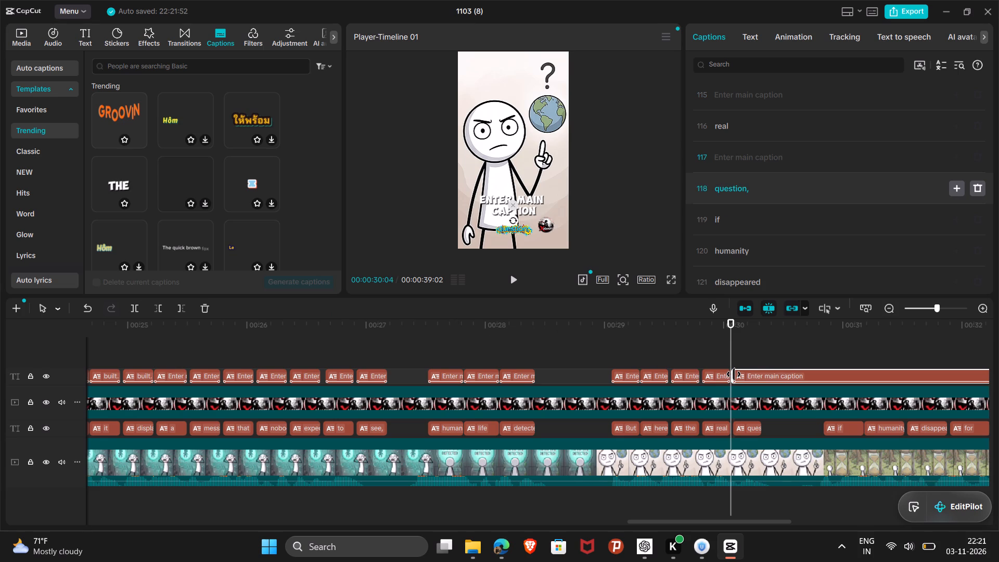
Split the long blank template caption at 00:00:30:16 and trim the remainder to start at the plain "if" caption.
left_click(778, 346)
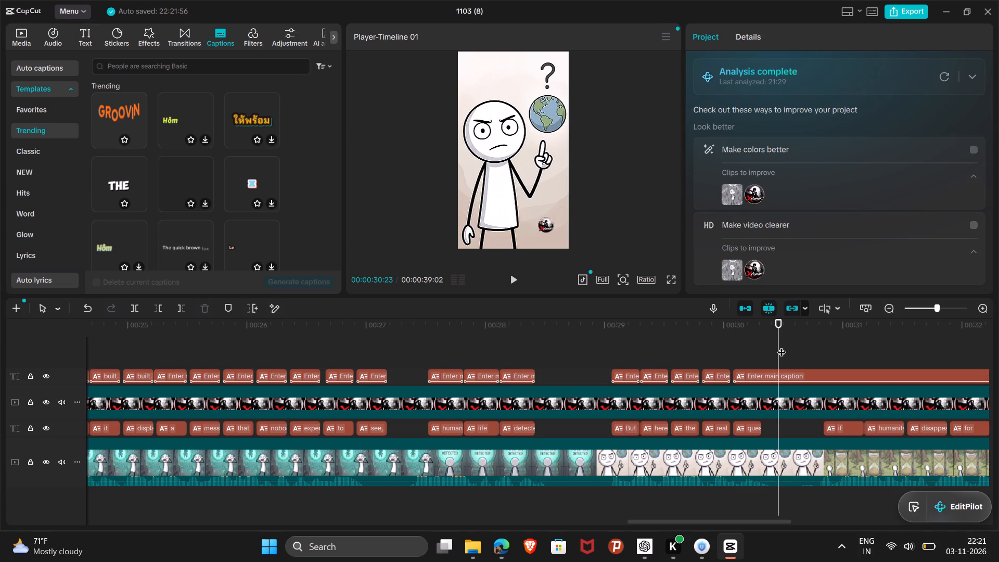
left_click_drag(778, 347, 766, 347)
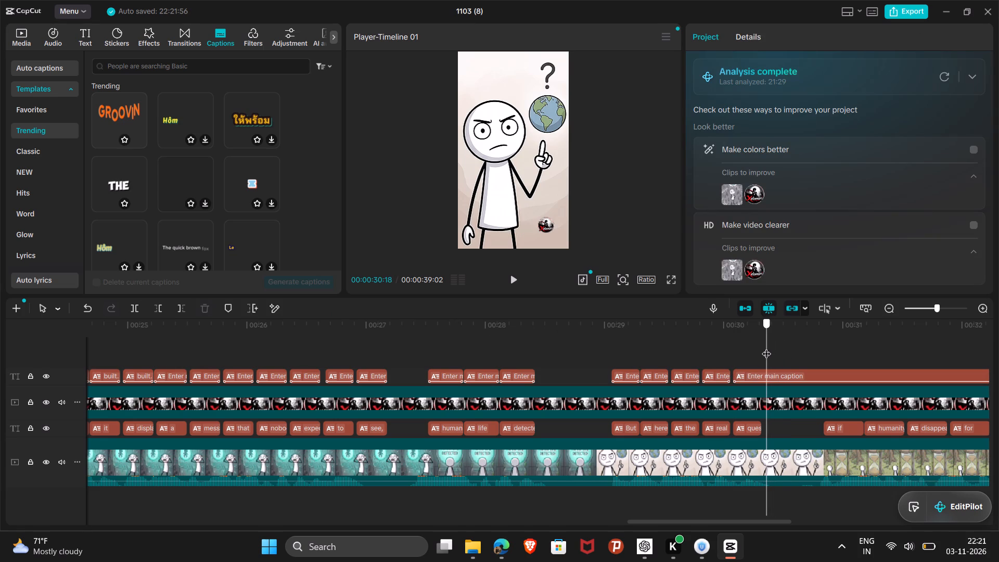
left_click_drag(766, 347, 762, 347)
left_click(134, 308)
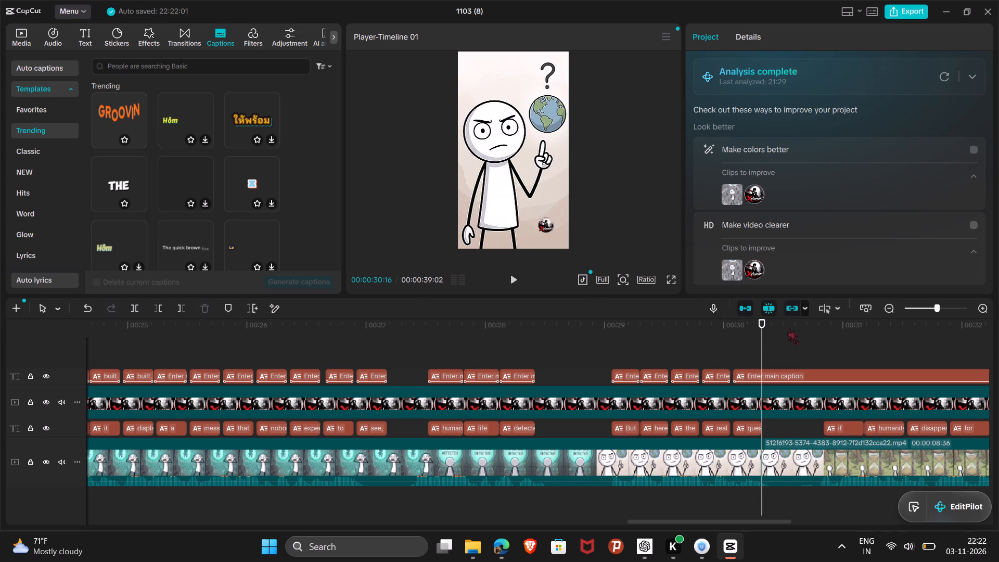
key("ctrl+z")
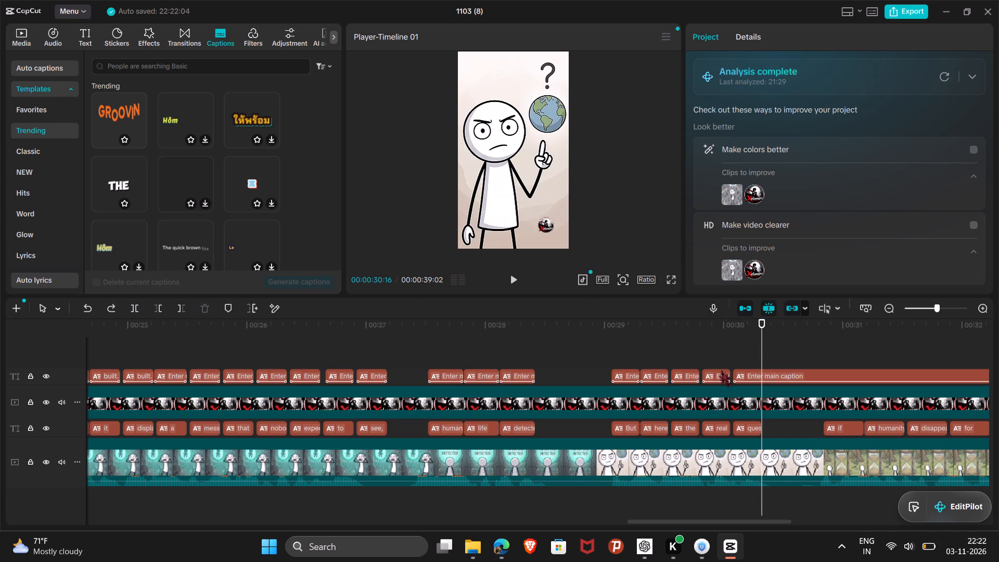
left_click(745, 372)
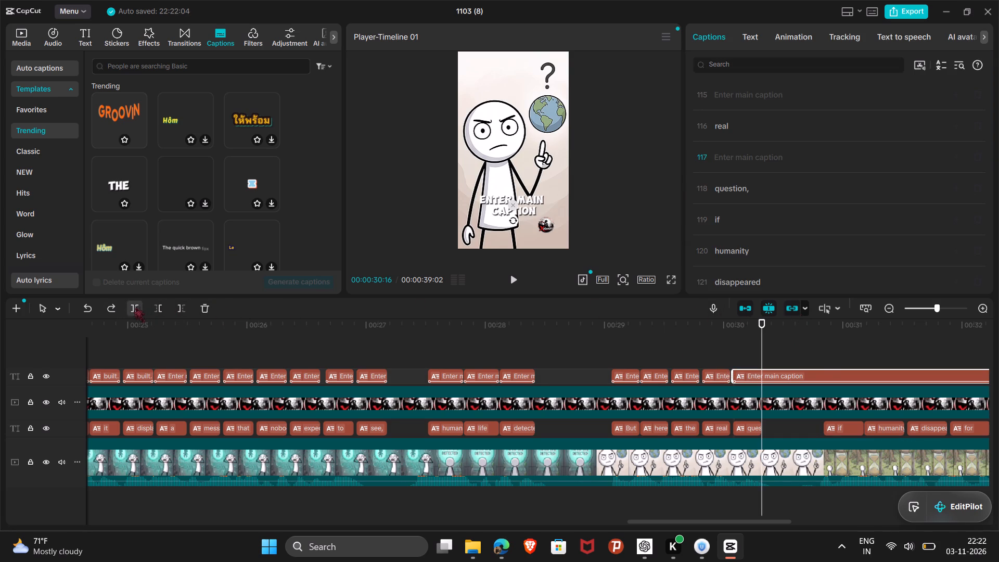
left_click(135, 306)
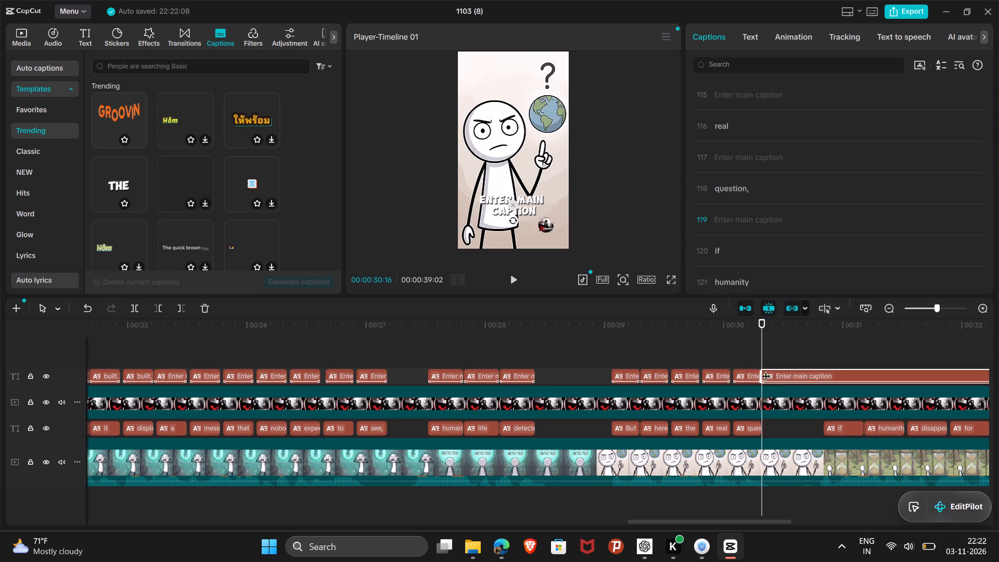
left_click_drag(763, 377, 826, 371)
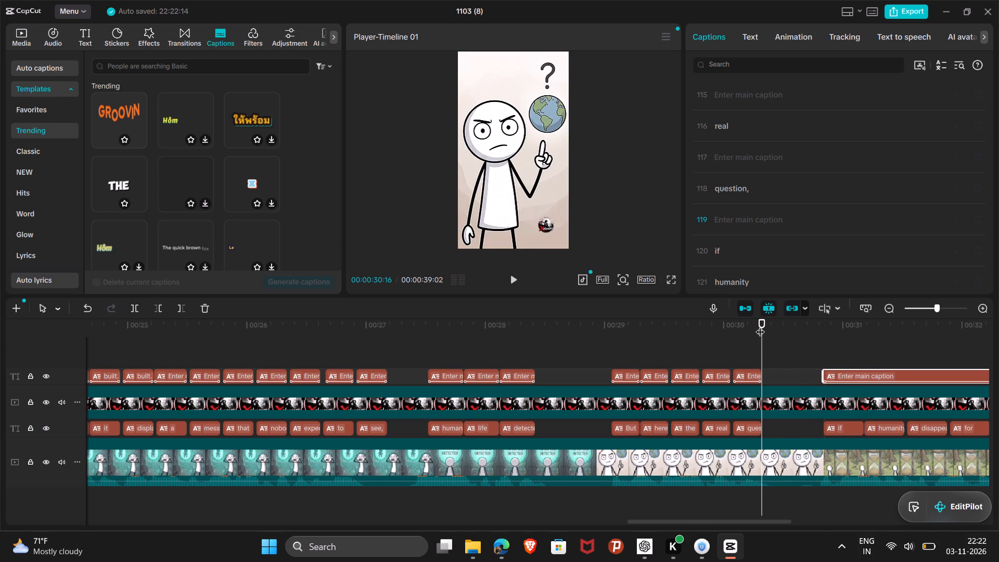
Split the long blank template caption at 00:00:31:09, where the plain "humanity" caption starts.
left_click_drag(760, 325, 871, 333)
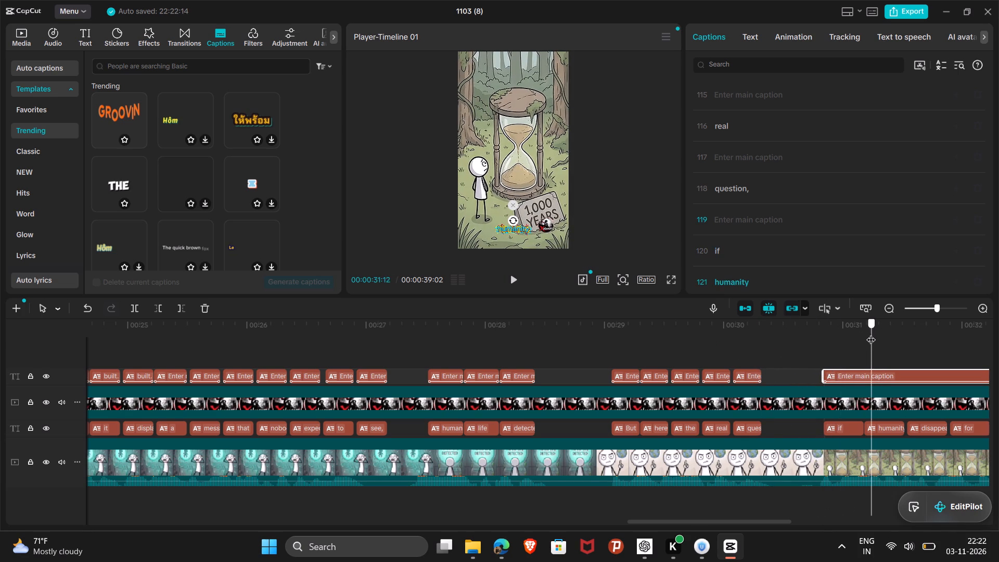
left_click_drag(871, 333, 867, 334)
left_click(132, 308)
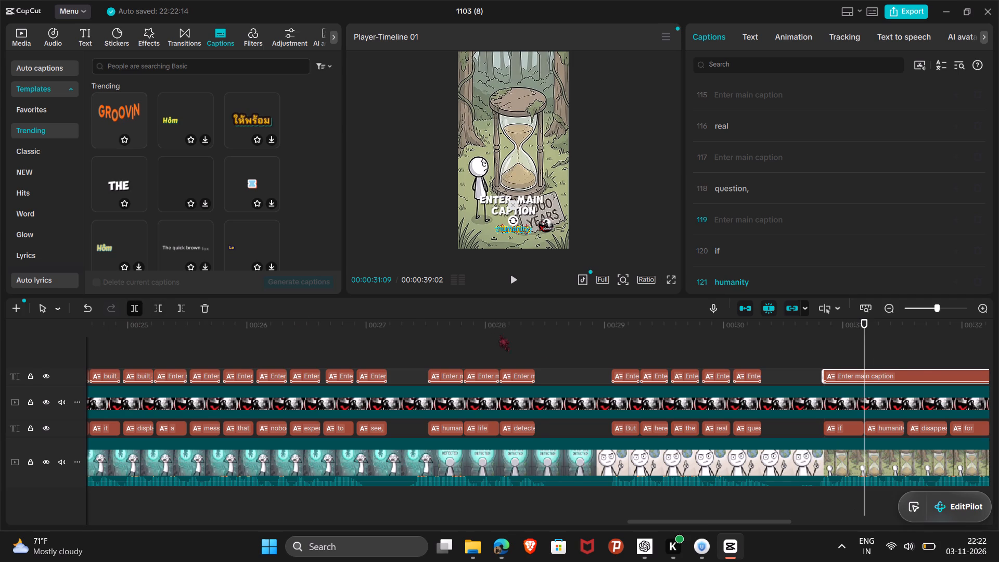
Split the long blank template caption at 00:00:31:26 and trim the remainder to start at the plain "disappeared" caption.
scroll(618, 357, "left", 1)
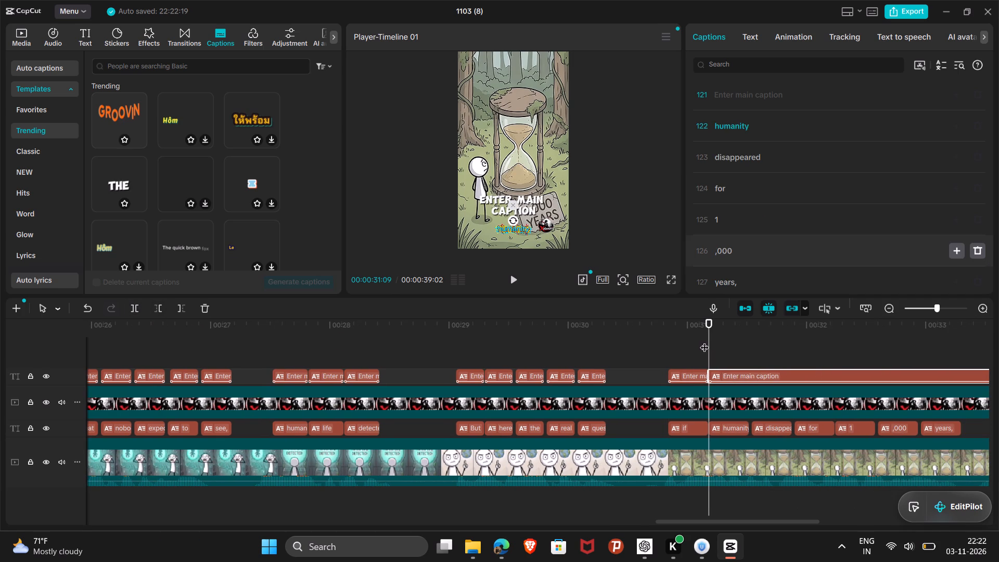
left_click_drag(709, 347, 746, 353)
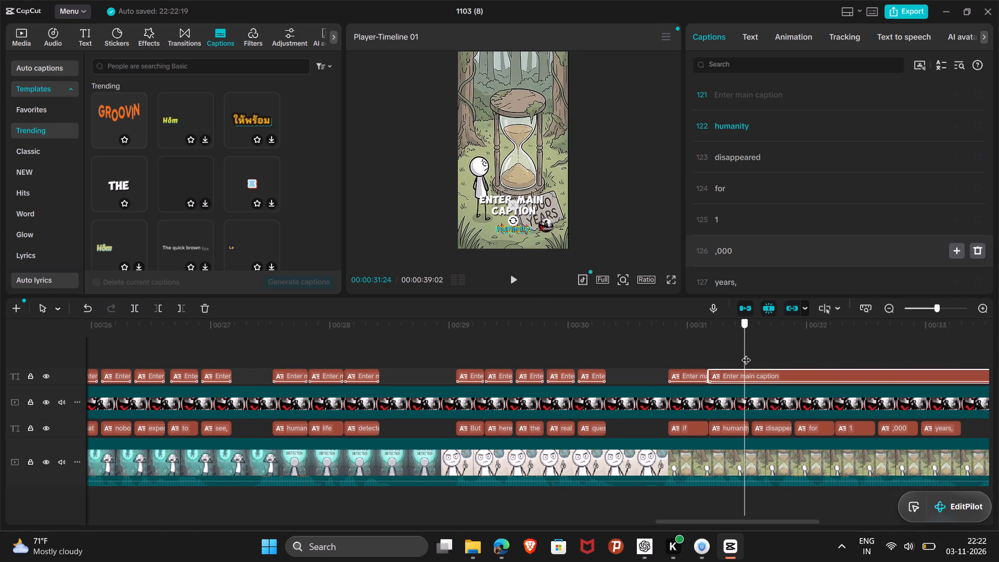
left_click_drag(746, 353, 748, 353)
left_click(133, 307)
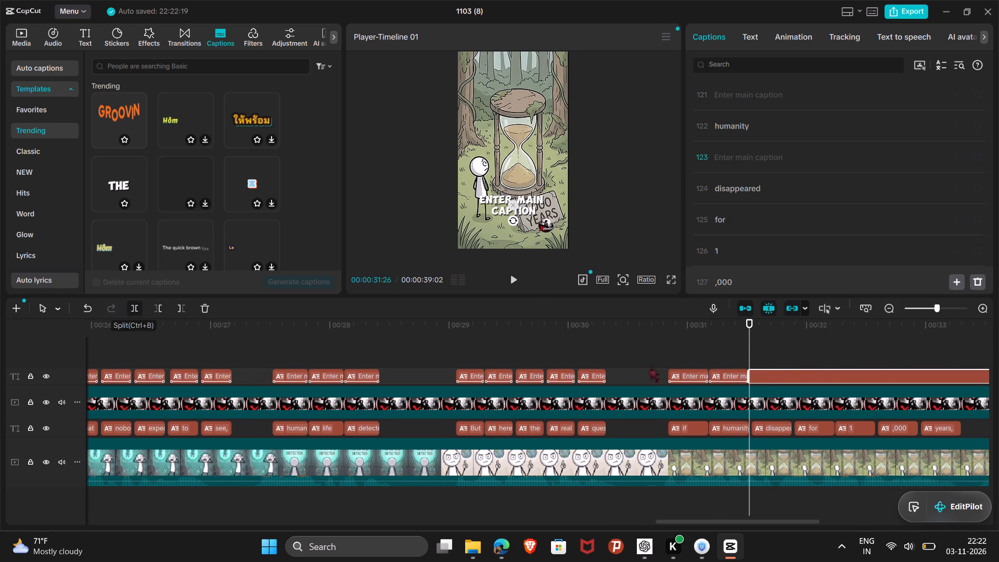
left_click(748, 378)
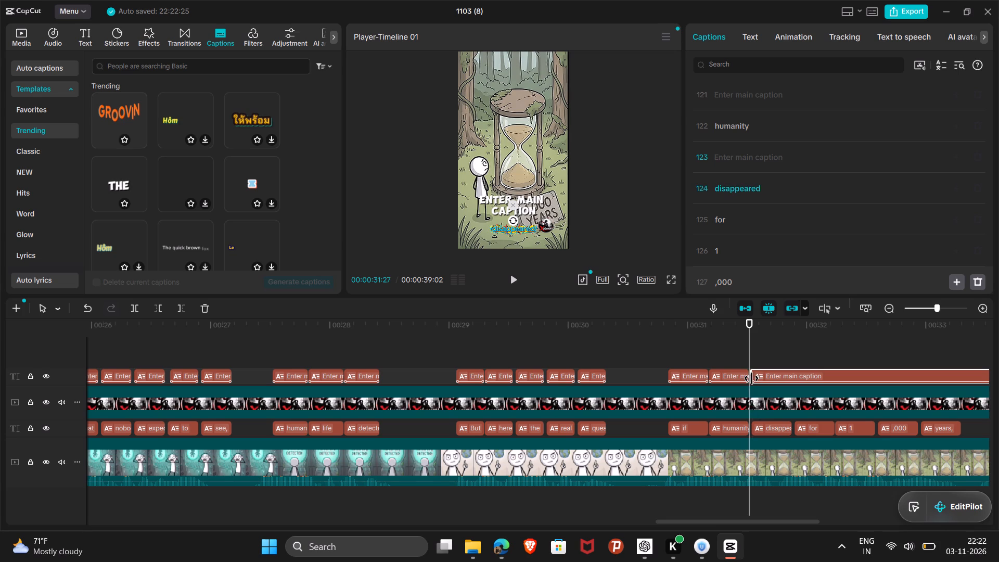
Split the long blank template caption at 00:00:31:44 and trim the remainder to start at the plain "for" caption.
left_click(766, 342)
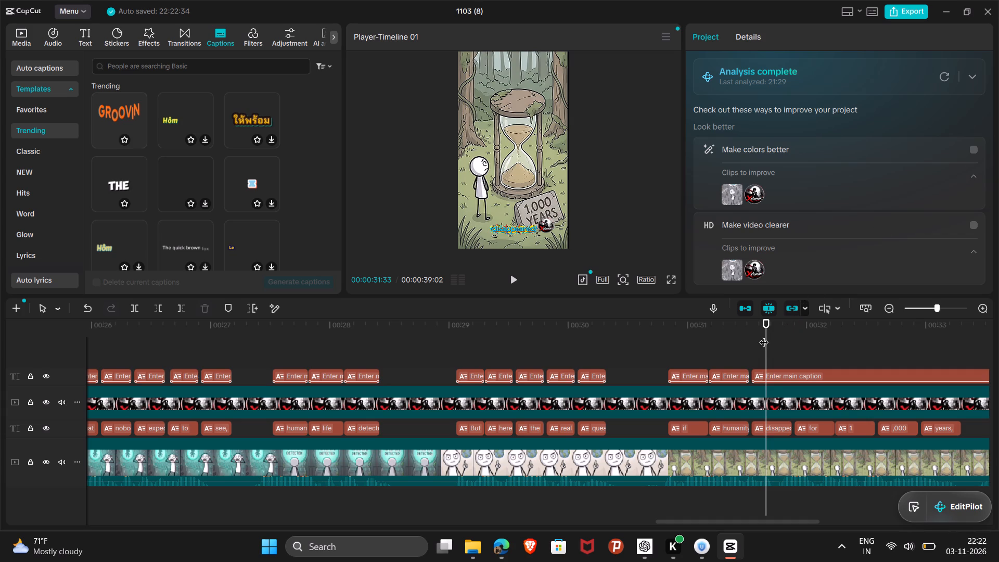
left_click_drag(768, 336, 793, 336)
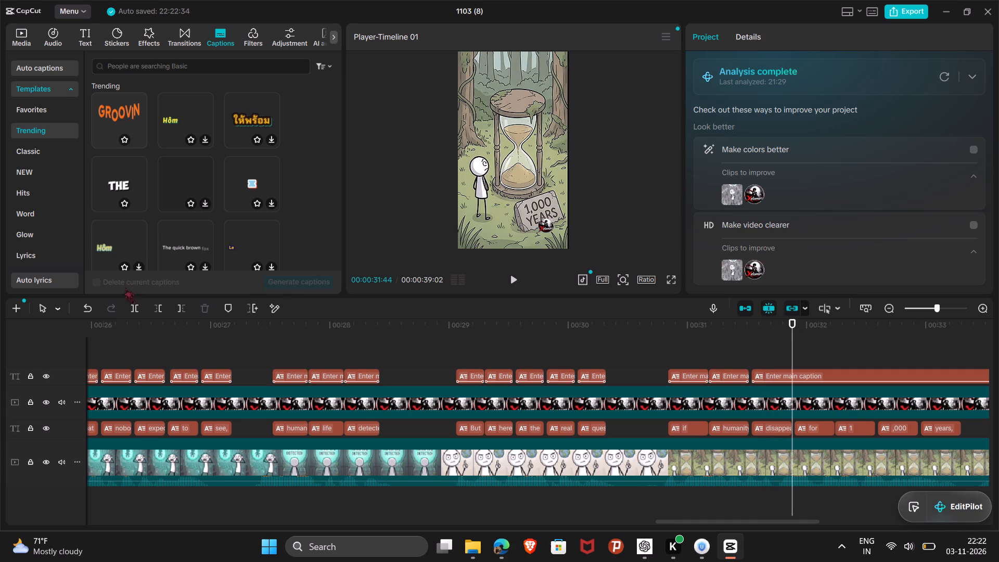
left_click(130, 306)
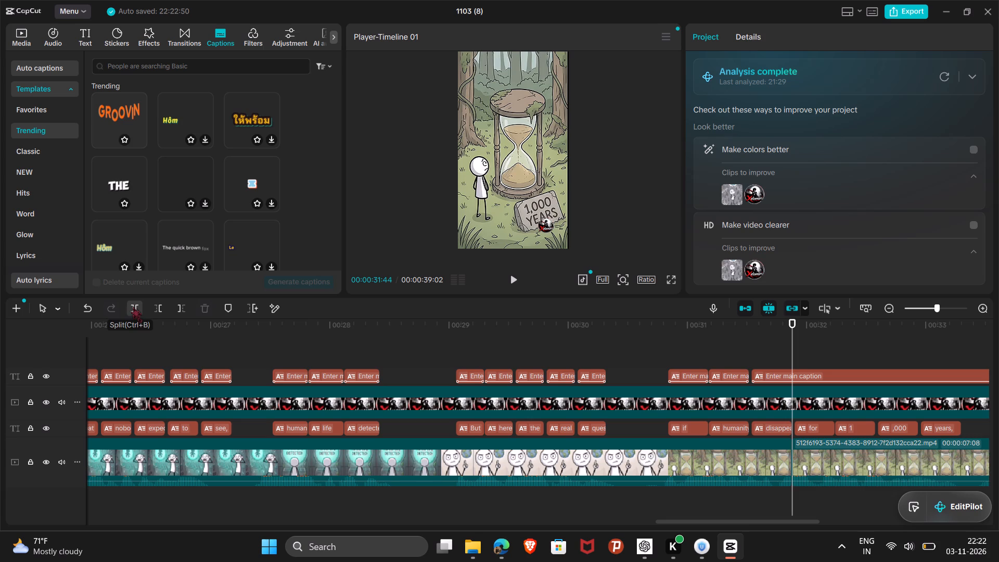
key("ctrl+z")
left_click(848, 379)
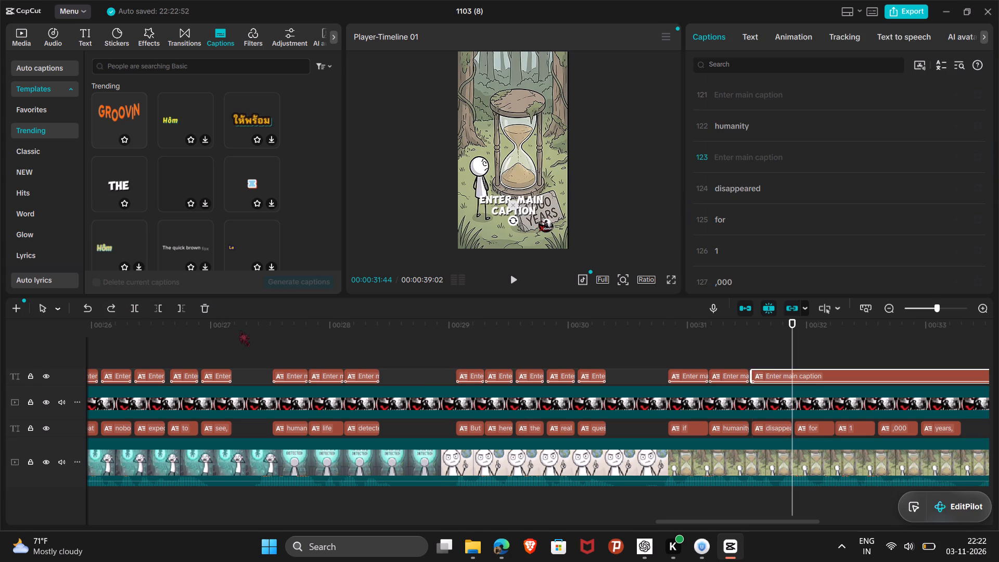
left_click(130, 308)
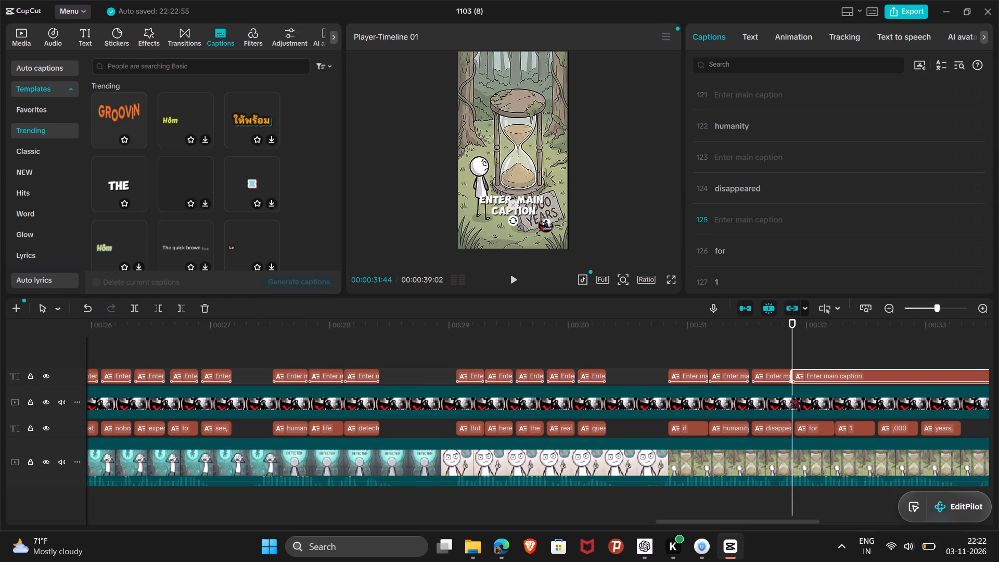
left_click_drag(791, 376, 795, 376)
left_click_drag(795, 376, 797, 376)
left_click(872, 478)
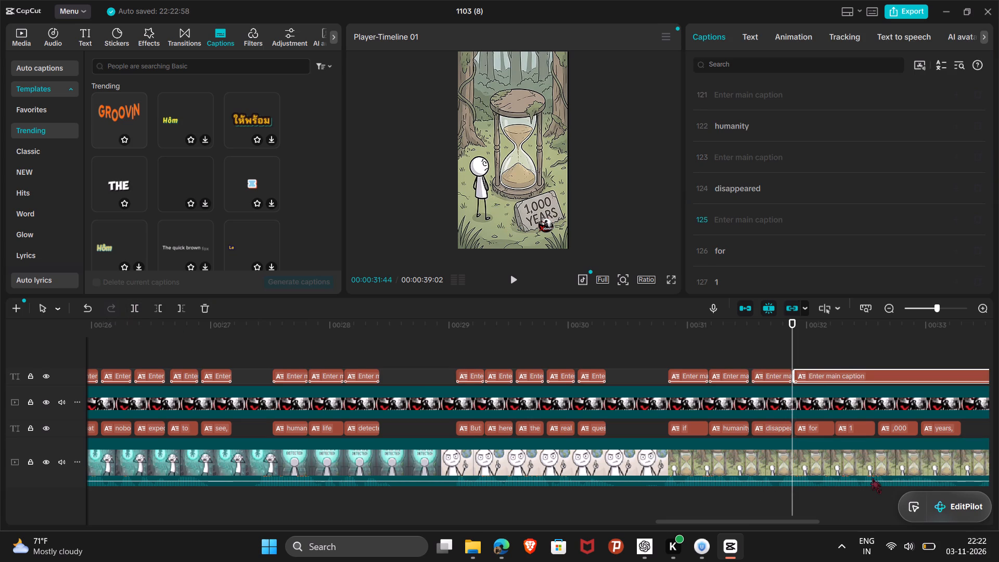
Split the long blank template caption at 00:00:32:12, where the plain "1" caption starts.
left_click(828, 370)
left_click_drag(793, 324, 820, 324)
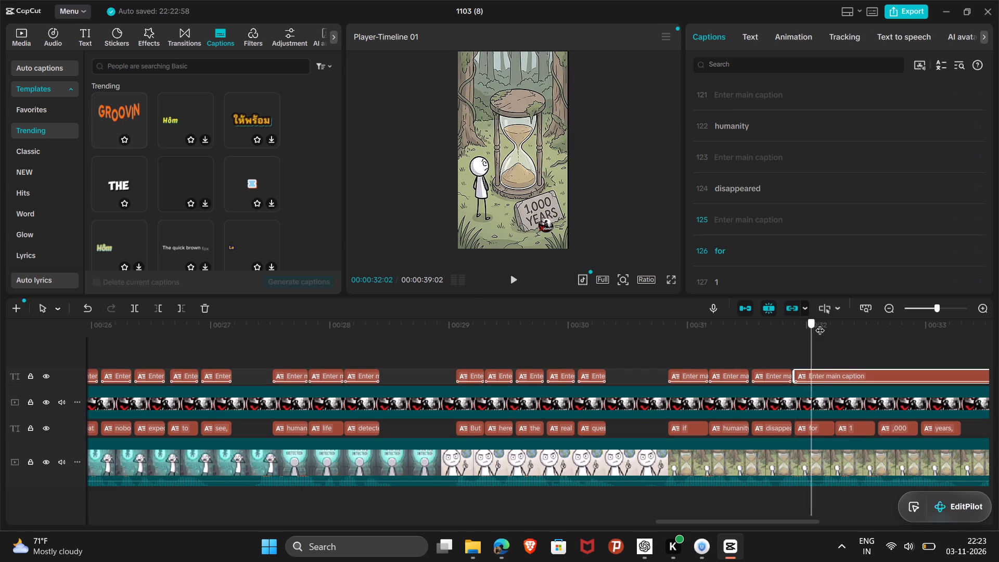
left_click_drag(820, 324, 836, 324)
left_click(131, 304)
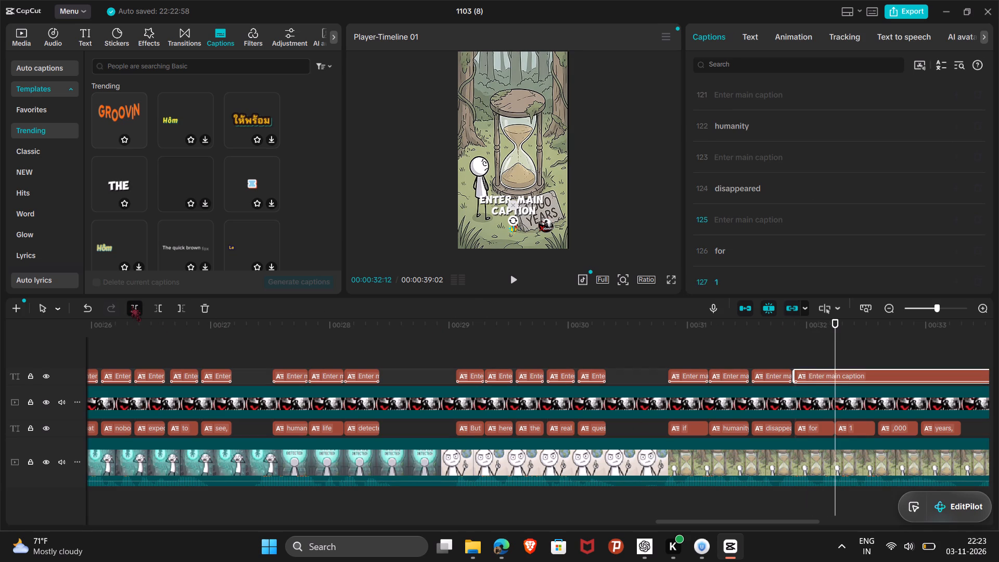
Split the long blank template caption at 00:00:32:29 and trim the remainder to start at the plain ",000" caption.
left_click_drag(836, 350, 844, 350)
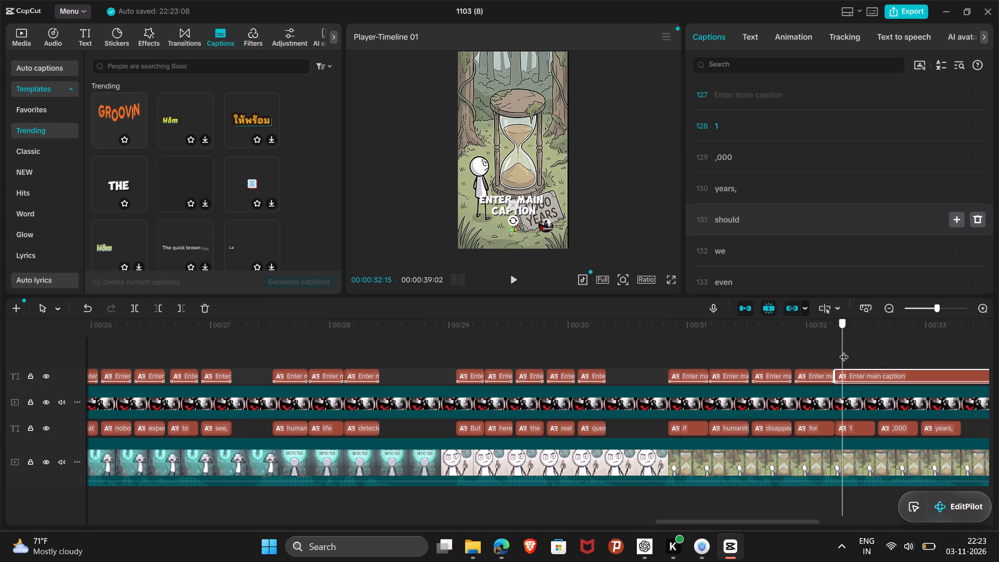
left_click_drag(844, 350, 873, 350)
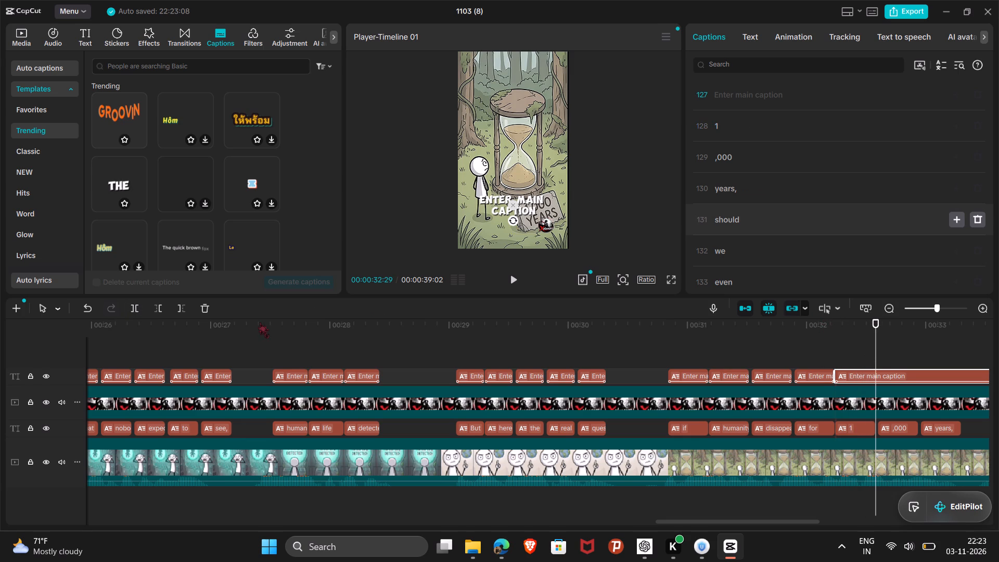
left_click(139, 305)
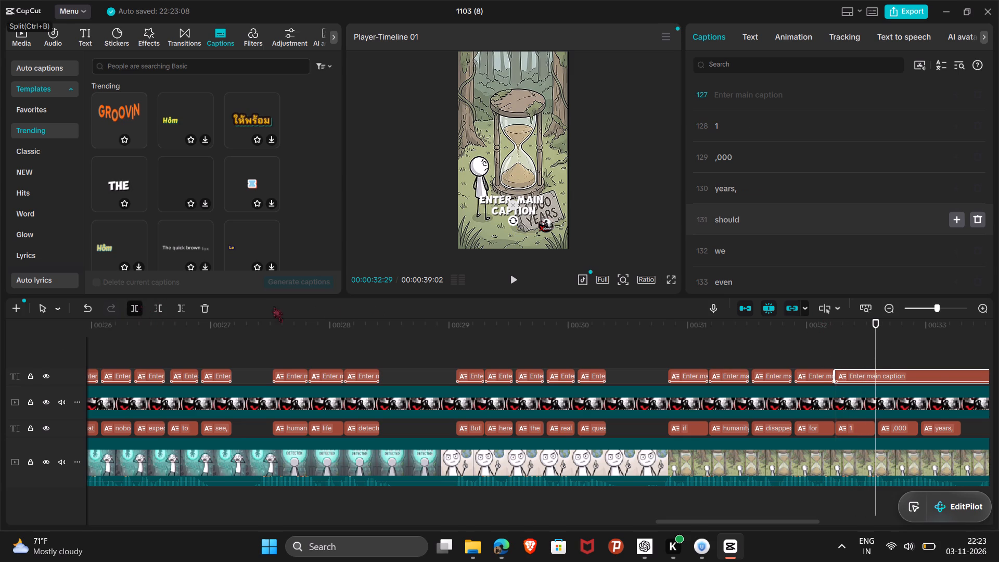
scroll(670, 320, "left", 2)
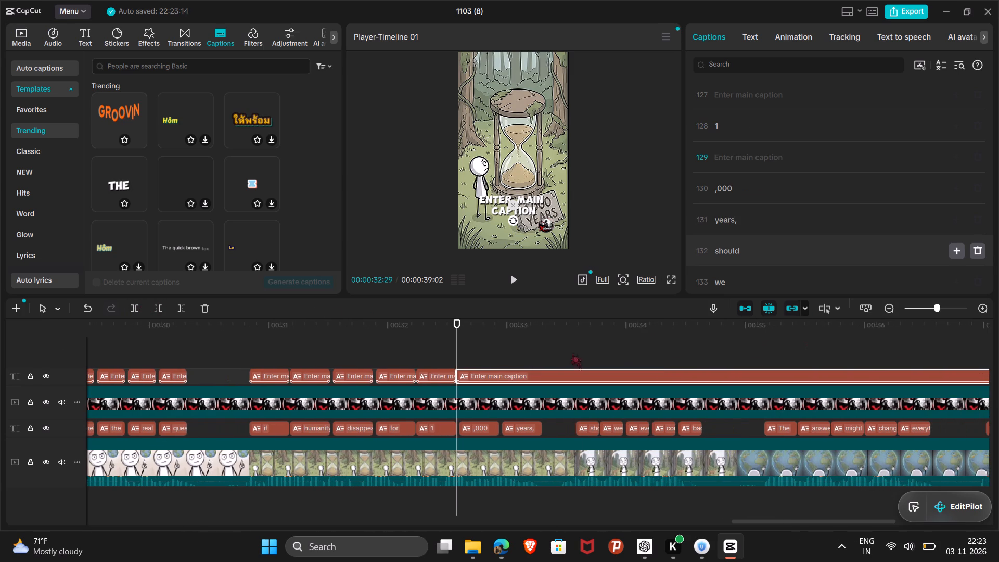
scroll(572, 353, "left", 1)
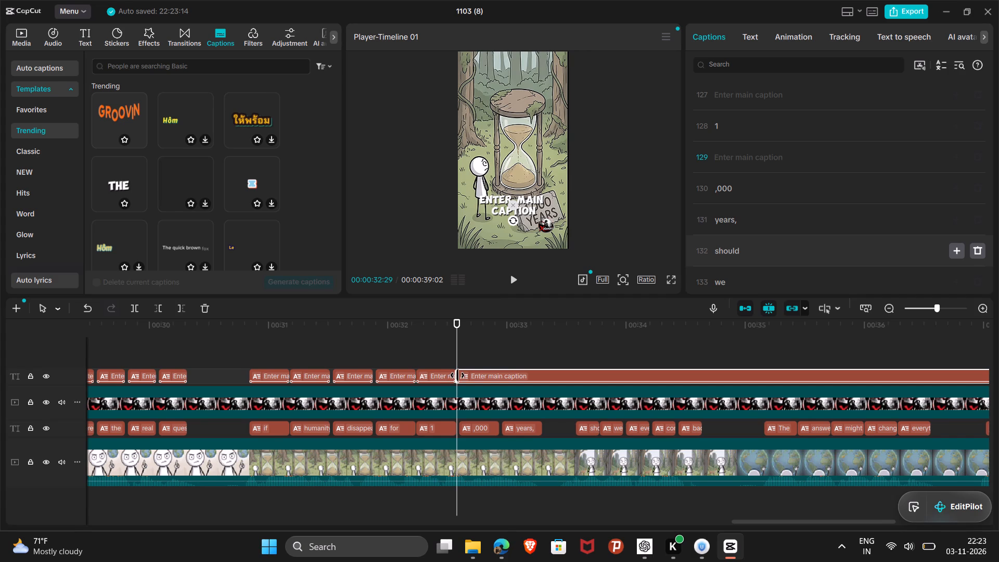
left_click(456, 375)
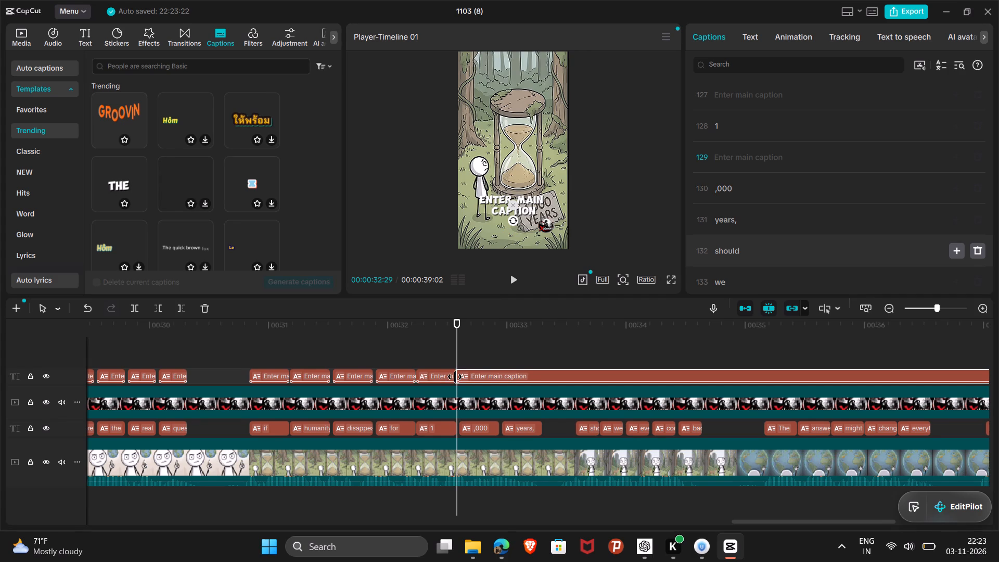
left_click(455, 377)
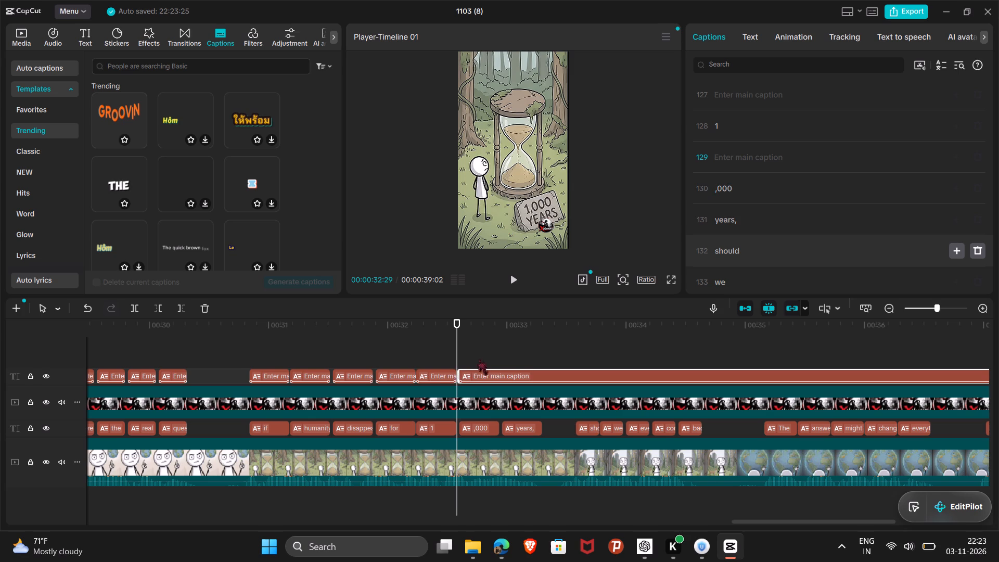
Split the long blank template caption at 00:00:32:47 and trim the remainder to start at the plain "years," caption.
left_click(483, 355)
left_click(490, 355)
left_click_drag(488, 356, 491, 356)
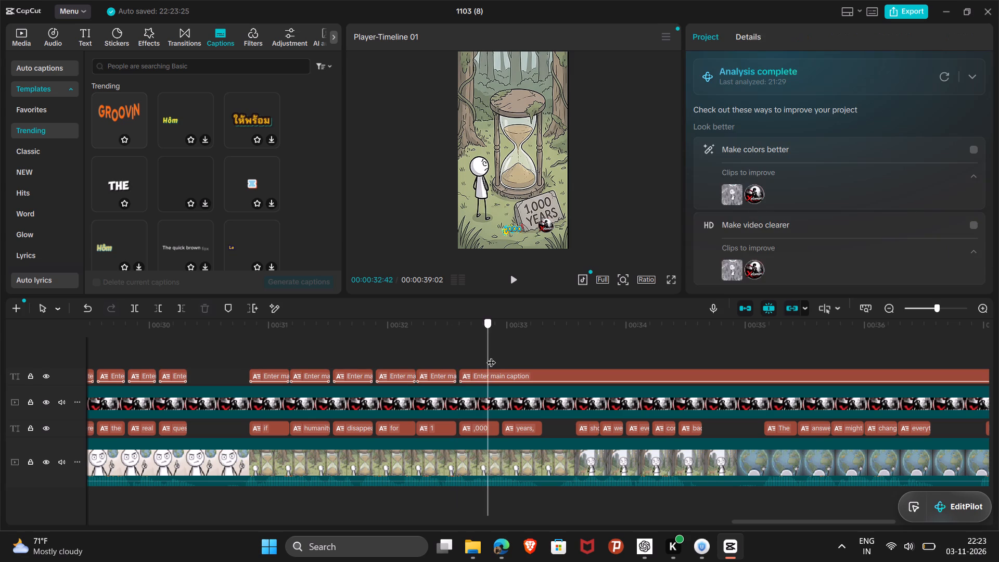
left_click_drag(491, 356, 496, 356)
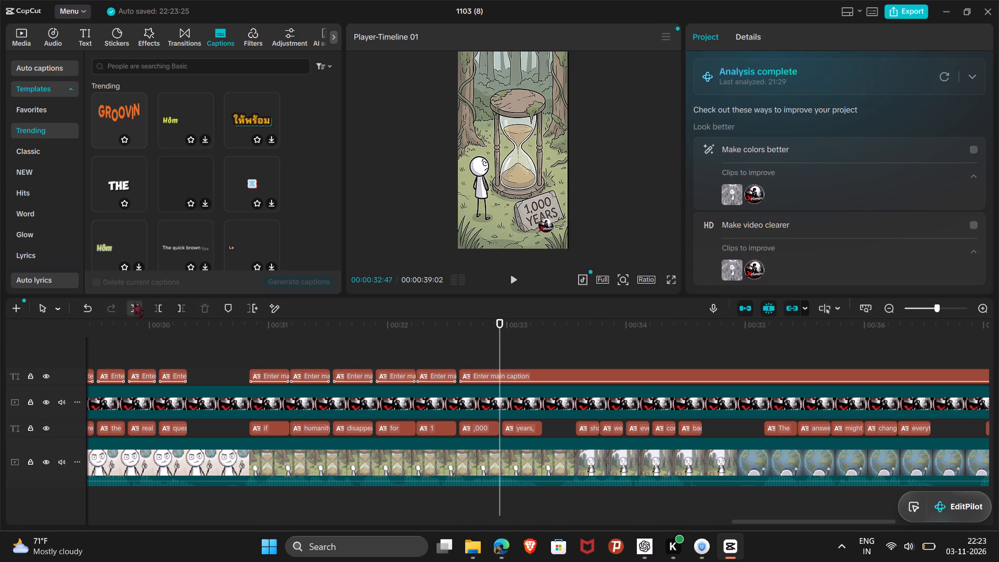
left_click(134, 302)
key("ctrl+z")
left_click(523, 375)
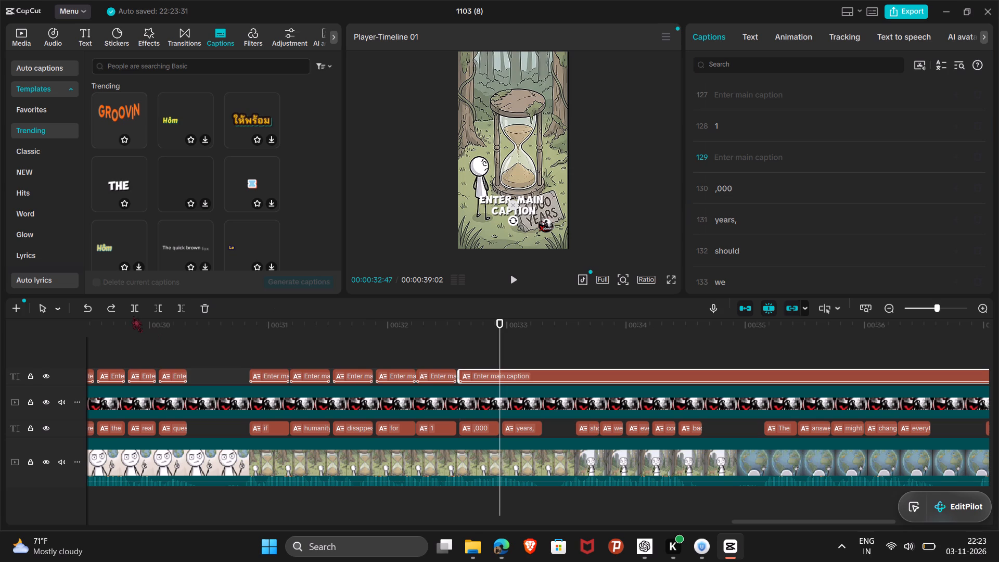
left_click(133, 311)
left_click(499, 378)
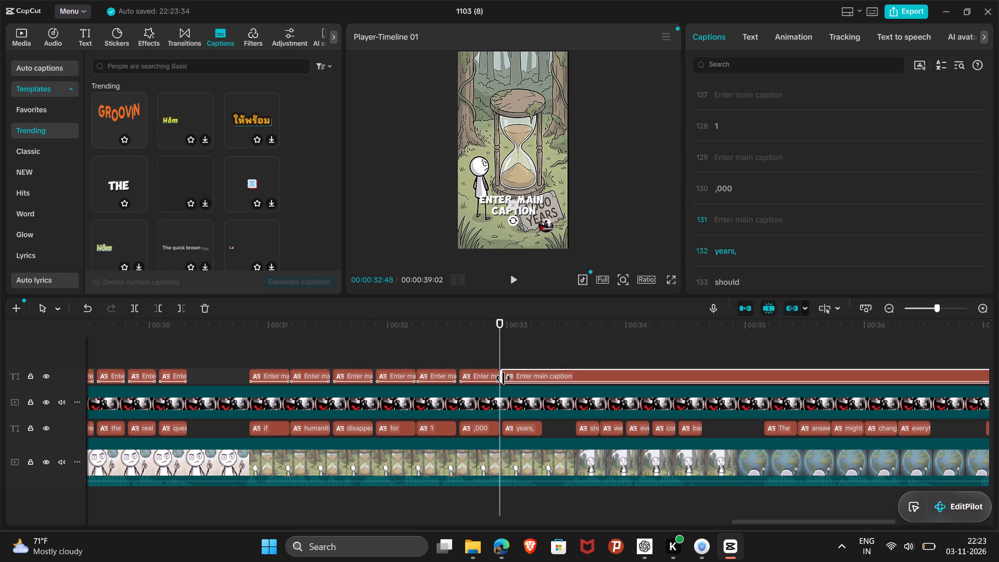
Split the long blank template caption at 00:00:33:15 and trim the remainder to start at the plain "should" caption.
left_click_drag(502, 331, 528, 333)
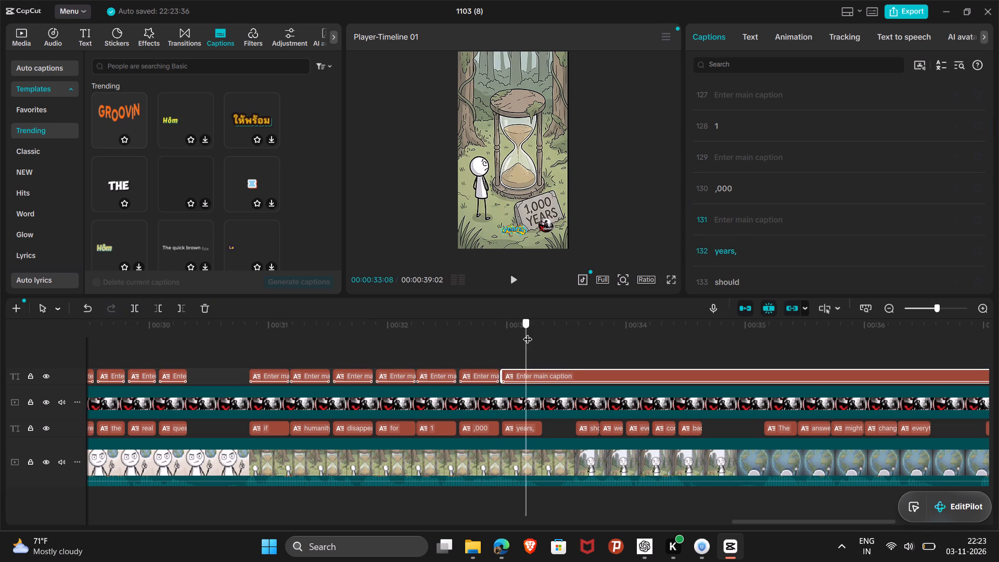
left_click_drag(528, 333, 544, 334)
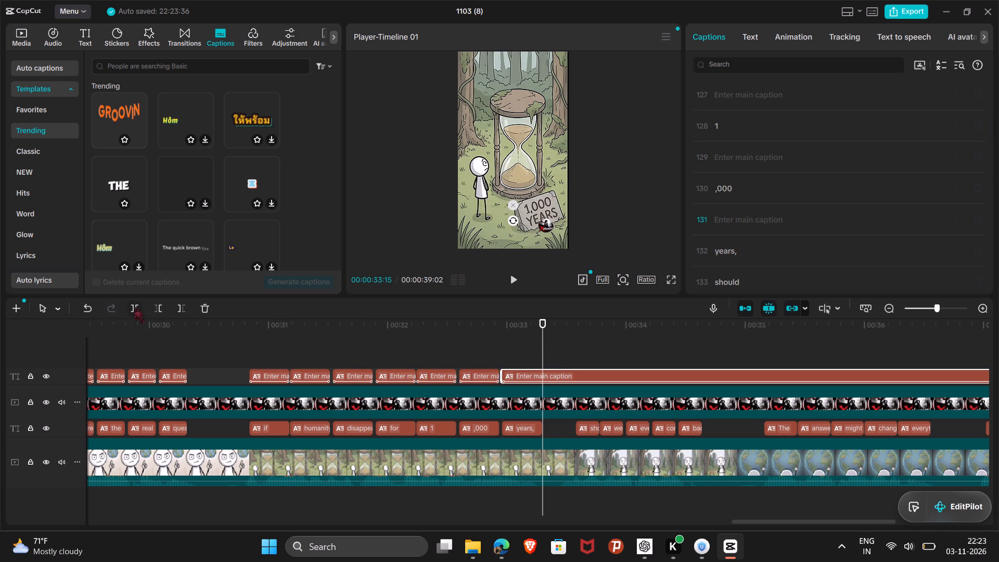
left_click(134, 307)
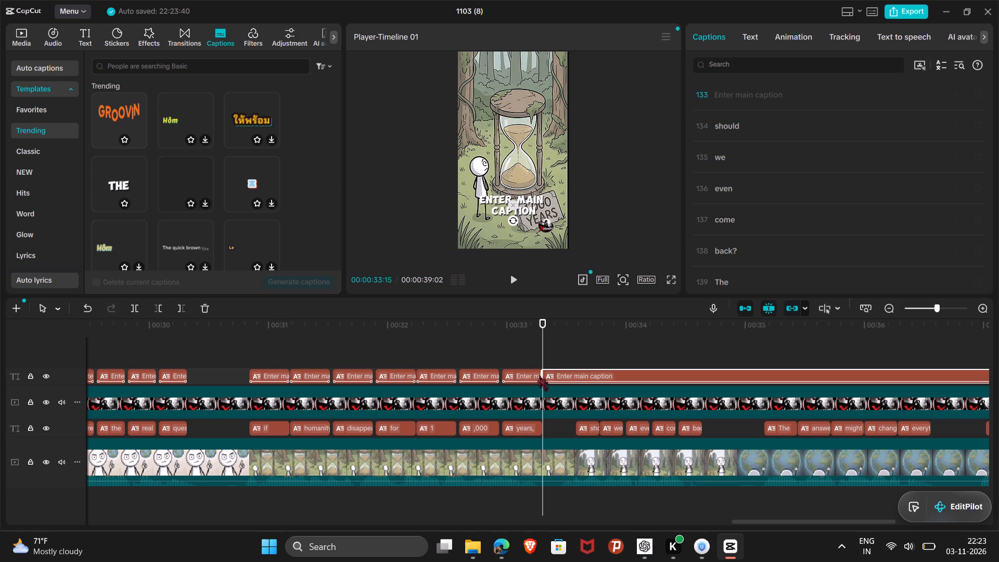
left_click_drag(545, 375, 563, 375)
left_click_drag(563, 375, 579, 375)
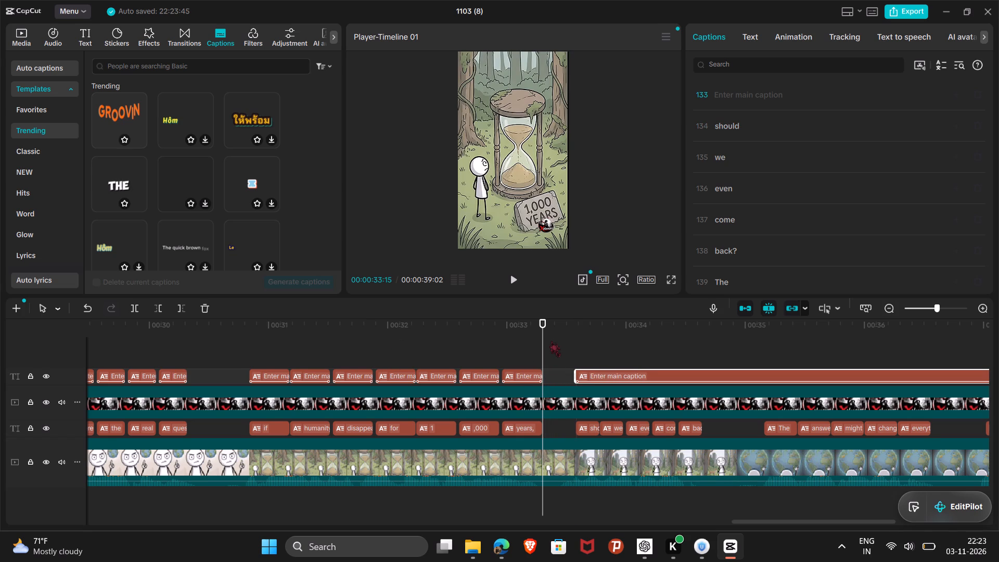
Split the long blank template caption at 00:00:33:39 and 00:00:33:49, trimming the last remainder to start at the plain "even" caption.
left_click_drag(545, 342, 596, 342)
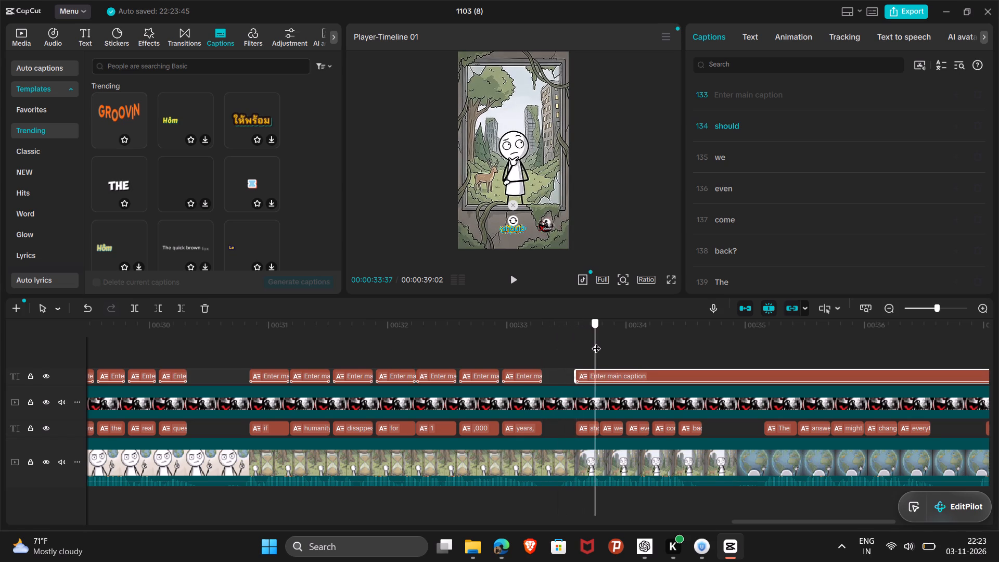
left_click_drag(596, 342, 603, 342)
left_click(139, 308)
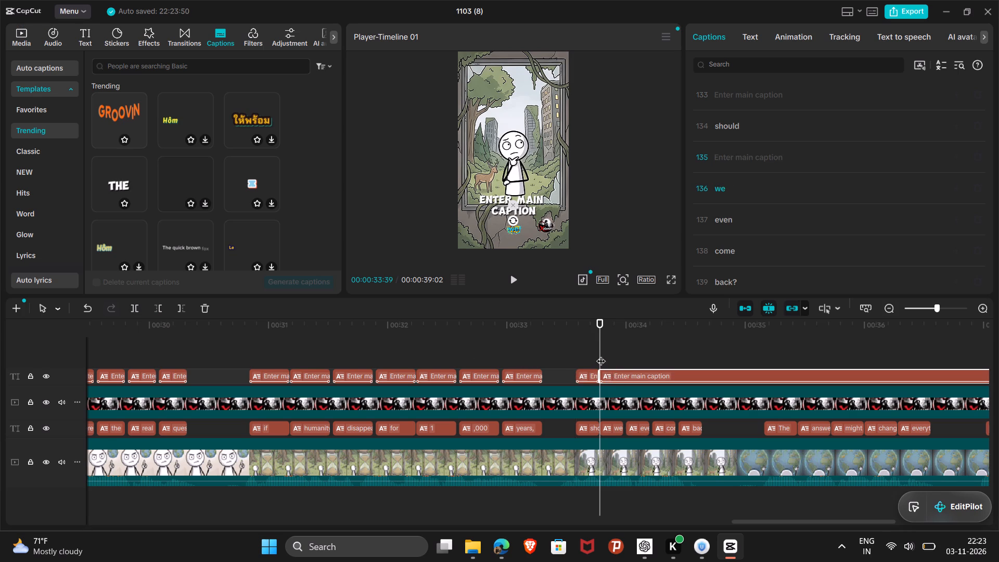
left_click_drag(601, 354, 623, 354)
left_click(135, 311)
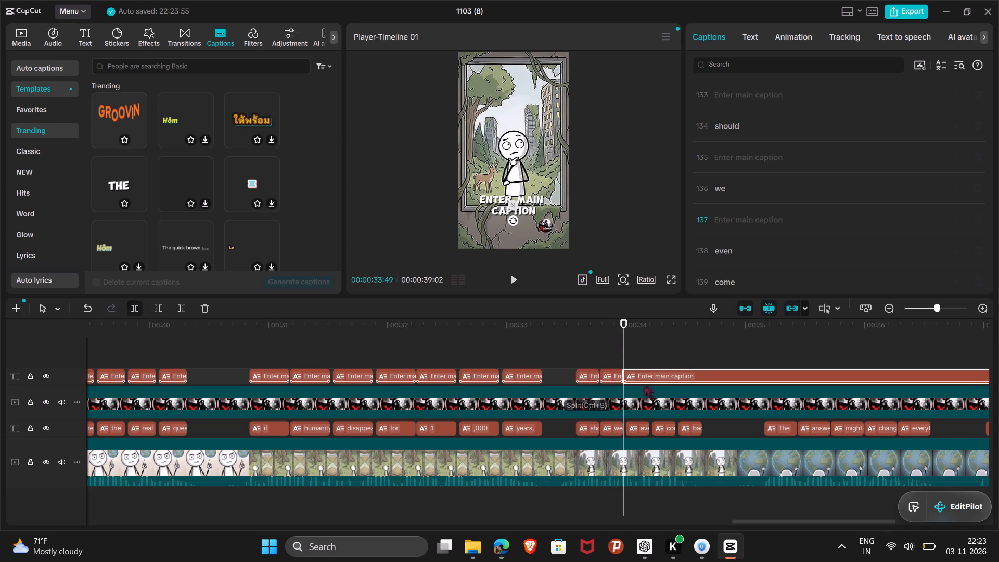
left_click(622, 373)
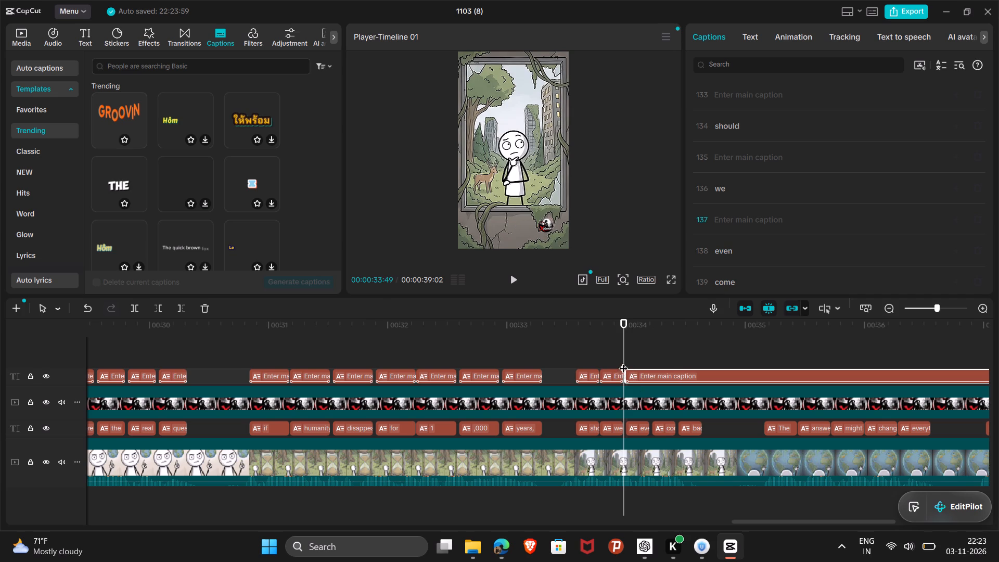
Split the long blank template caption at 00:00:34:10 and 00:00:34:21, trimming the last remainder to start at the plain "back?" caption.
left_click_drag(622, 360, 646, 361)
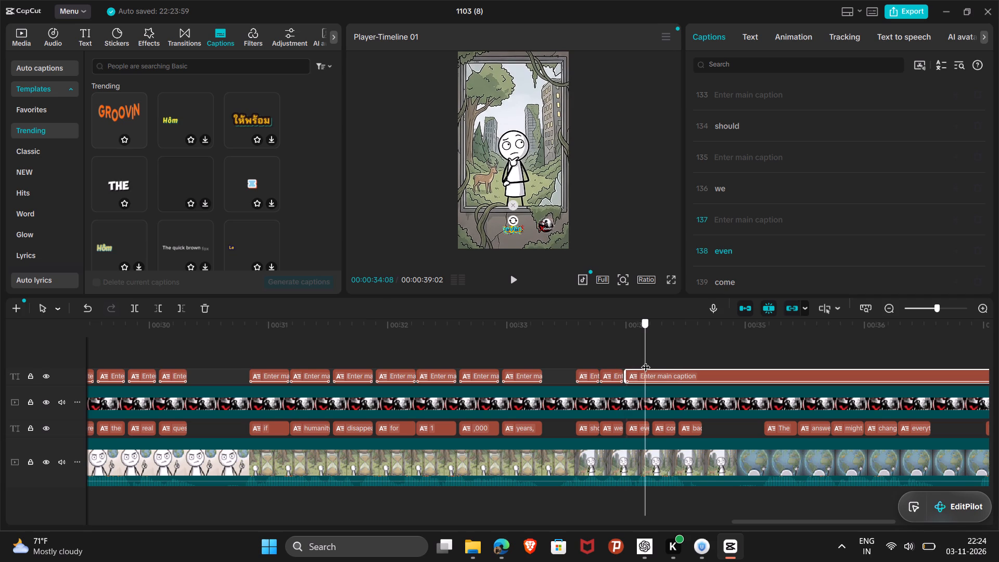
left_click_drag(646, 361, 649, 361)
left_click(132, 303)
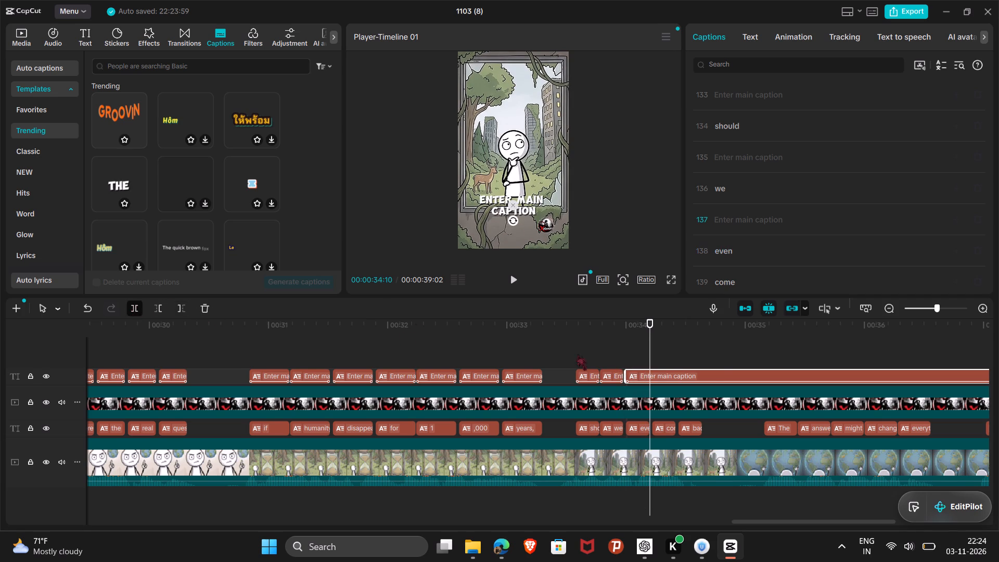
scroll(654, 365, "left", 1)
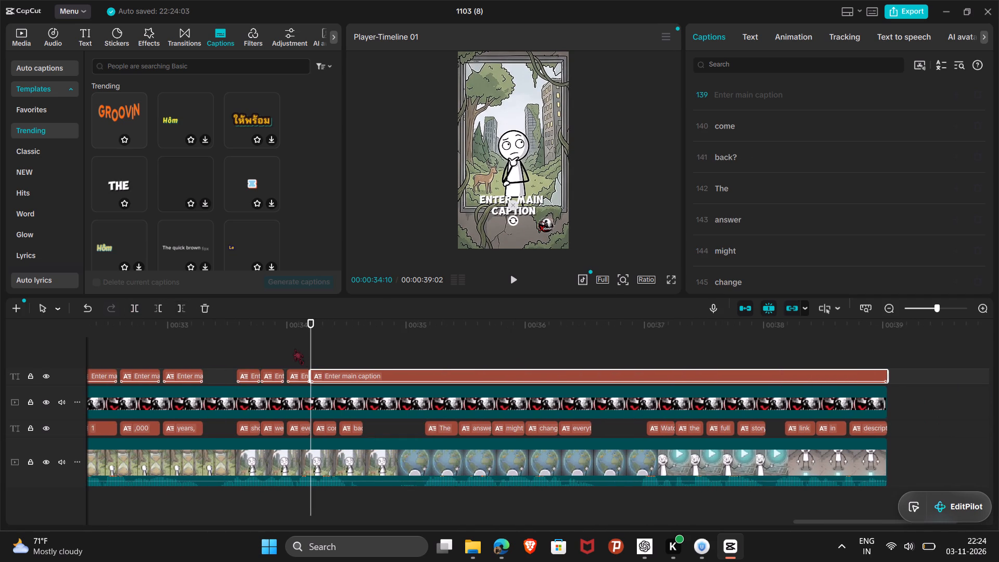
left_click_drag(309, 347, 334, 347)
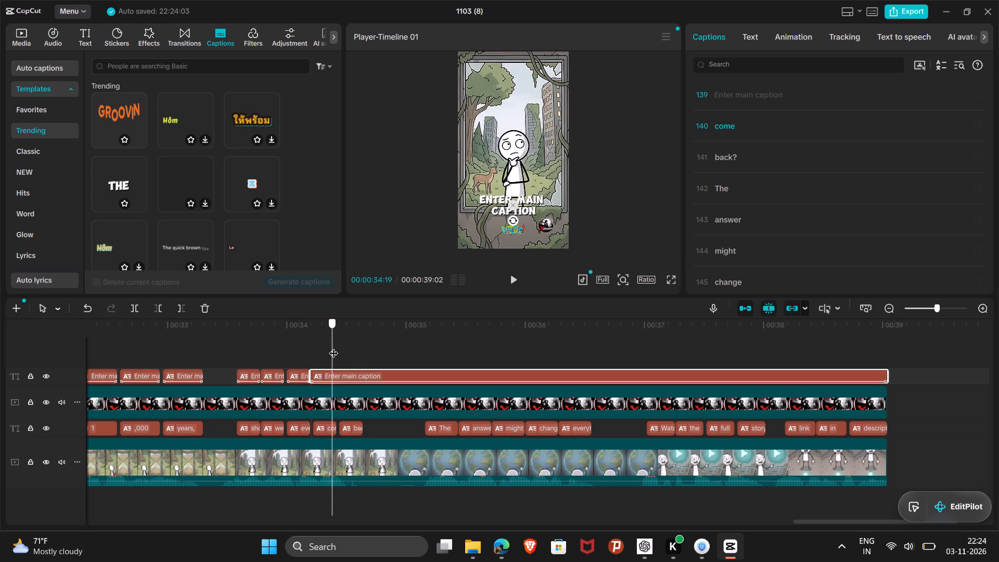
left_click_drag(334, 347, 337, 347)
left_click(137, 304)
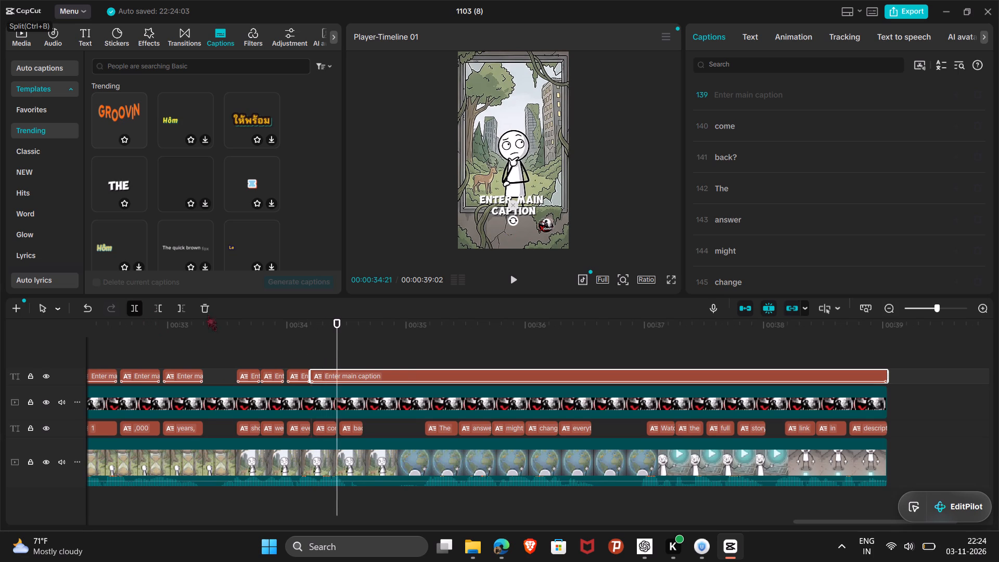
left_click(336, 374)
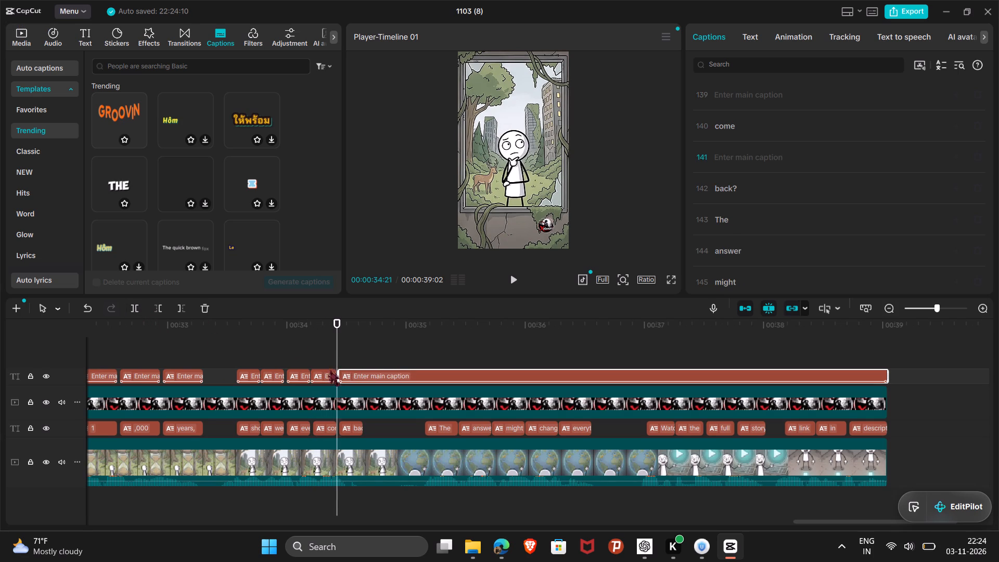
Split the long blank template caption at 00:00:34:32 and trim the remainder to start at the plain "The" caption.
left_click_drag(338, 358, 362, 359)
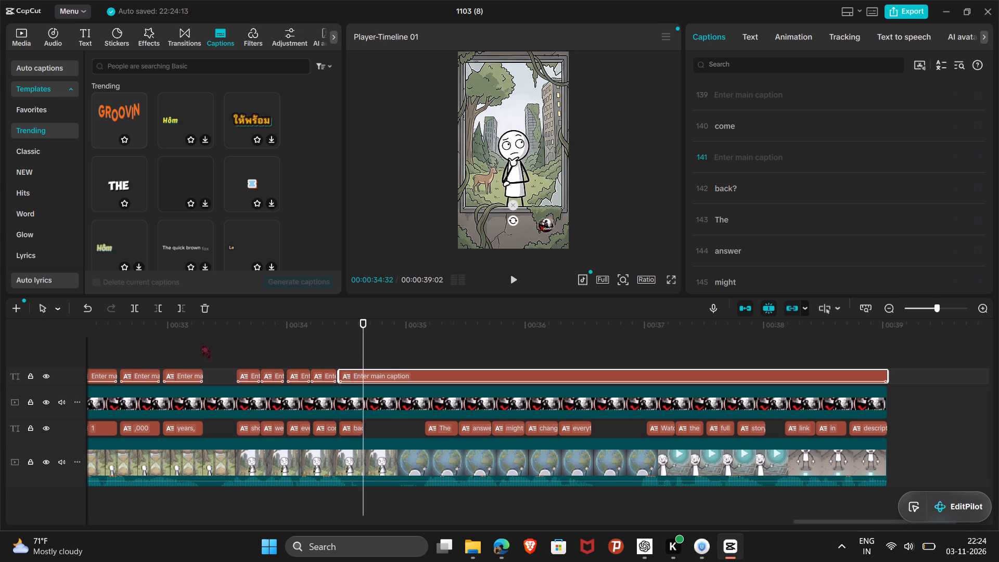
left_click(136, 309)
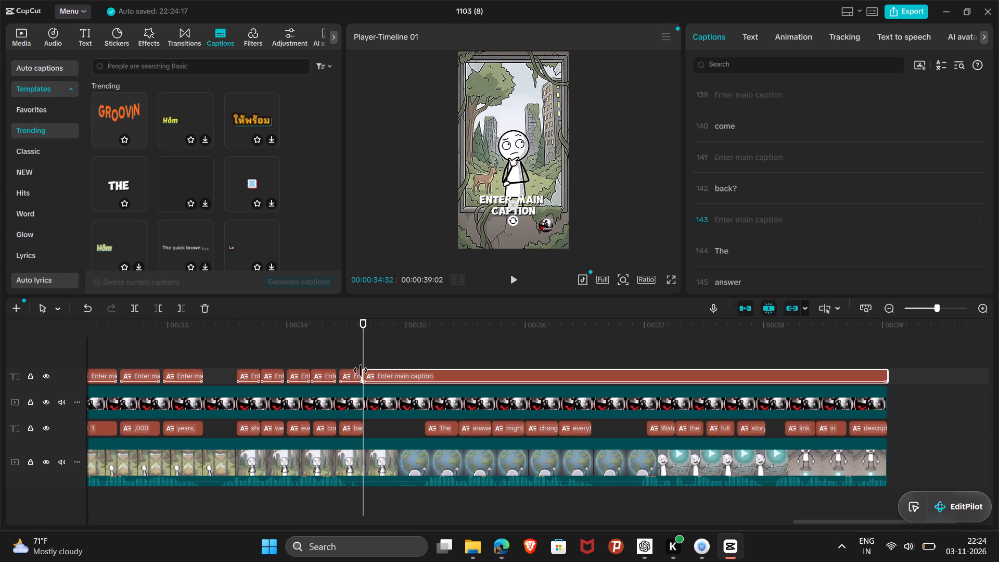
left_click_drag(363, 373, 424, 373)
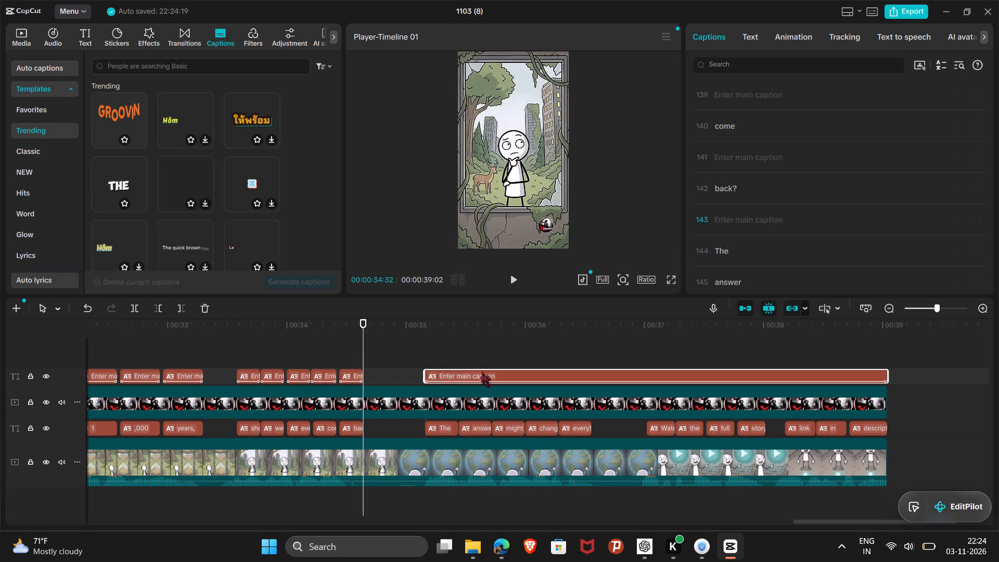
Split the long blank template caption at 00:00:35:22, 00:00:35:36, 00:00:36:00 and 00:00:36:14 to match the plain captions "The" through "change".
left_click_drag(364, 343, 464, 343)
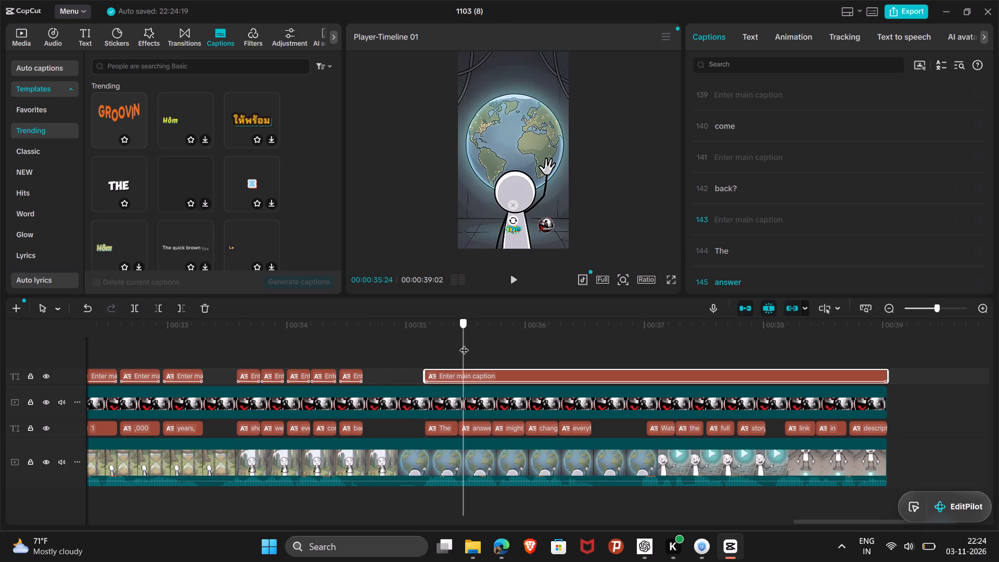
left_click_drag(464, 343, 459, 343)
left_click(459, 343)
left_click(131, 309)
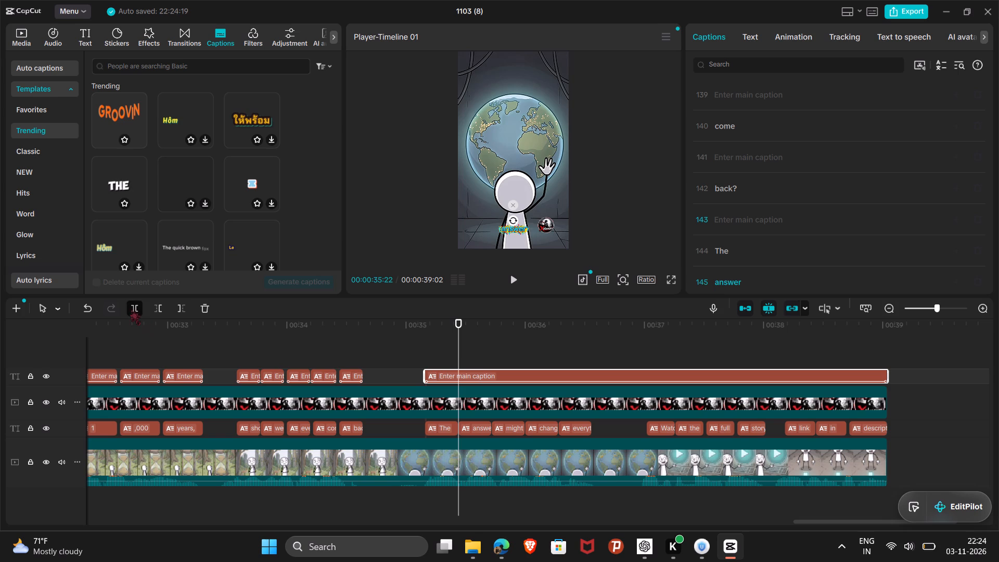
left_click_drag(459, 354, 473, 354)
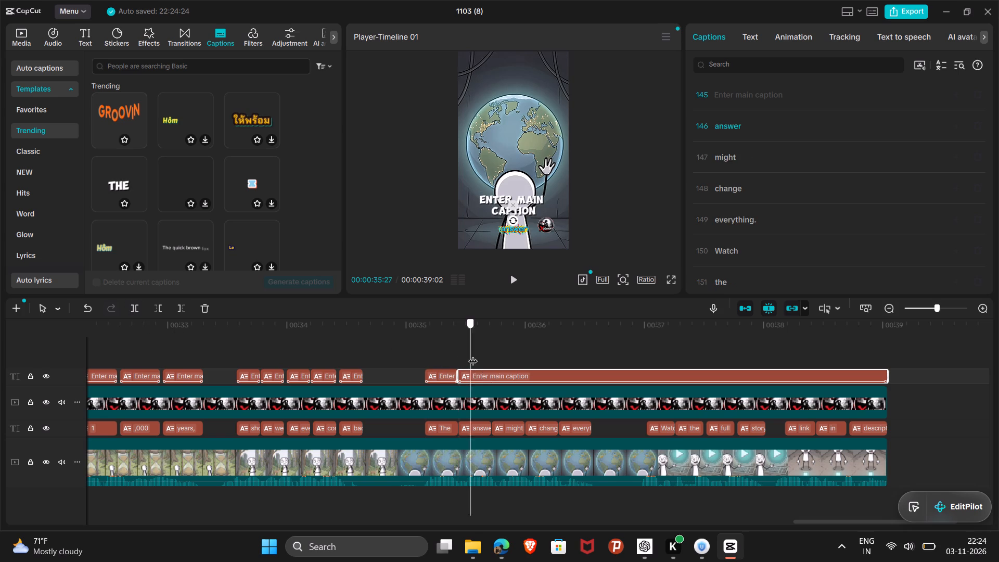
left_click_drag(473, 354, 494, 354)
left_click(130, 309)
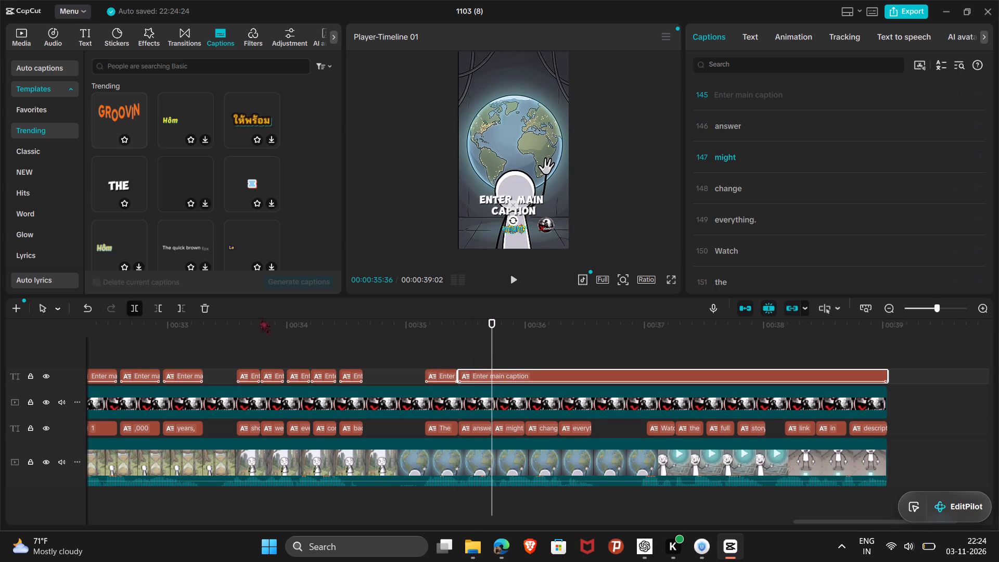
left_click_drag(491, 359, 520, 359)
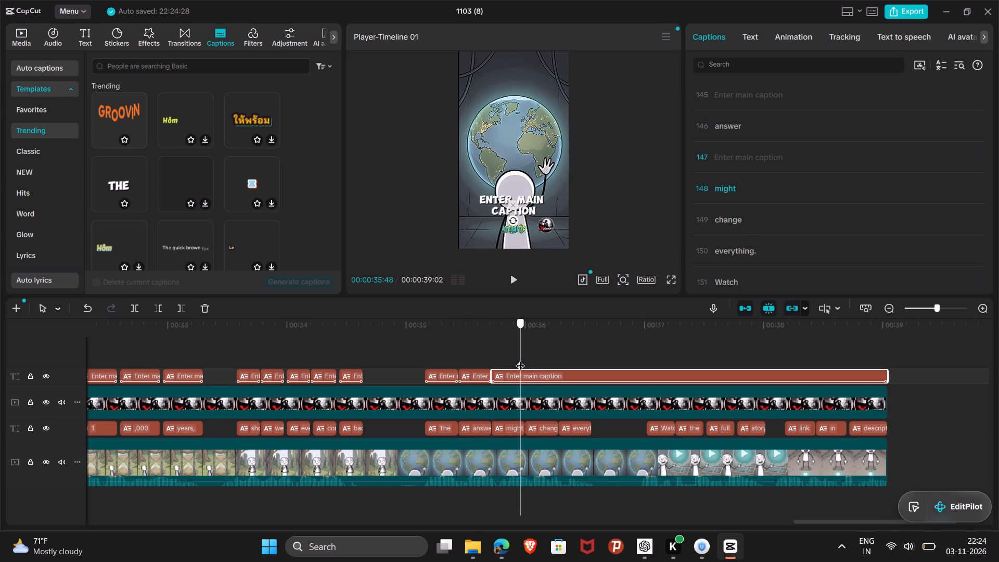
left_click_drag(520, 359, 522, 359)
left_click(138, 308)
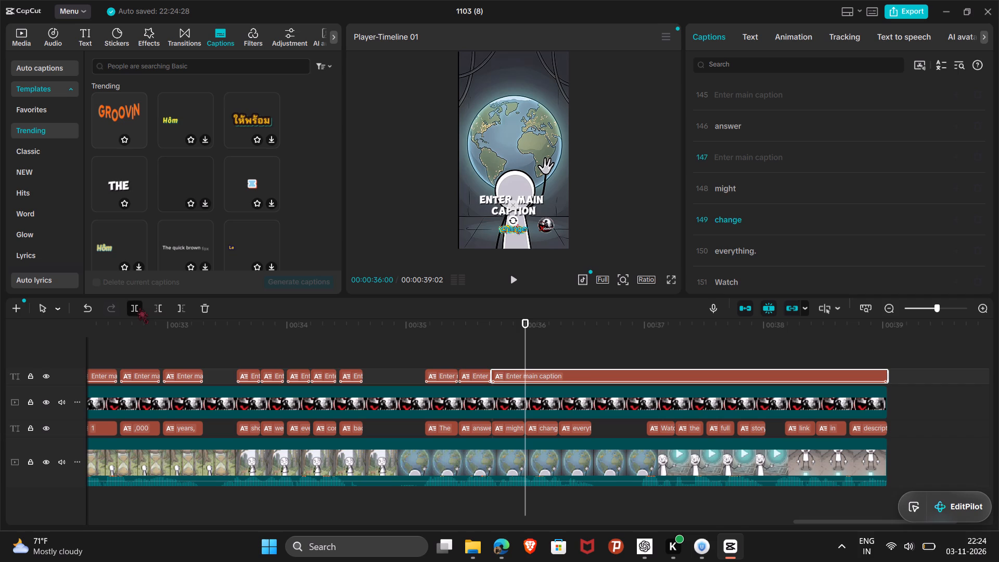
left_click_drag(526, 357, 556, 353)
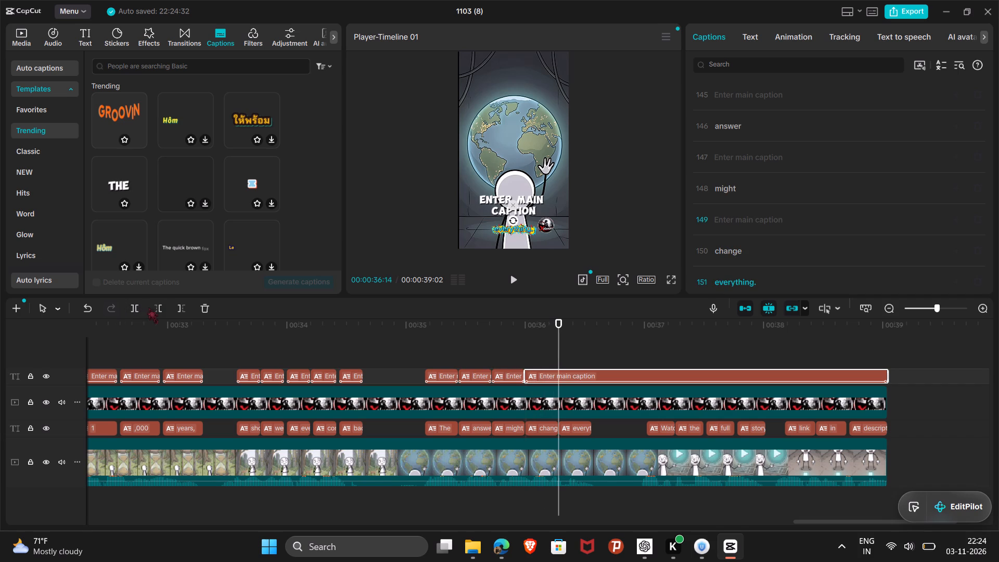
left_click(132, 308)
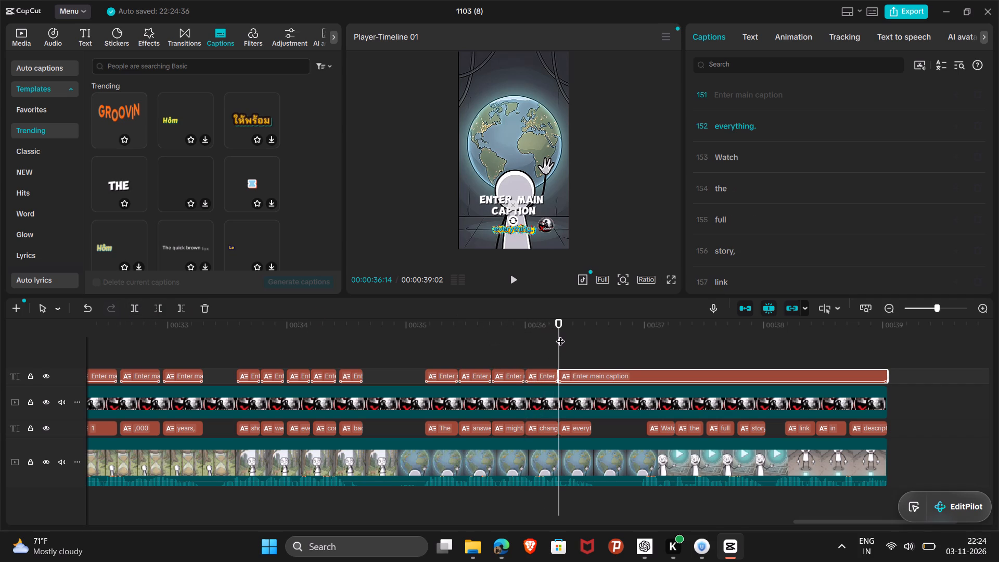
Split the long blank template caption at 00:00:36:28 and trim the remainder to start at the plain "Watch" caption.
left_click_drag(560, 335, 595, 335)
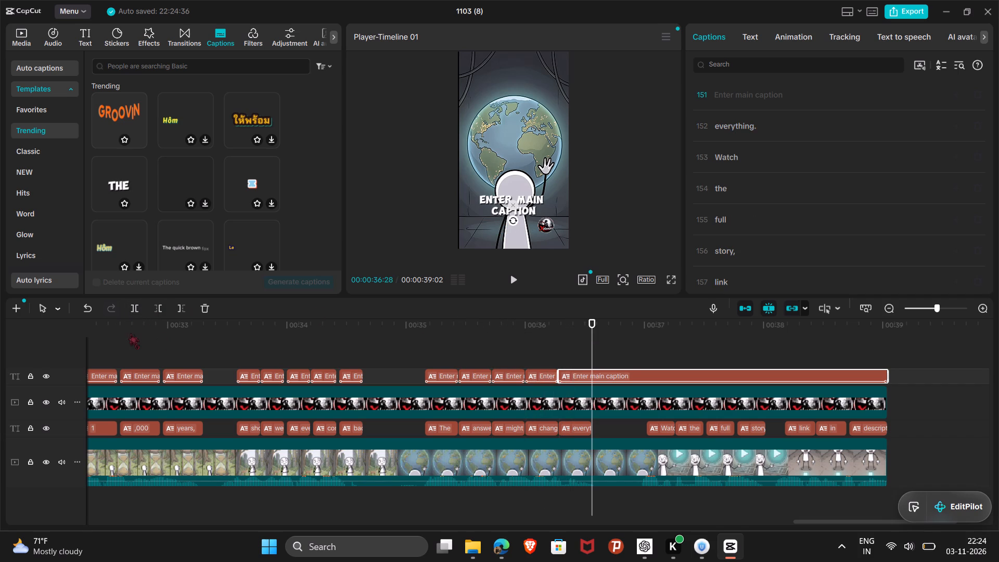
left_click(136, 311)
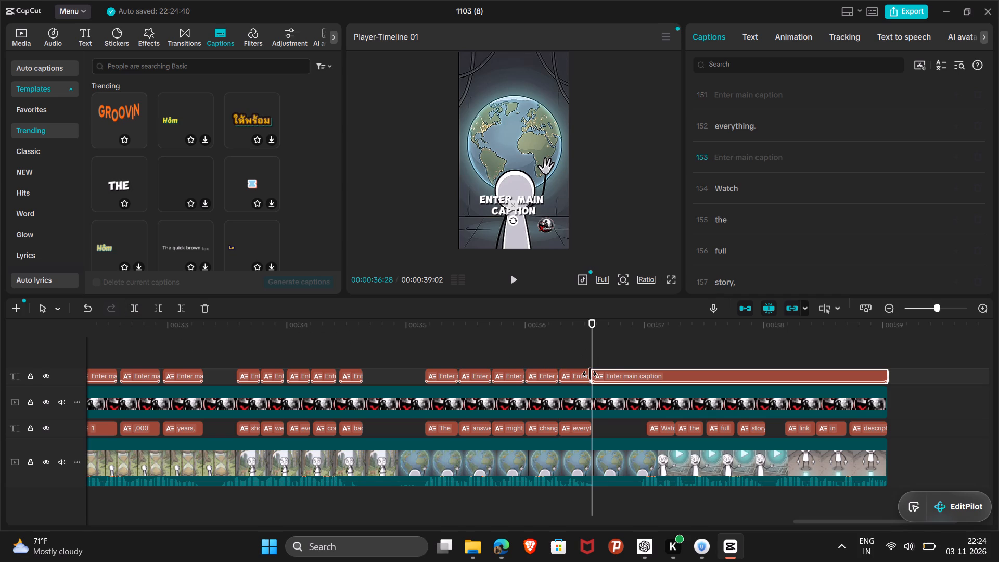
left_click_drag(592, 375, 650, 375)
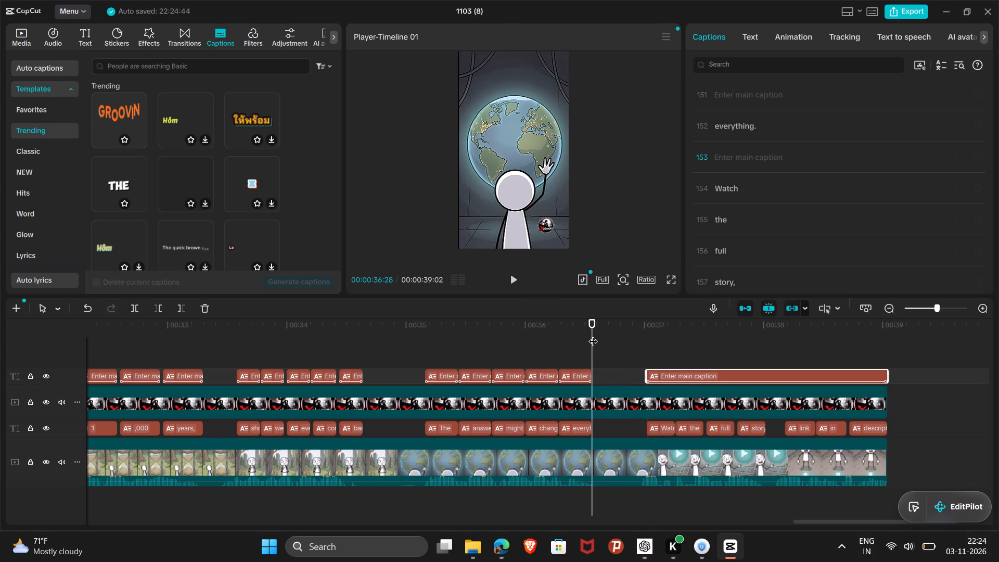
Split the long blank template caption at 00:00:37:13 and 00:00:37:25, trimming the last remainder to start at the plain "full" caption.
left_click_drag(593, 335, 677, 337)
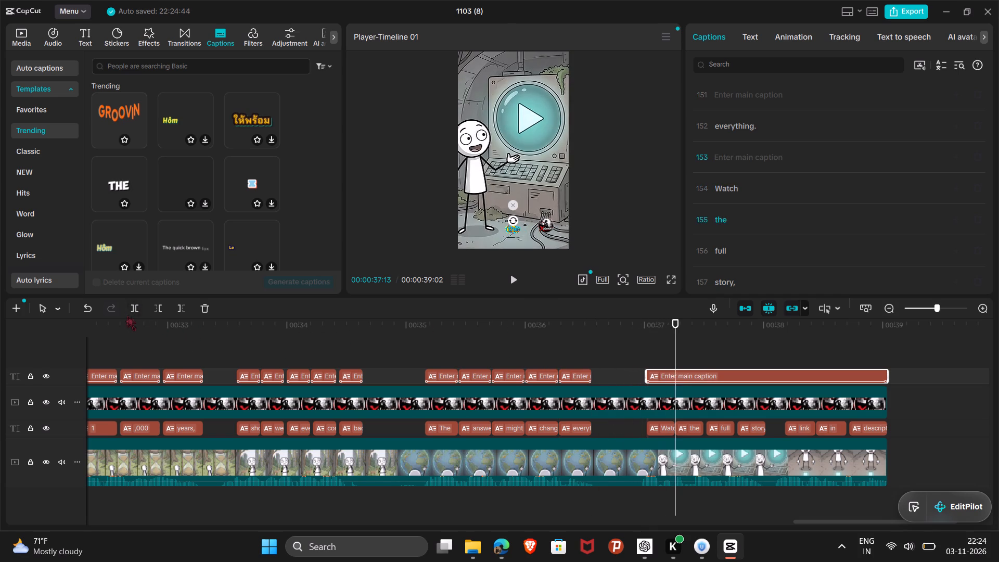
left_click(132, 306)
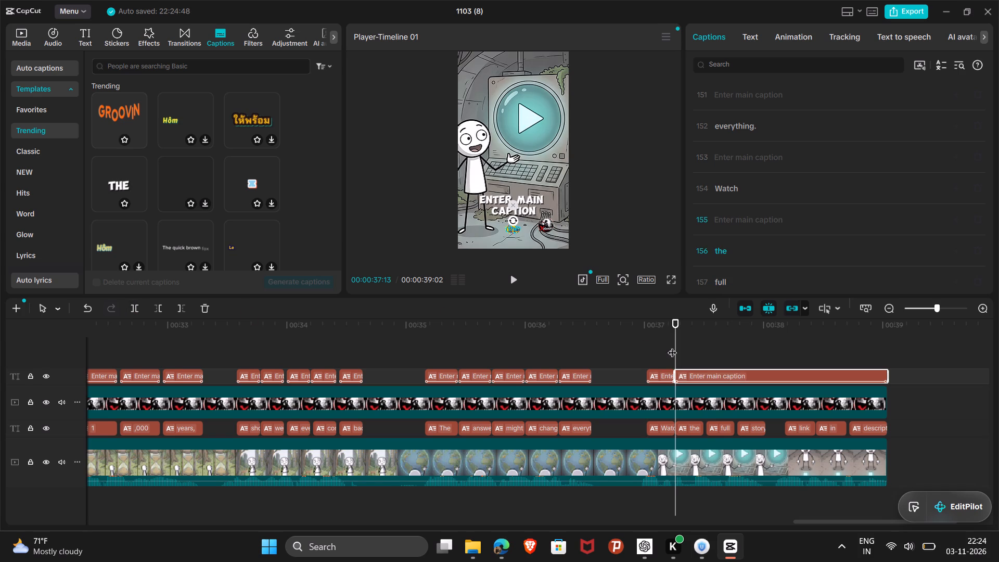
left_click_drag(674, 346, 701, 347)
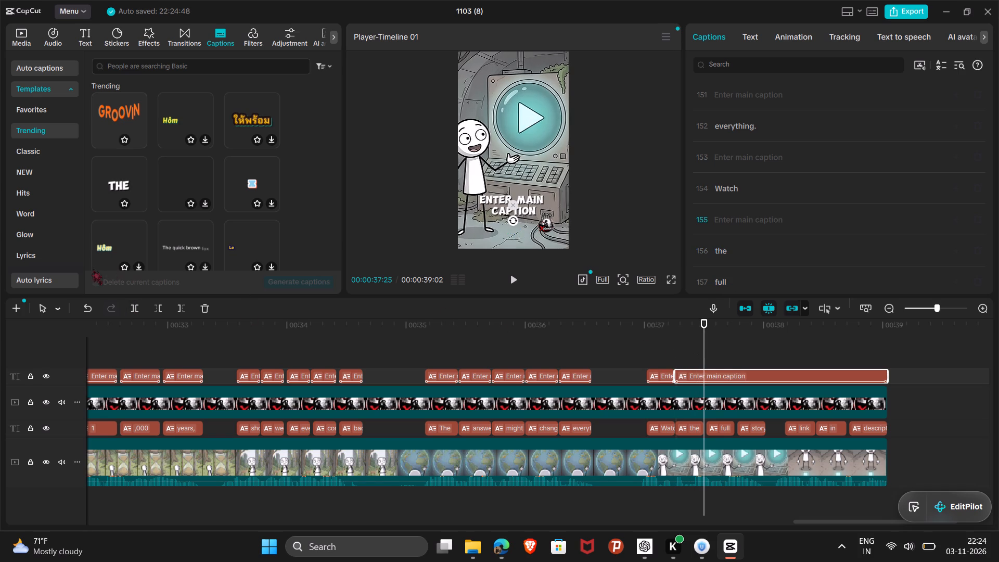
left_click(138, 312)
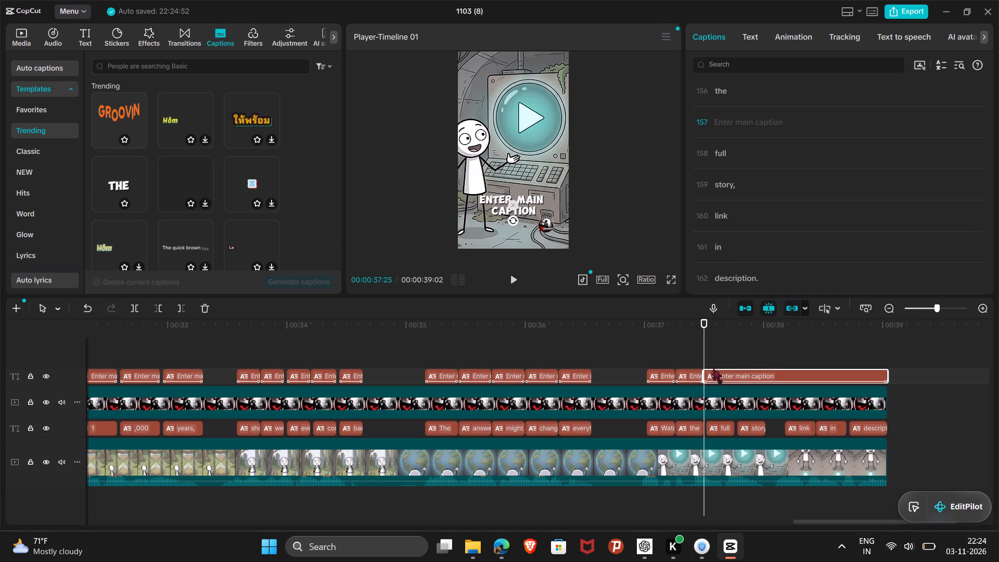
left_click(707, 371)
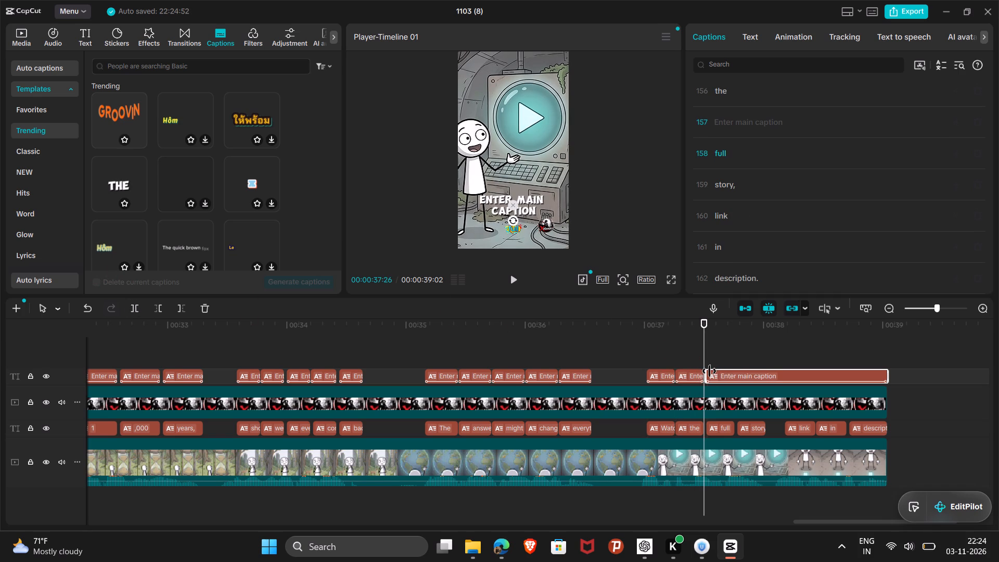
Split the long blank template caption at 00:00:37:38 and trim the remainder to start at the plain "story," caption.
scroll(735, 337, "left", 1)
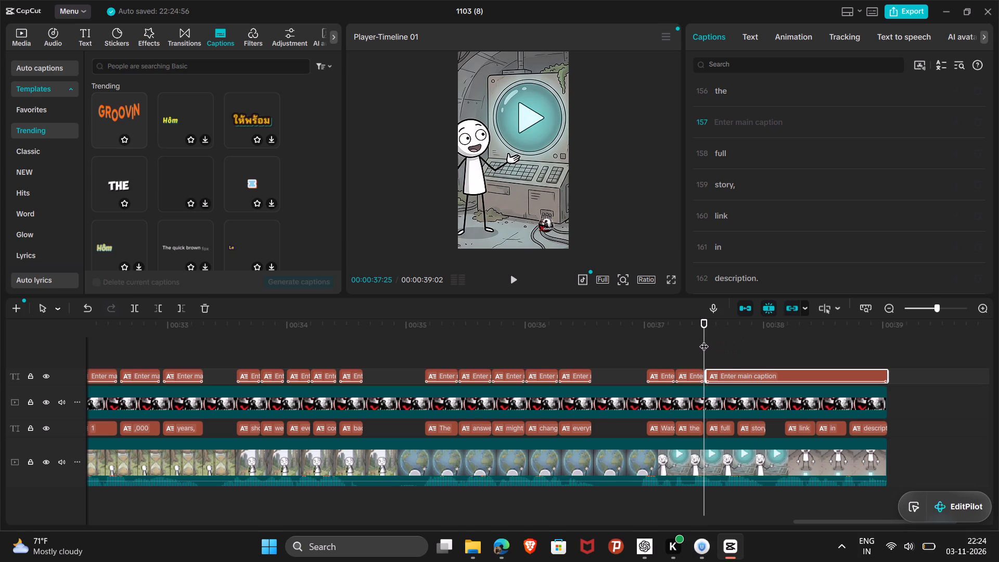
left_click_drag(706, 340, 733, 340)
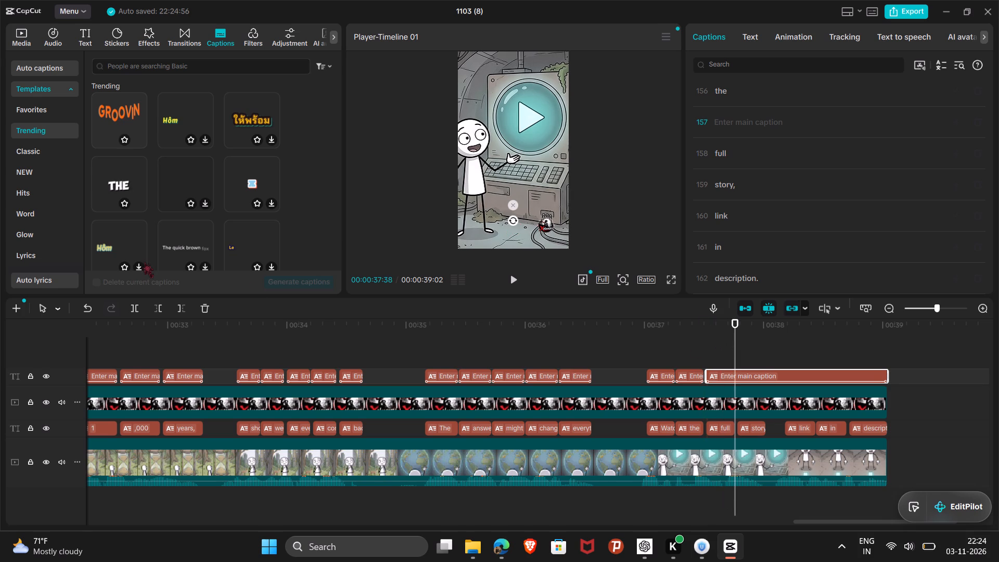
left_click(132, 305)
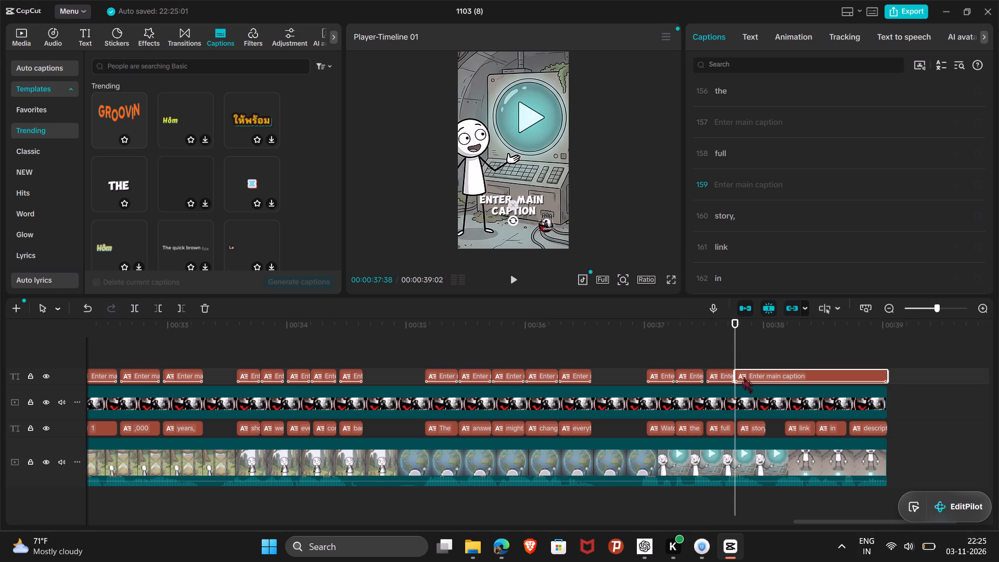
left_click(737, 374)
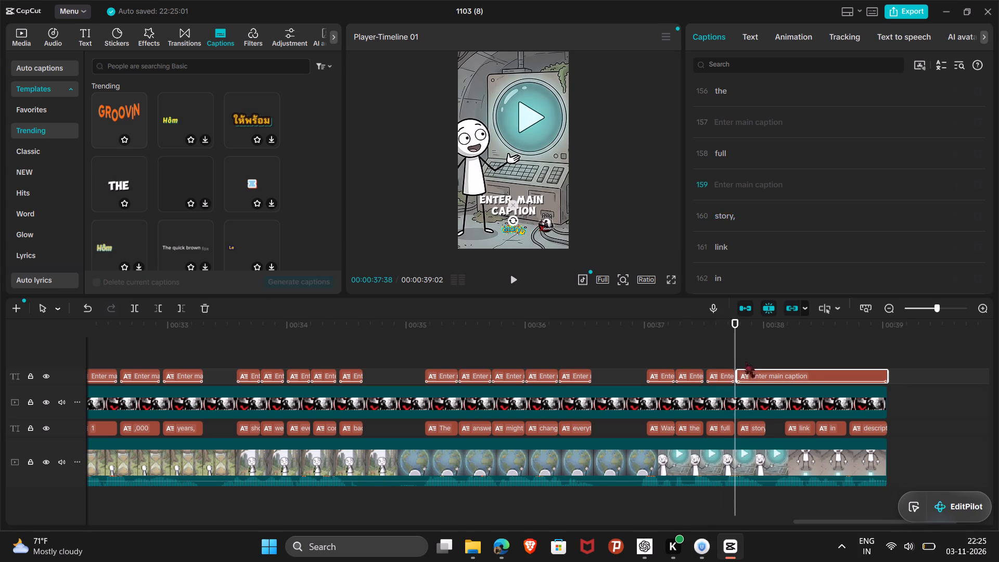
Split the long blank template caption at 00:00:38:01 and trim the remainder to start at the plain "link" caption.
left_click(751, 355)
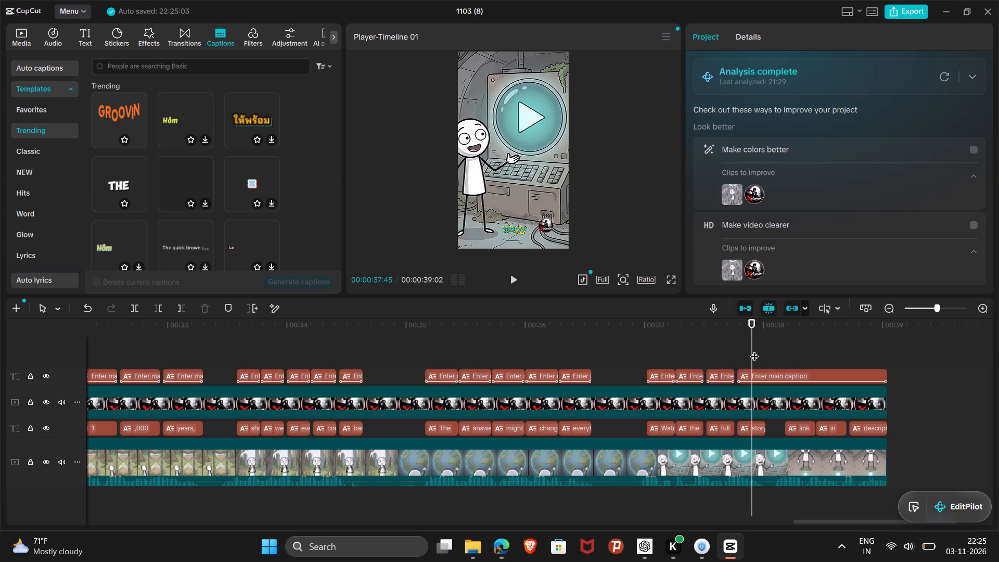
left_click_drag(754, 350, 763, 350)
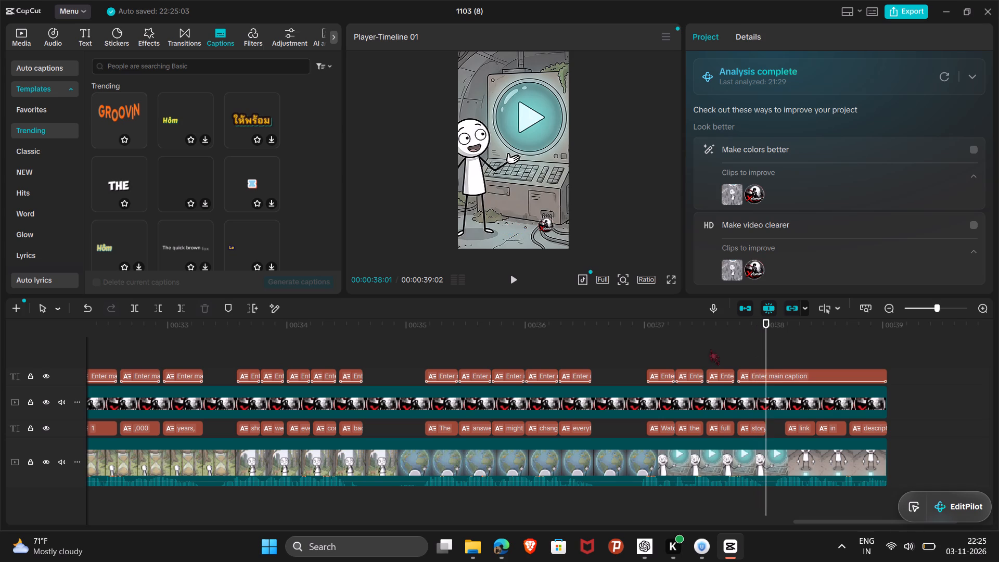
left_click(136, 307)
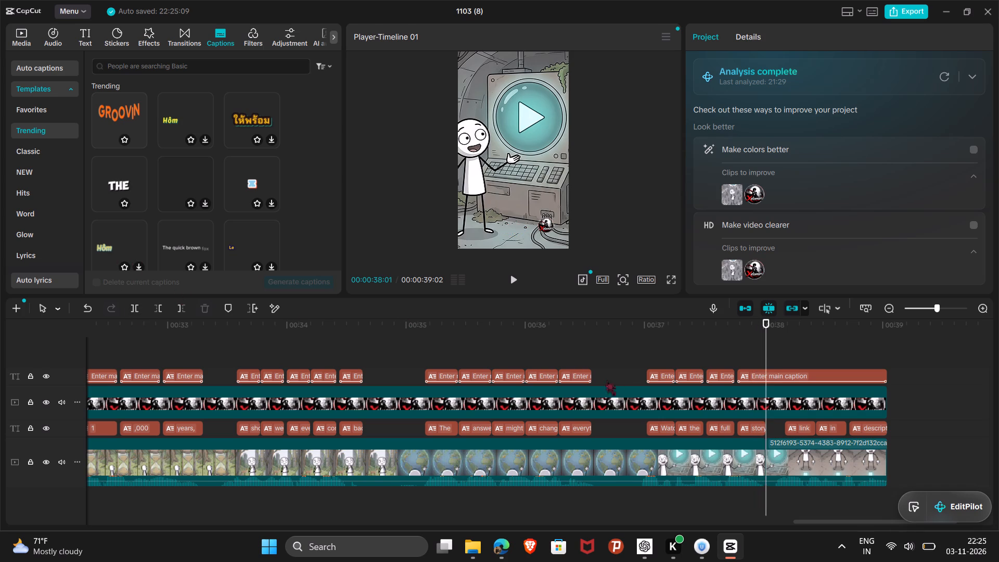
key("ctrl+z")
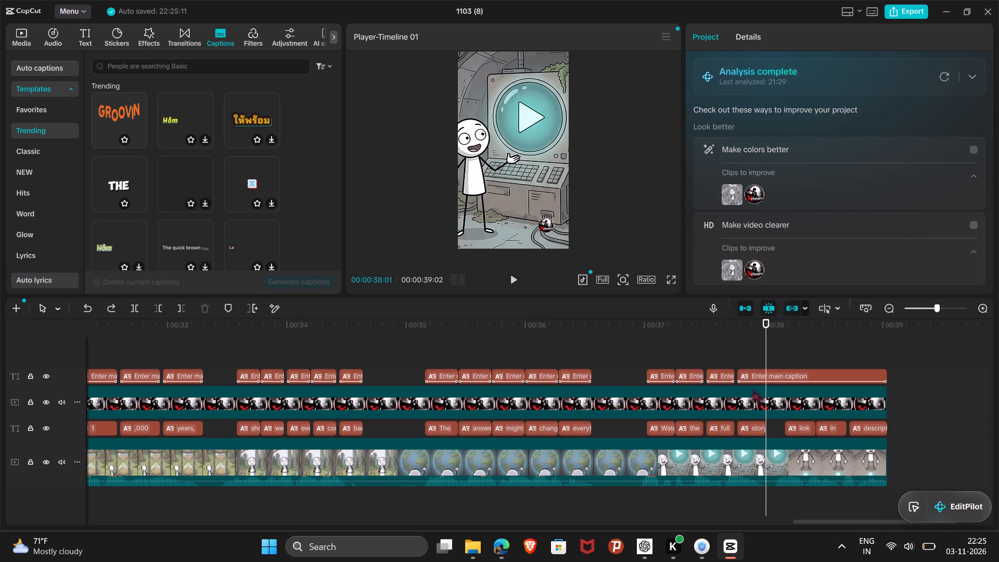
left_click(754, 376)
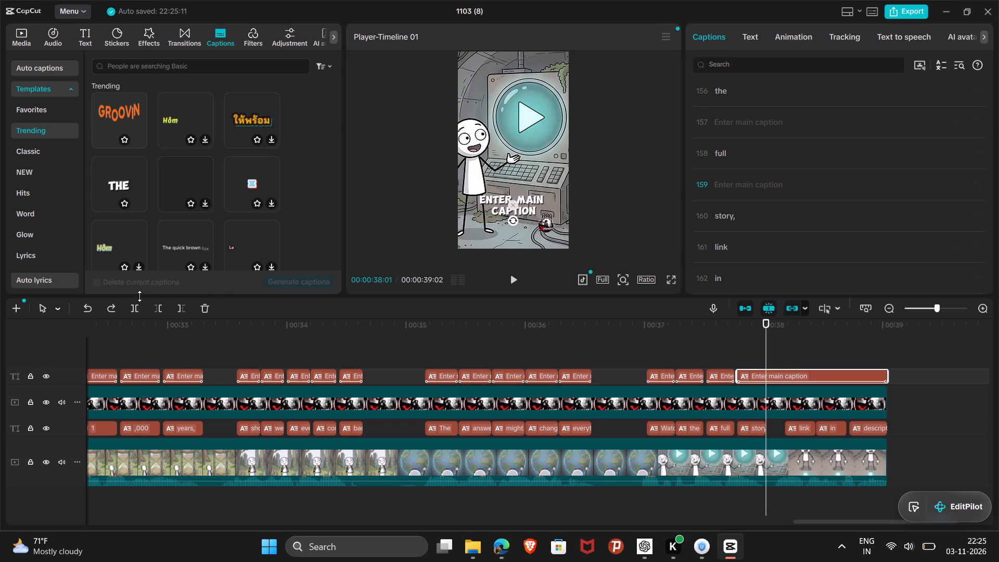
left_click(134, 311)
left_click_drag(765, 374, 785, 371)
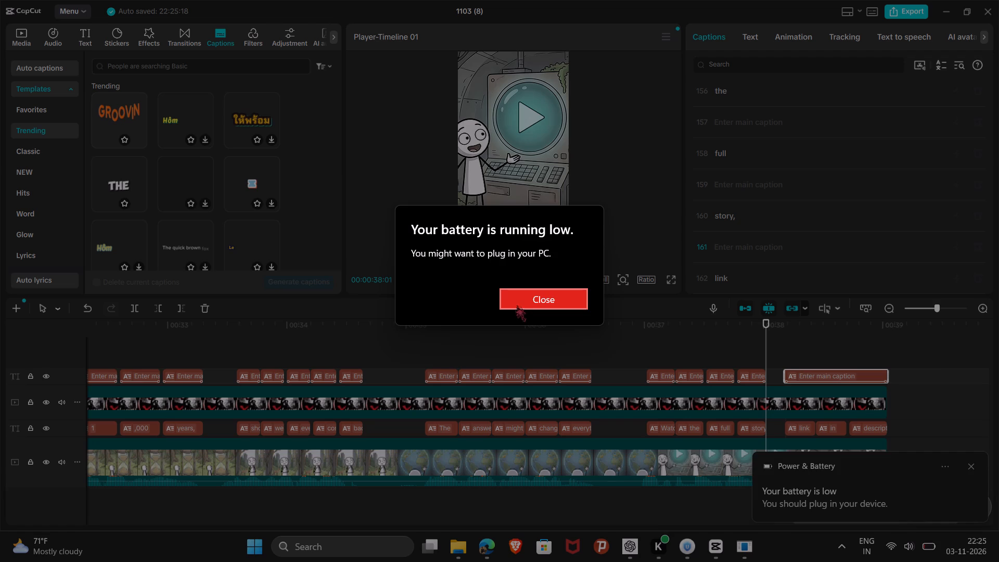
Dismiss the battery notice and split the long blank template caption at 00:00:38:22, where the plain "link" caption ends.
left_click(523, 295)
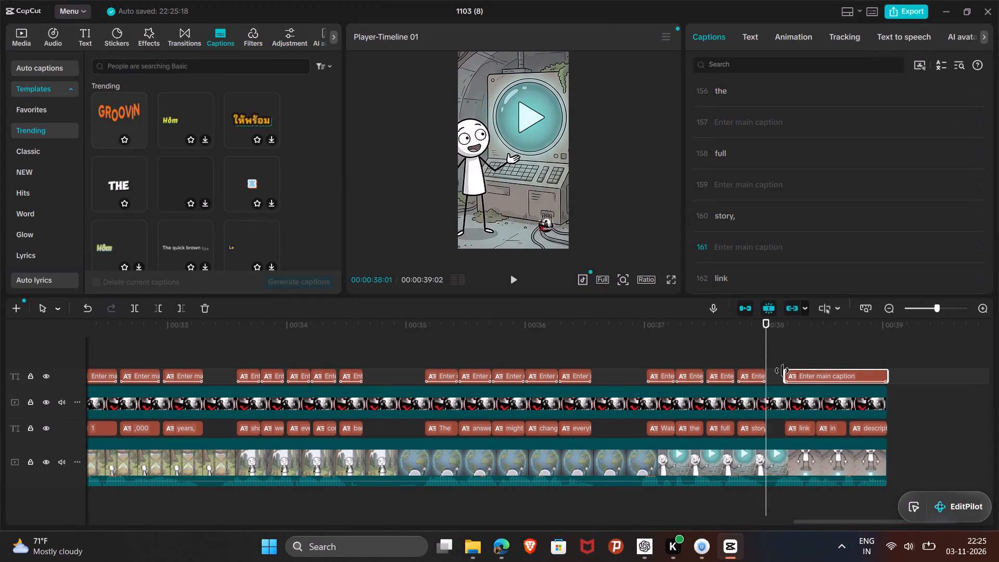
left_click_drag(767, 353, 791, 353)
left_click_drag(795, 350, 795, 350)
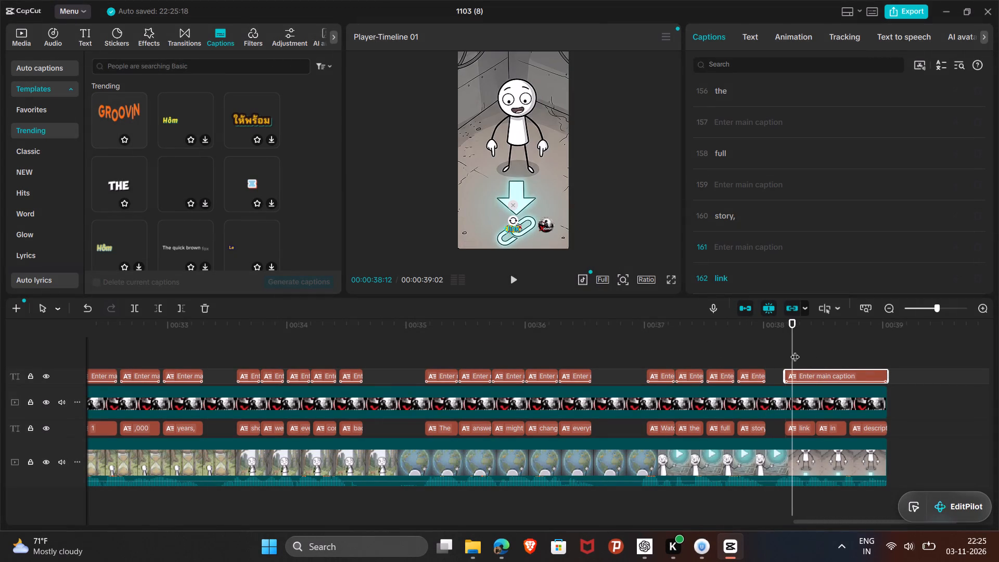
left_click_drag(795, 350, 813, 350)
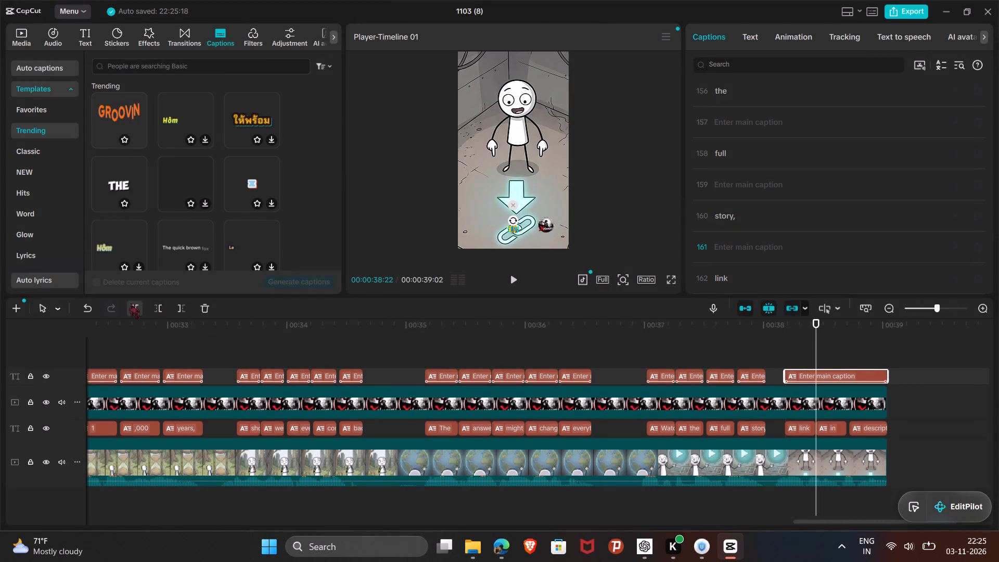
left_click(130, 303)
Split the last blank template caption at 00:00:38:35 and trim the remainder to start at the plain "description." caption.
left_click_drag(818, 359, 832, 359)
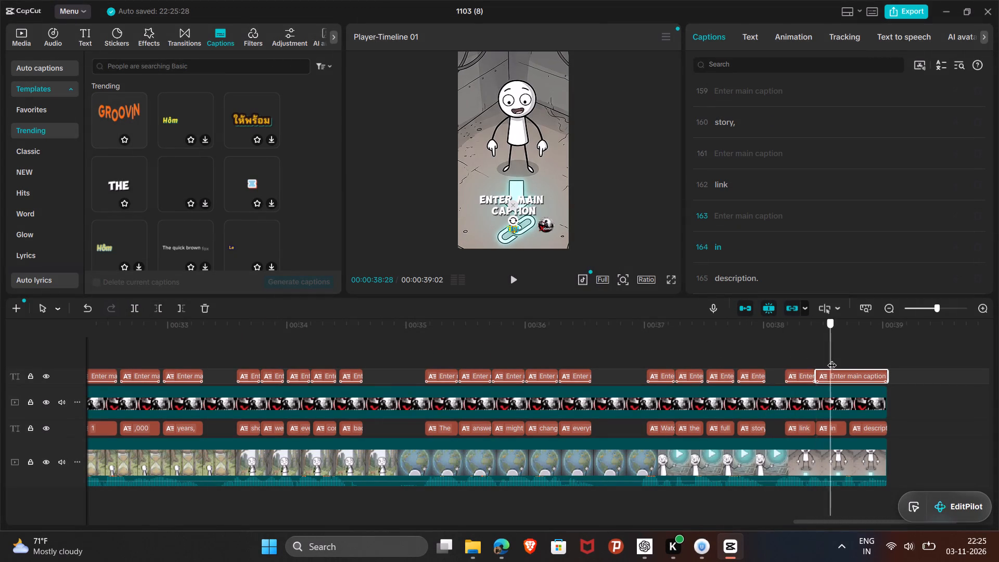
left_click_drag(832, 359, 843, 359)
left_click(126, 306)
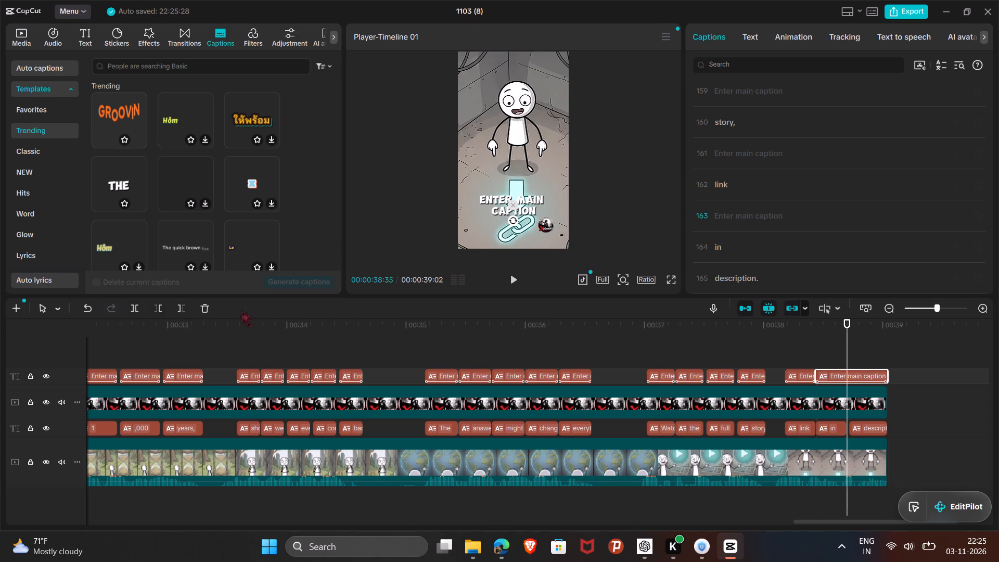
left_click(136, 302)
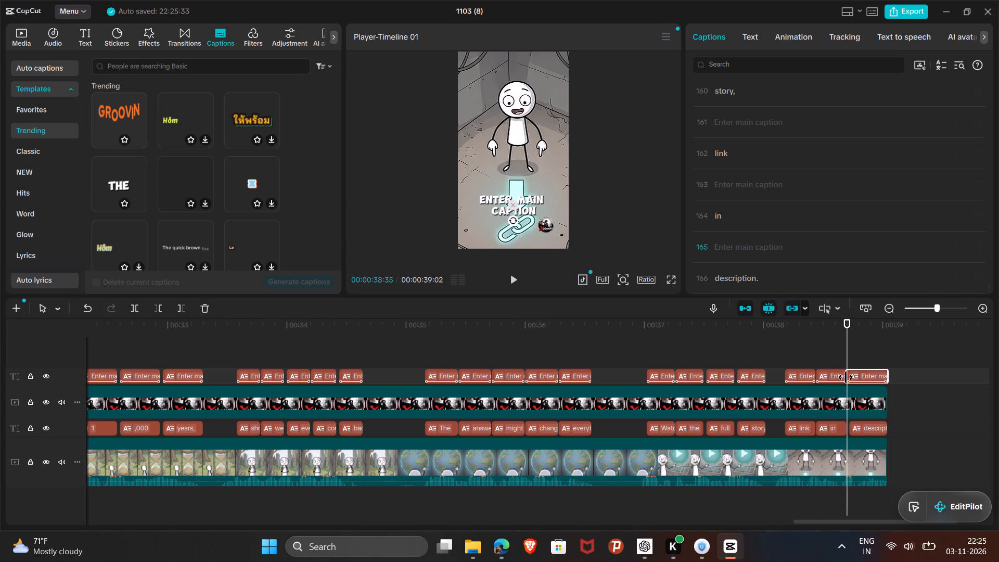
left_click(848, 375)
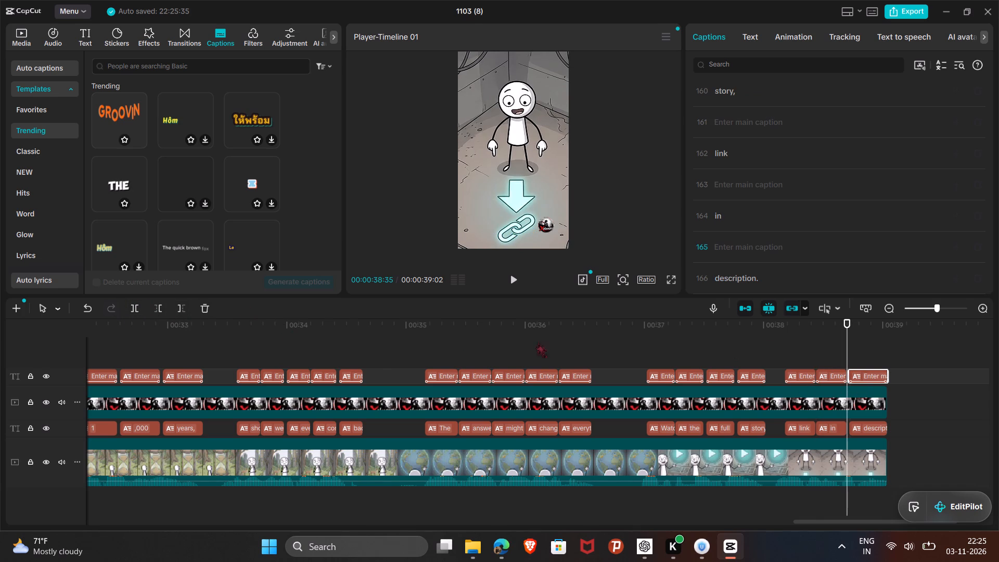
Replace the text of template caption 30 near 00:00:13:02 with "that's" and delete the matching plain caption.
scroll(379, 367, "right", 7)
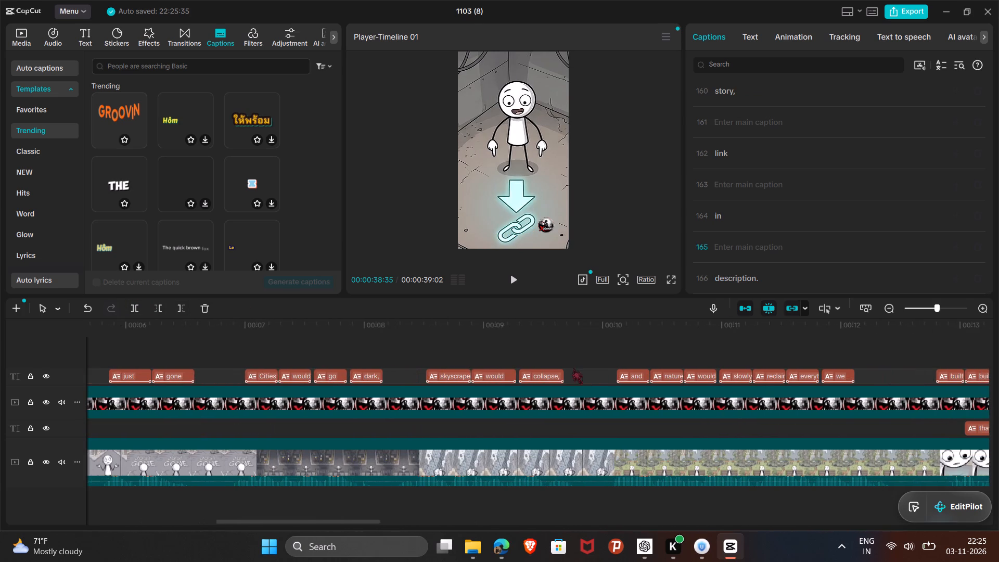
scroll(504, 390, "left", 1)
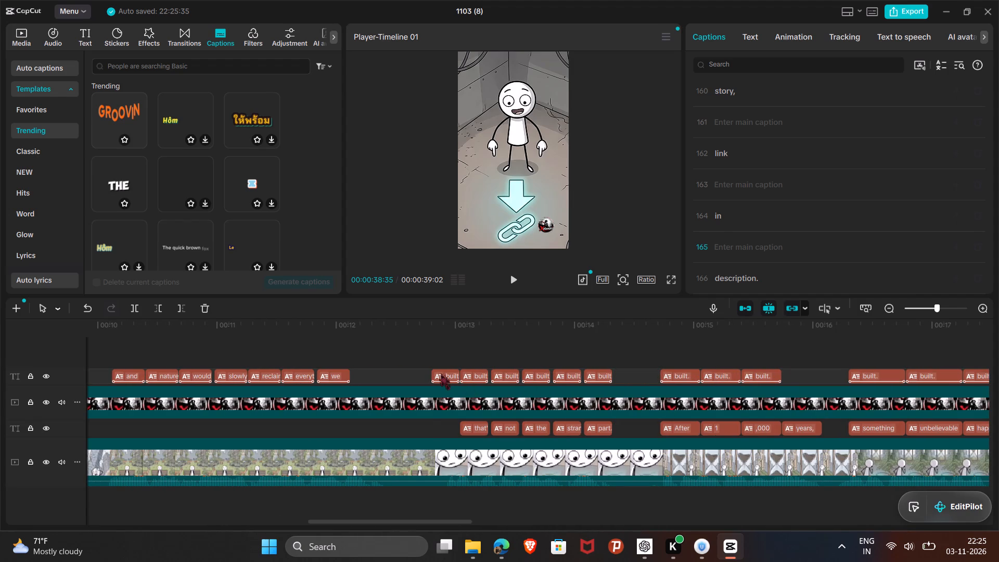
left_click(440, 374)
left_click(473, 375)
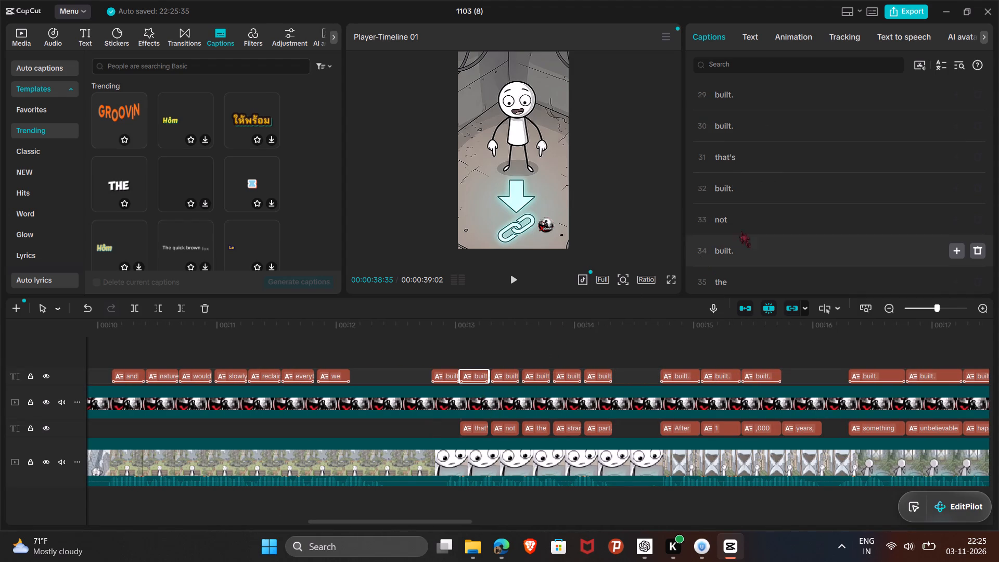
scroll(765, 126, "up", 1)
scroll(784, 180, "up", 1)
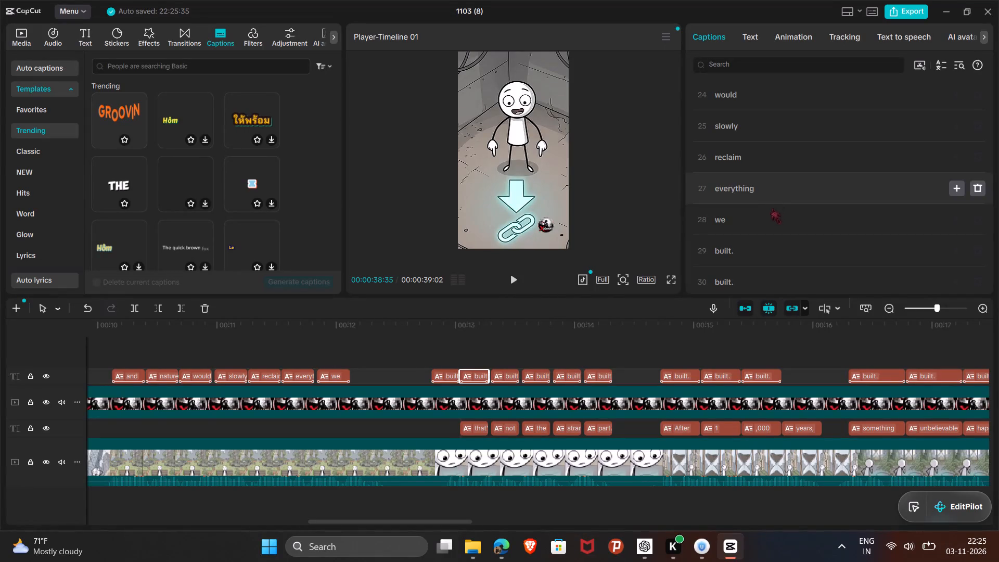
scroll(763, 247, "down", 1)
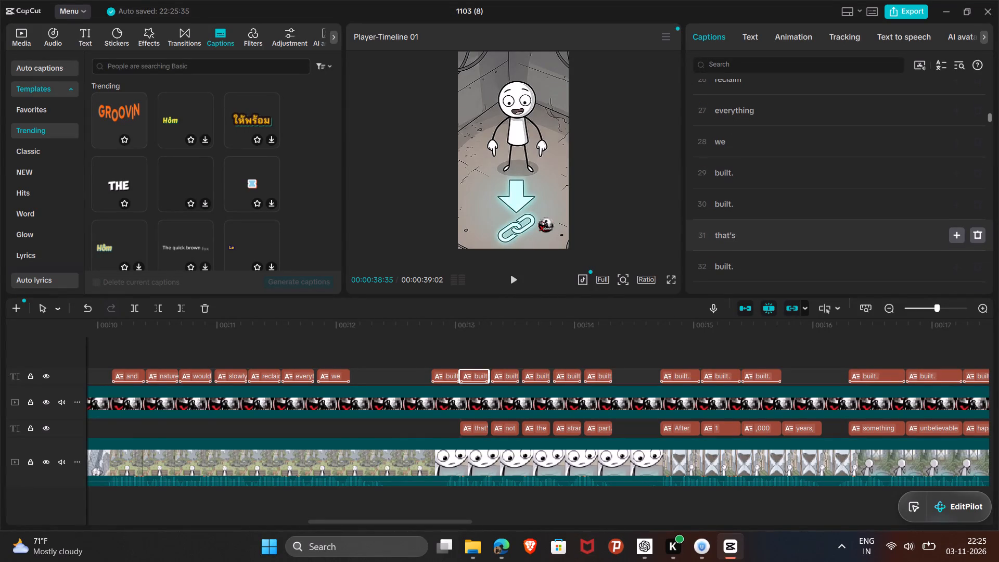
double_click(763, 237)
key("ctrl+a")
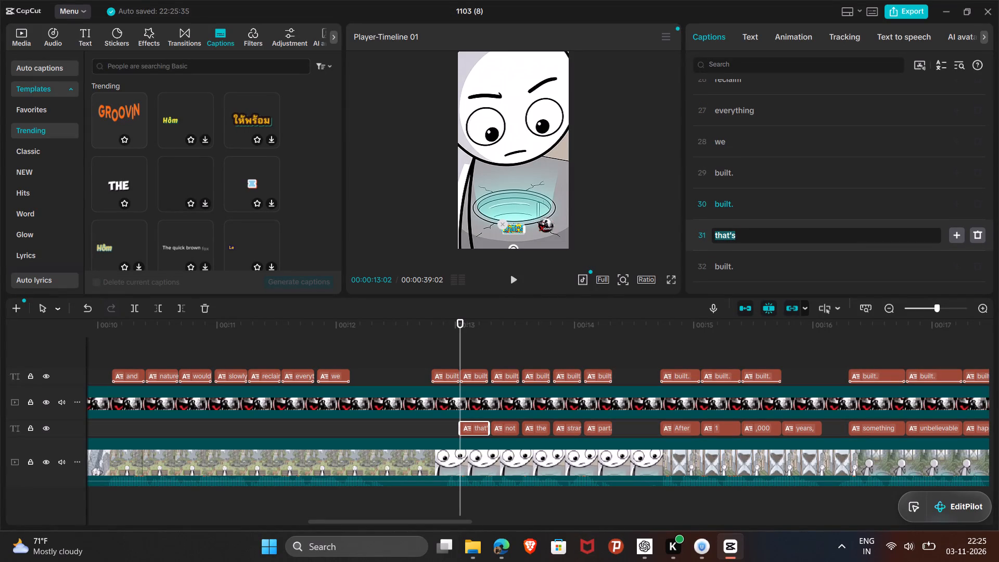
key("ctrl+c")
key("ctrl+c")
double_click(755, 208)
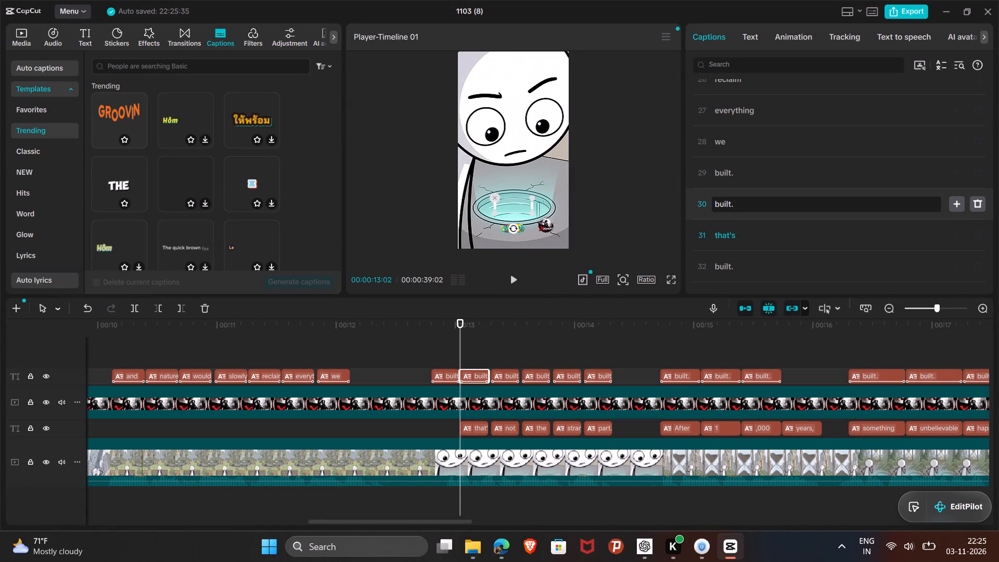
key("ctrl+a")
key("ctrl+v")
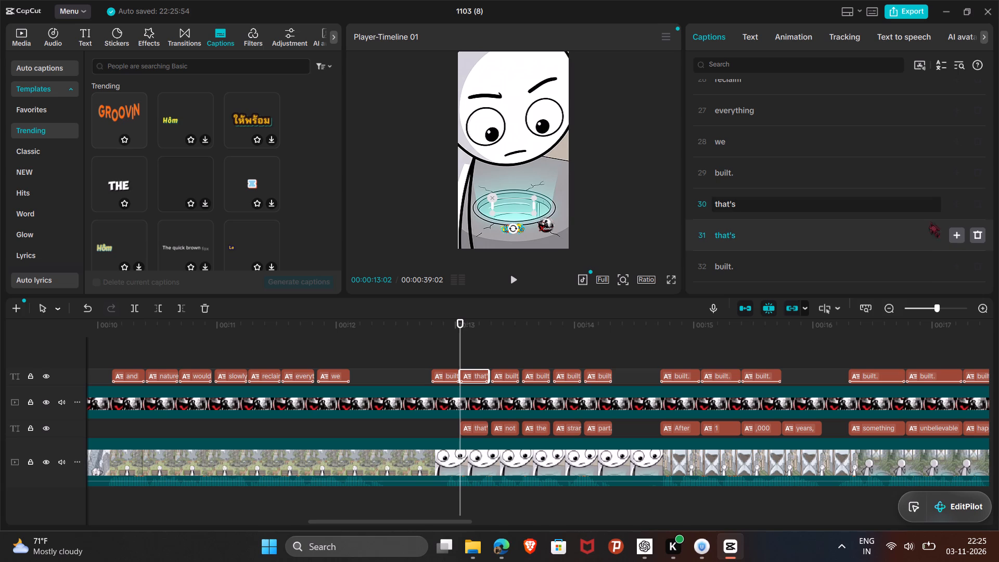
left_click(978, 228)
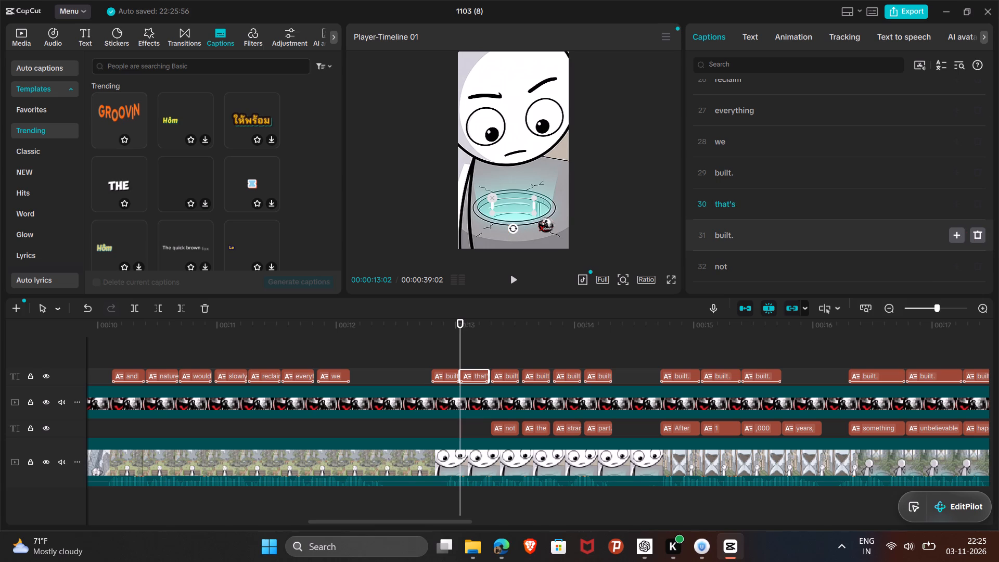
Replace the text of template caption 31 at 00:00:13:15 with "not" and delete the matching plain caption.
double_click(812, 260)
key("ctrl+c")
key("ctrl+c")
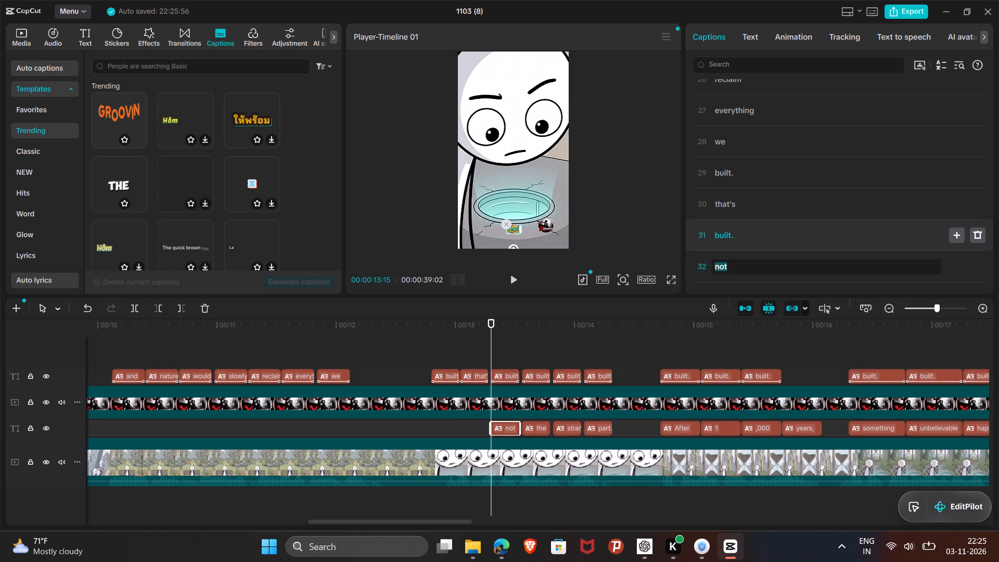
double_click(797, 239)
key("ctrl+a")
key("ctrl+v")
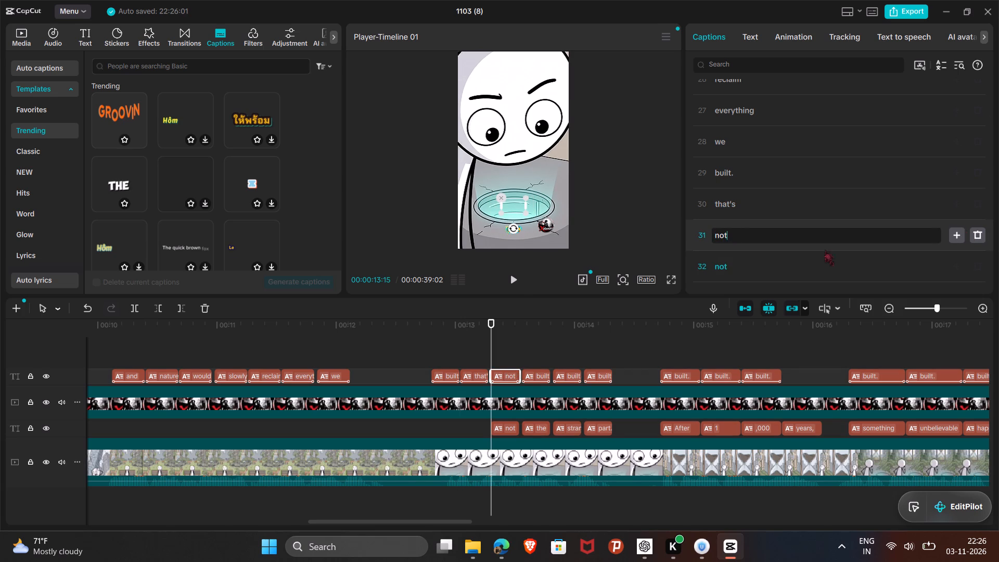
left_click(979, 266)
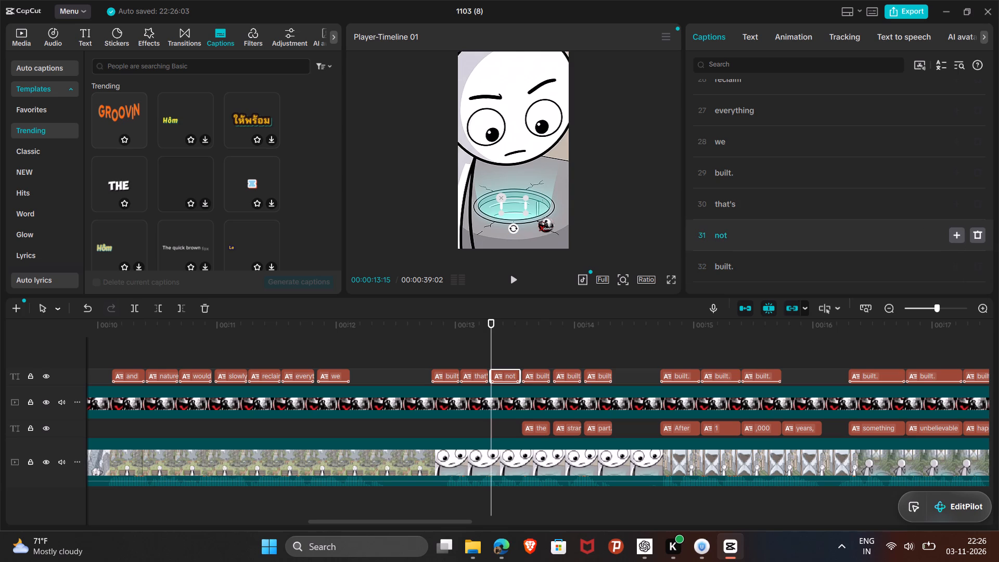
Replace the text of template caption 32 at 00:00:13:28 with "the" and delete the matching plain caption.
scroll(872, 227, "down", 1)
double_click(868, 227)
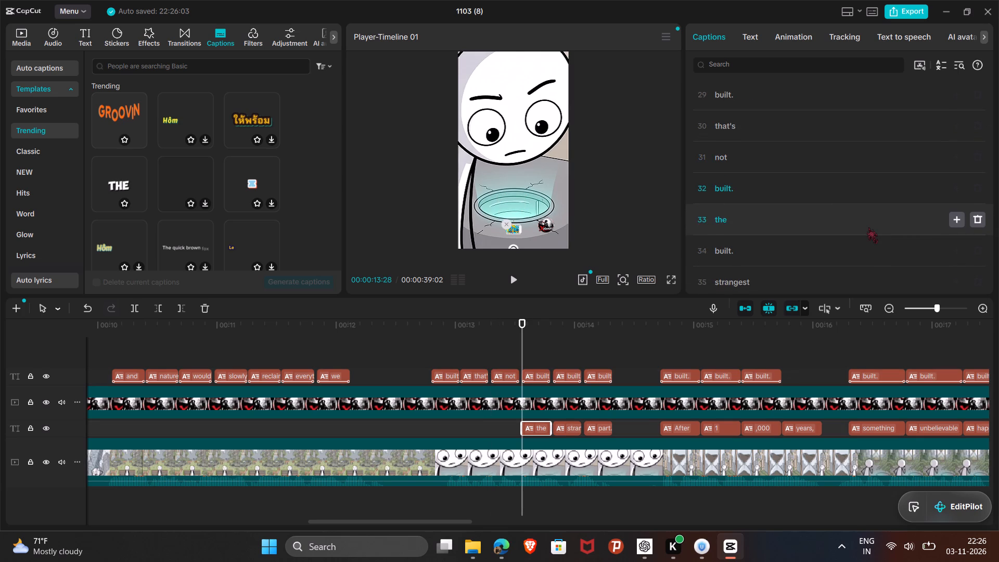
double_click(805, 218)
key("ctrl+c")
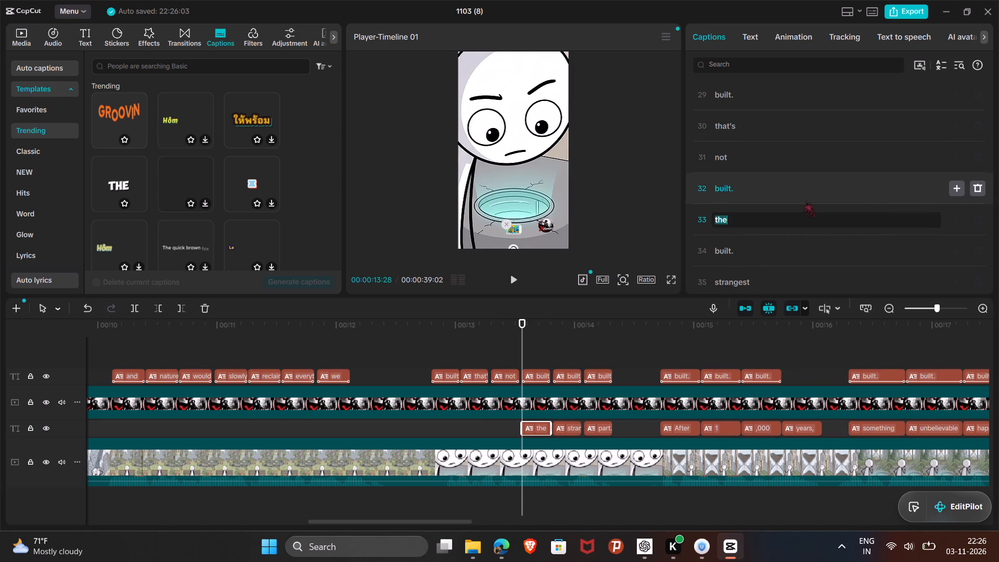
double_click(805, 195)
key("ctrl+a")
key("ctrl+v")
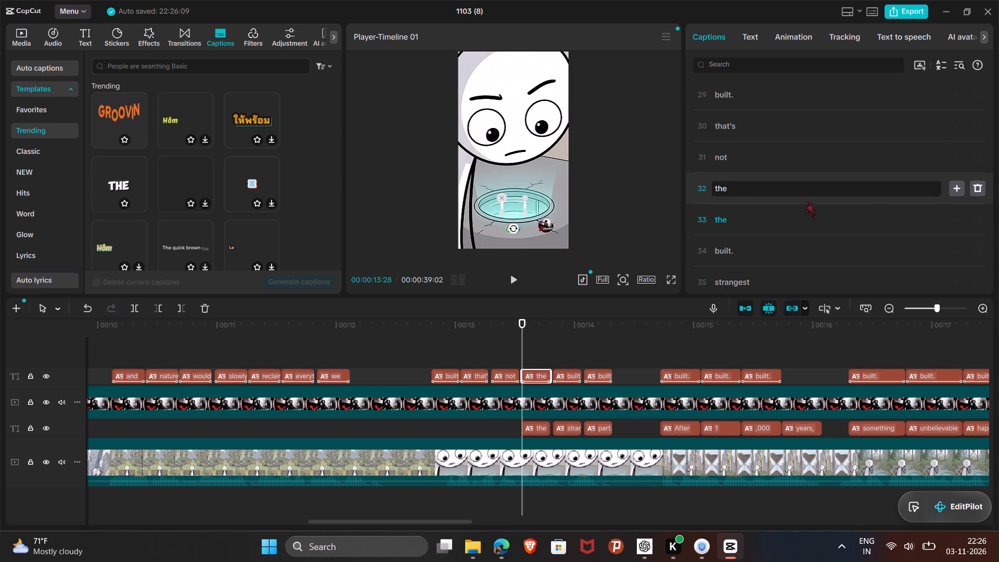
left_click(979, 222)
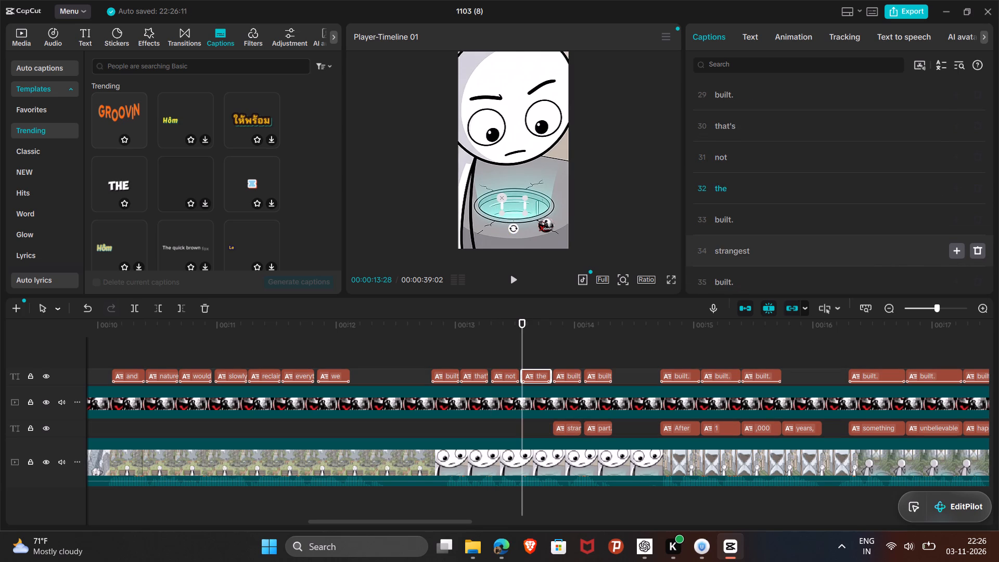
Replace the text of template caption 33 at 00:00:13:41 with "strangest" and delete the matching plain caption.
double_click(844, 256)
key("ctrl+c")
double_click(772, 220)
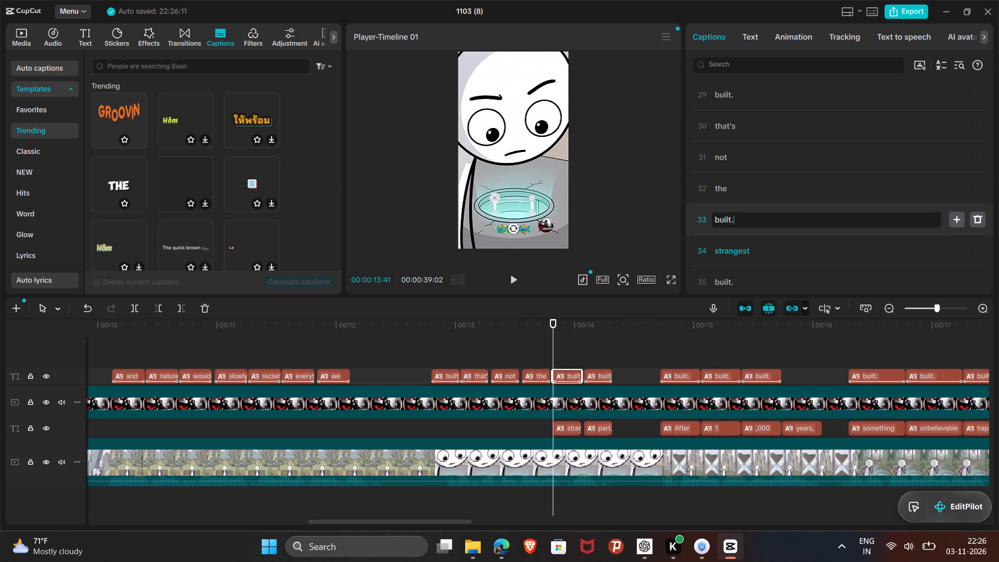
double_click(772, 219)
double_click(772, 219)
left_click(772, 219)
key("ctrl+v")
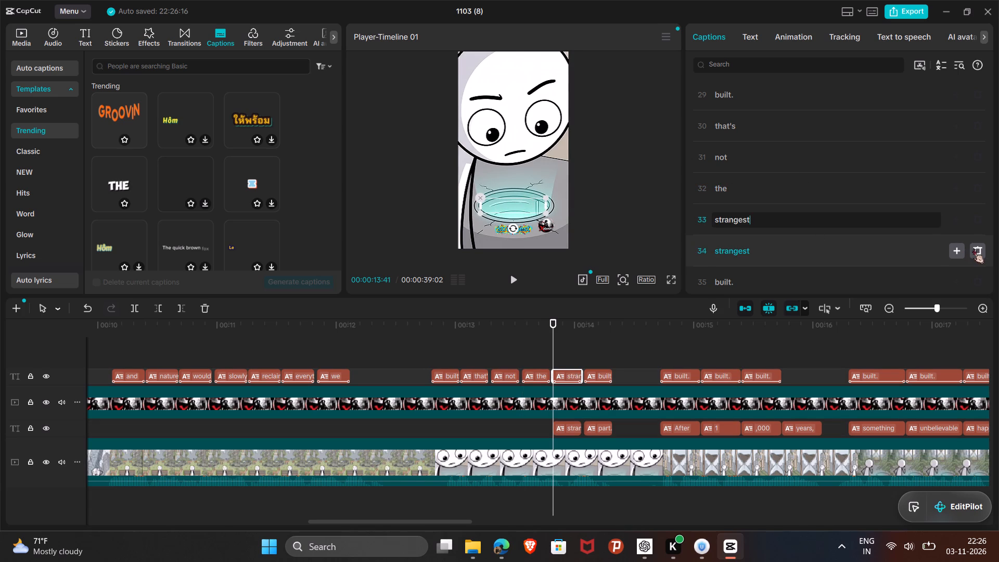
left_click(973, 248)
Replace the text of template caption 34 at 00:00:14:04 with "part." and delete the matching plain caption.
scroll(856, 209, "down", 1)
double_click(851, 208)
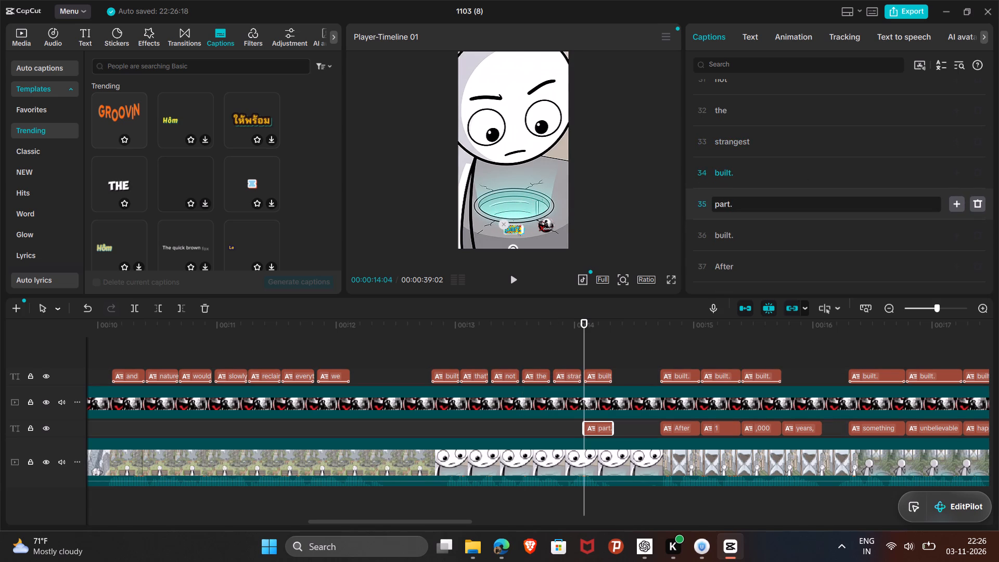
left_click(851, 208)
key("ctrl+a")
key("ctrl+c")
key("ctrl+c")
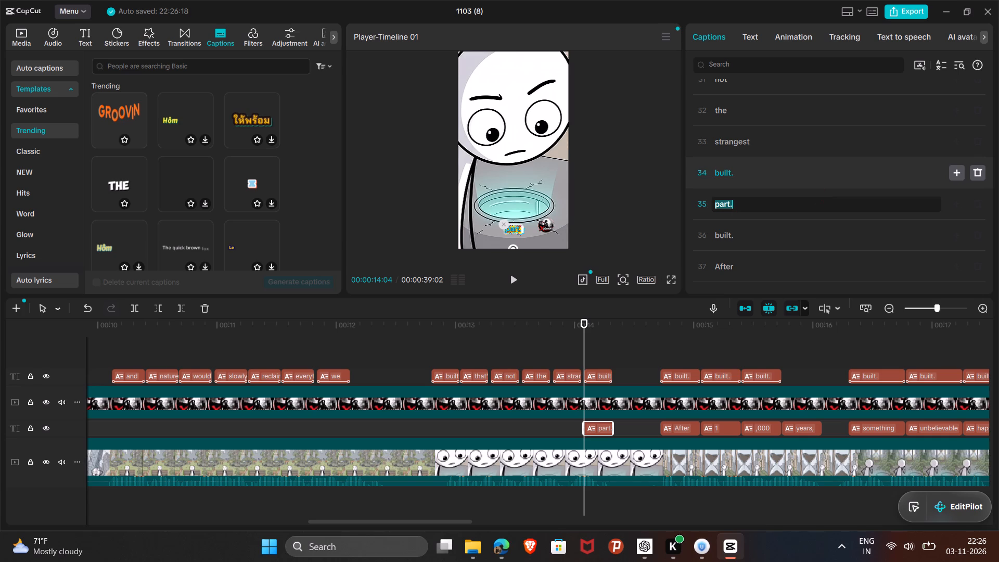
double_click(812, 173)
key("ctrl+a")
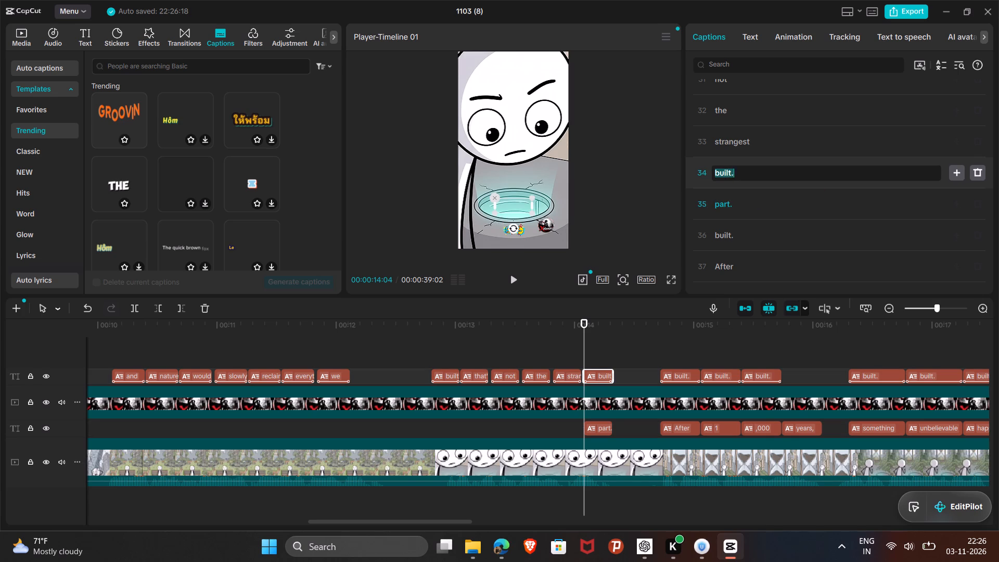
key("ctrl+v")
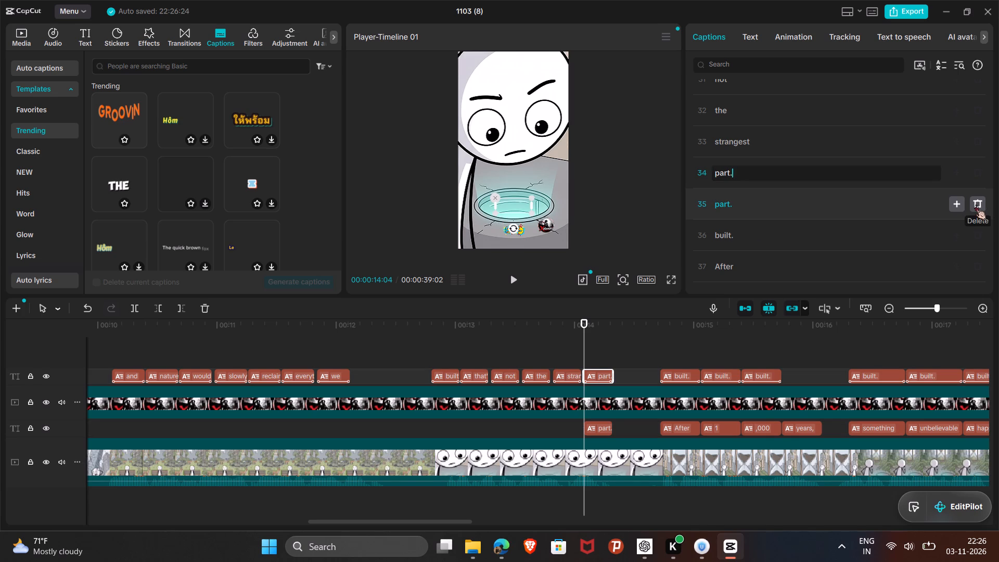
left_click(975, 205)
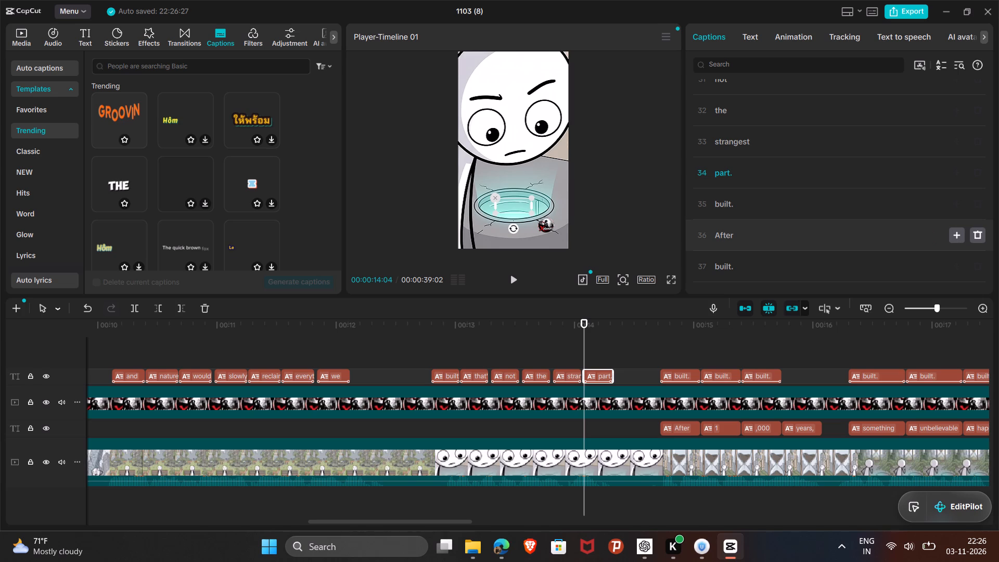
Replace the text of template caption 35 at 00:00:14:36 with "After" and delete the matching plain caption.
scroll(894, 239, "down", 1)
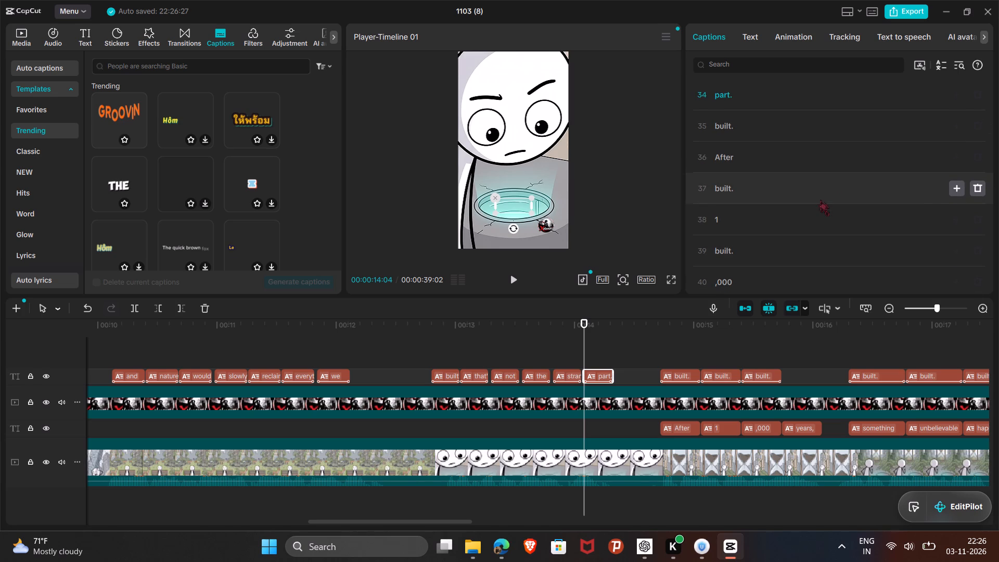
double_click(788, 162)
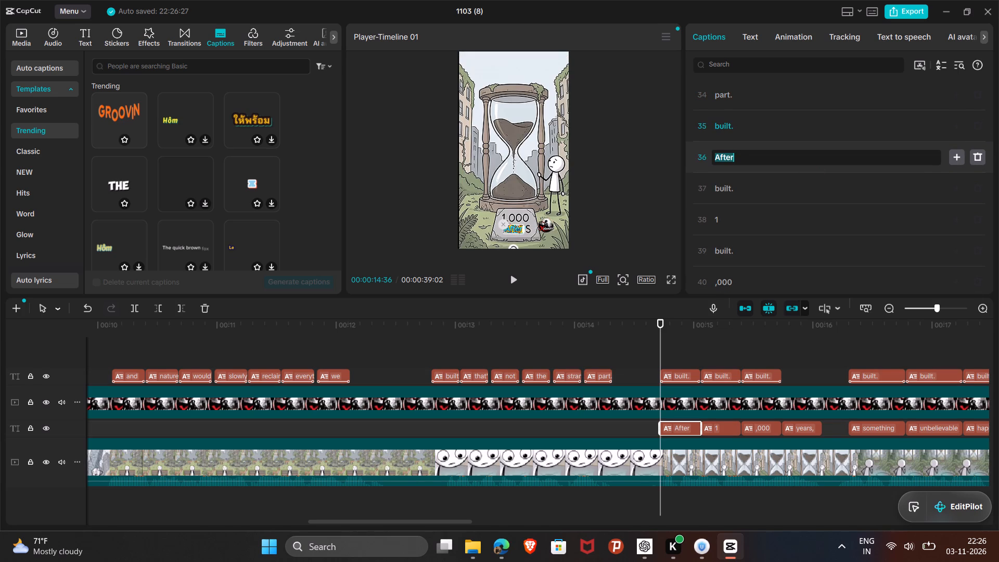
key("ctrl+c")
double_click(775, 121)
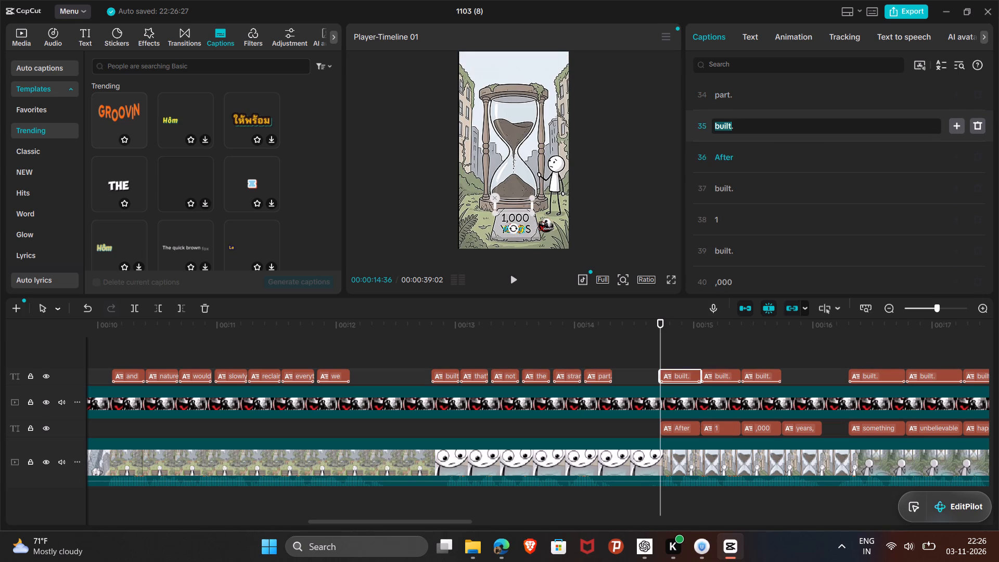
key("ctrl+a")
key("ctrl+v")
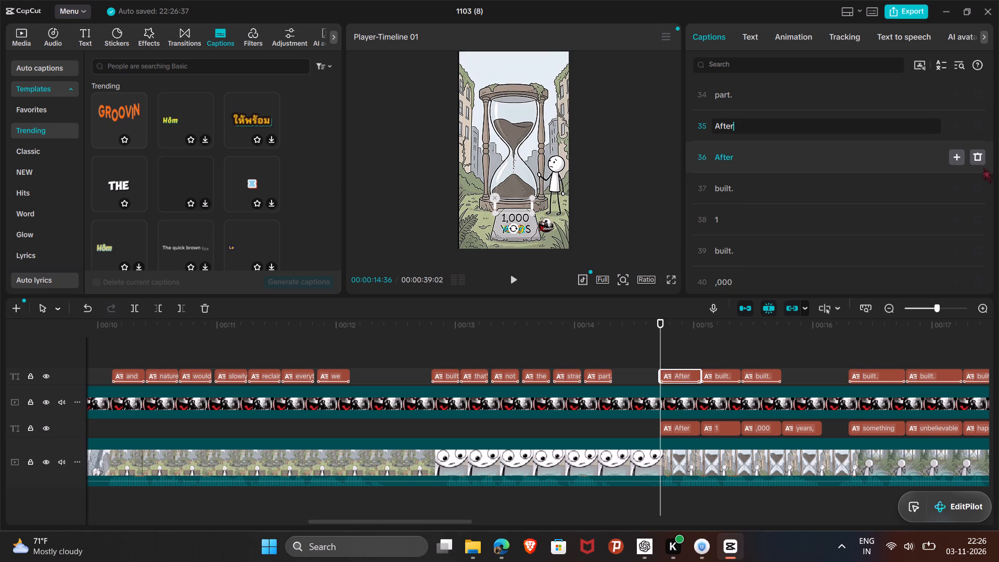
left_click(975, 158)
Replace the text of template caption 36 at 00:00:15:03 with "1" and delete the matching plain caption.
double_click(824, 189)
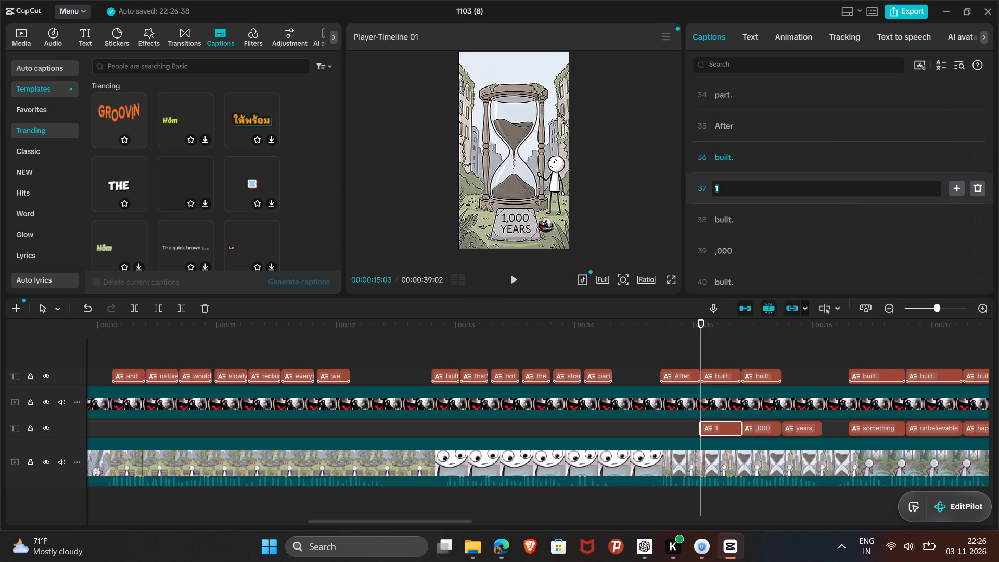
key("ctrl+a")
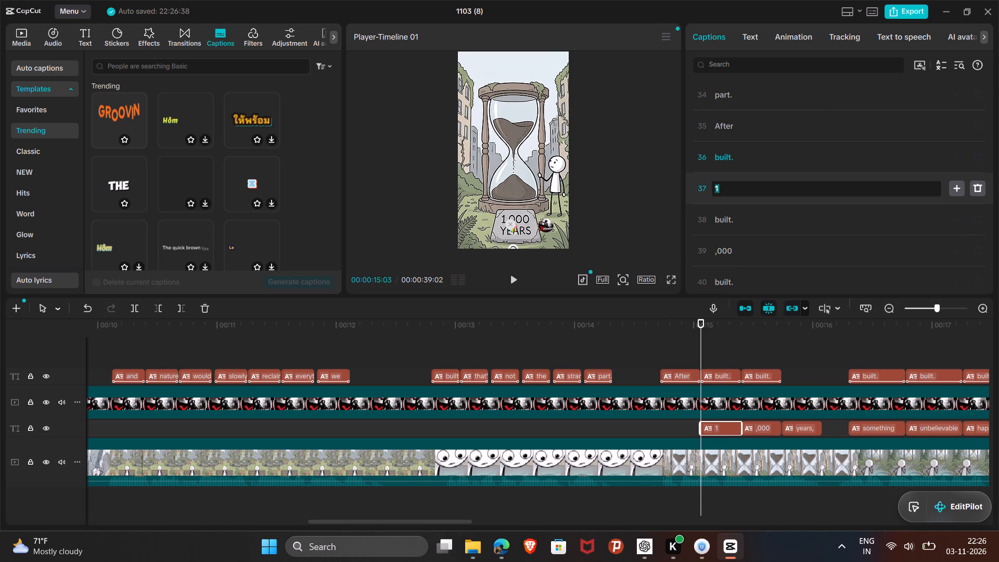
key("ctrl+c")
left_click(790, 149)
double_click(785, 157)
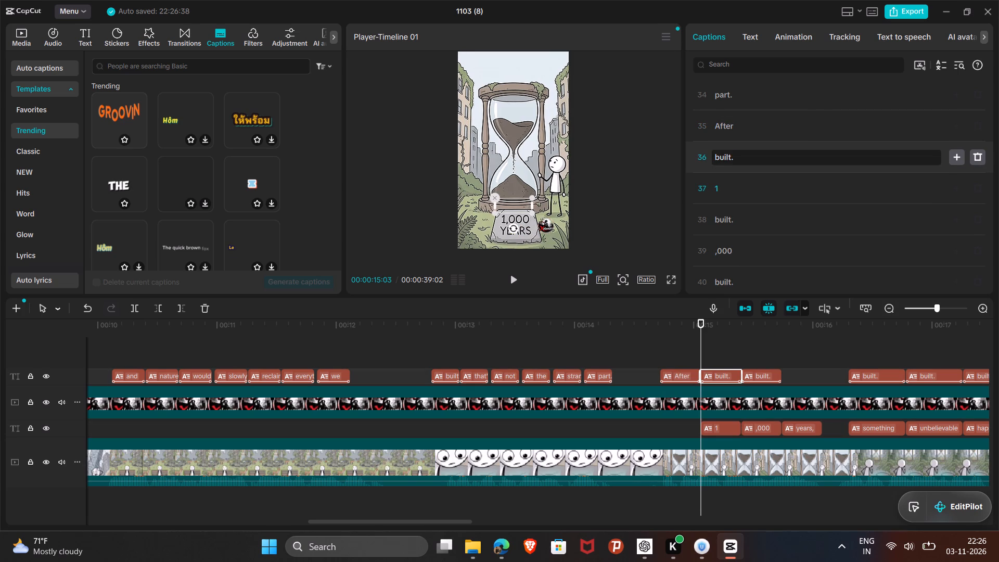
key("ctrl+a")
key("ctrl+v")
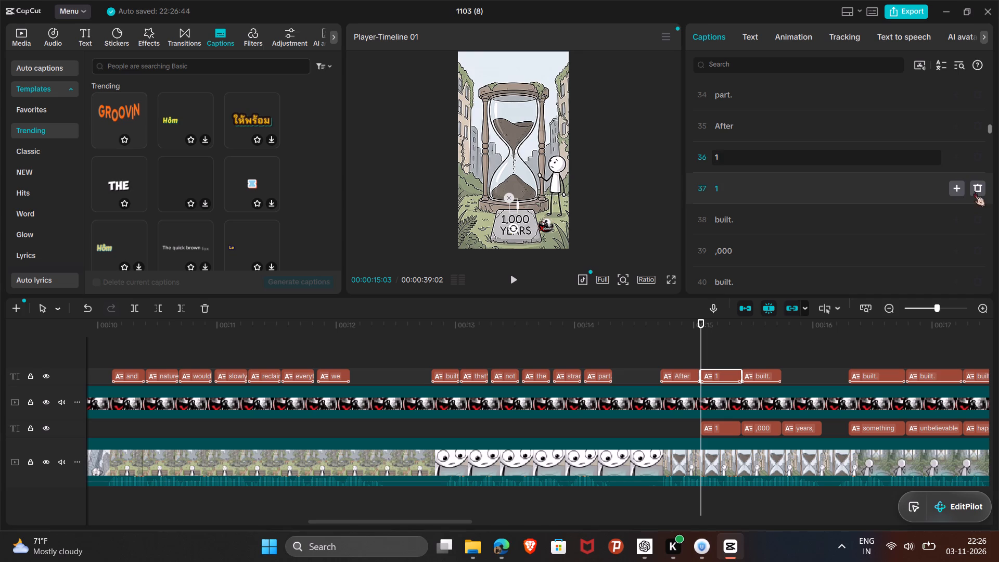
left_click(977, 189)
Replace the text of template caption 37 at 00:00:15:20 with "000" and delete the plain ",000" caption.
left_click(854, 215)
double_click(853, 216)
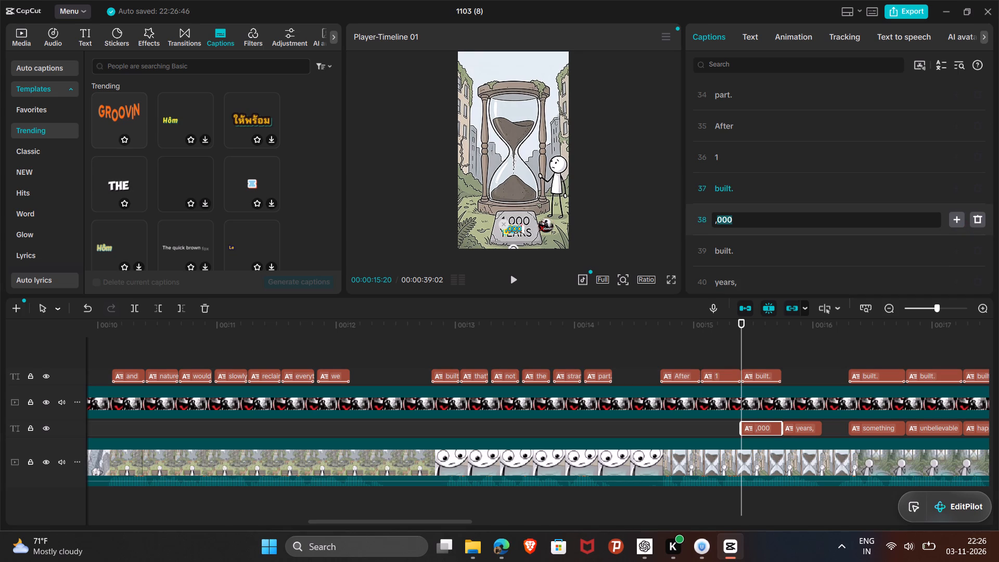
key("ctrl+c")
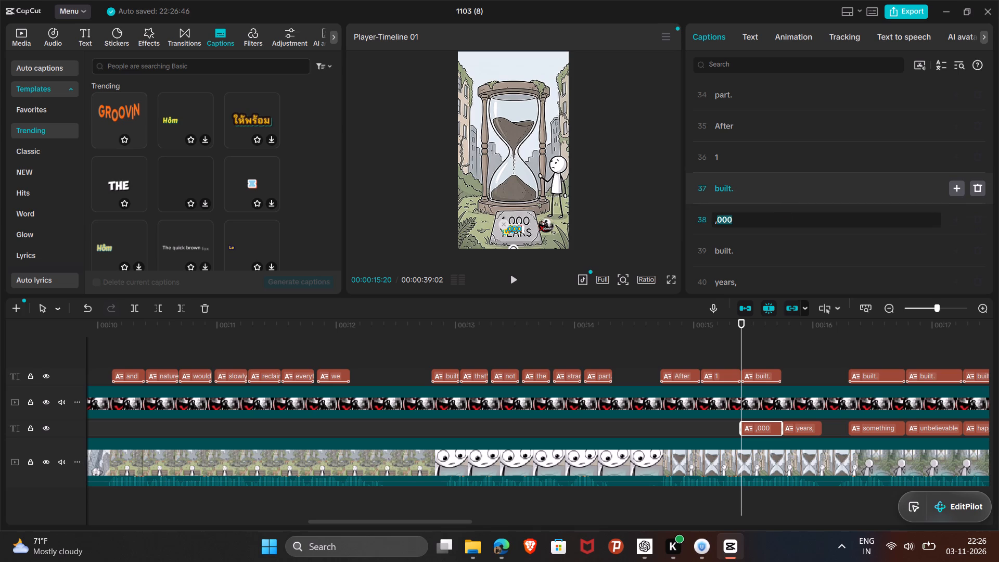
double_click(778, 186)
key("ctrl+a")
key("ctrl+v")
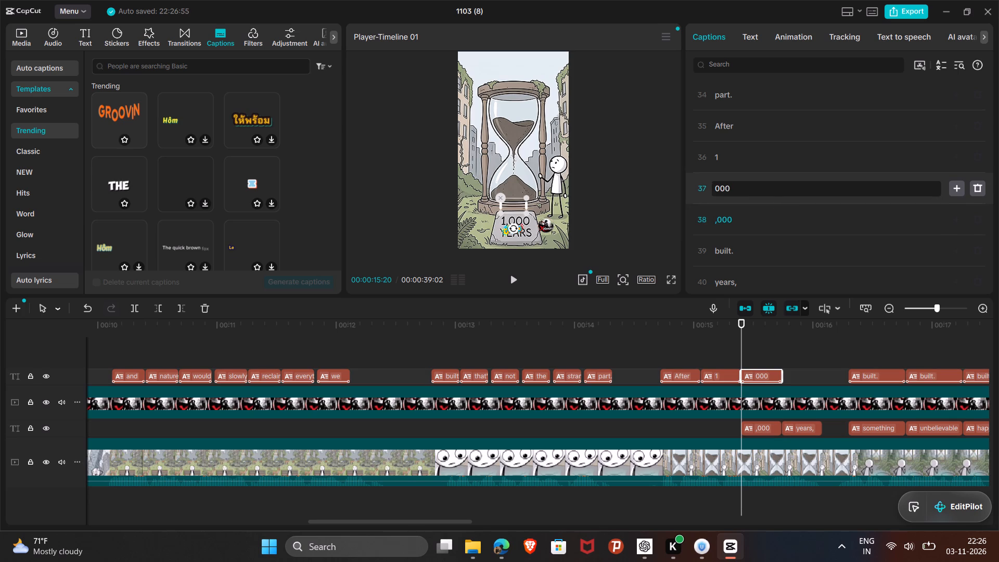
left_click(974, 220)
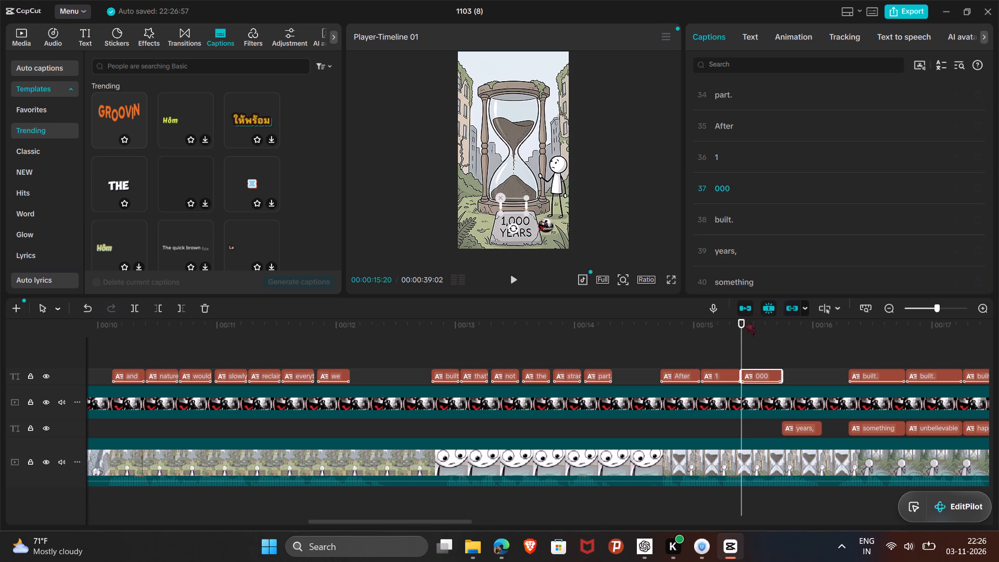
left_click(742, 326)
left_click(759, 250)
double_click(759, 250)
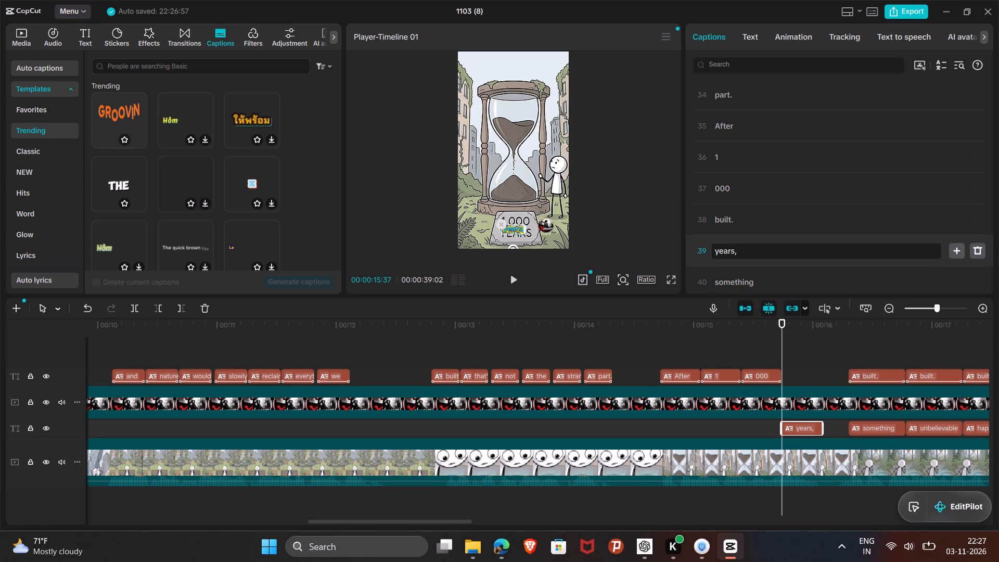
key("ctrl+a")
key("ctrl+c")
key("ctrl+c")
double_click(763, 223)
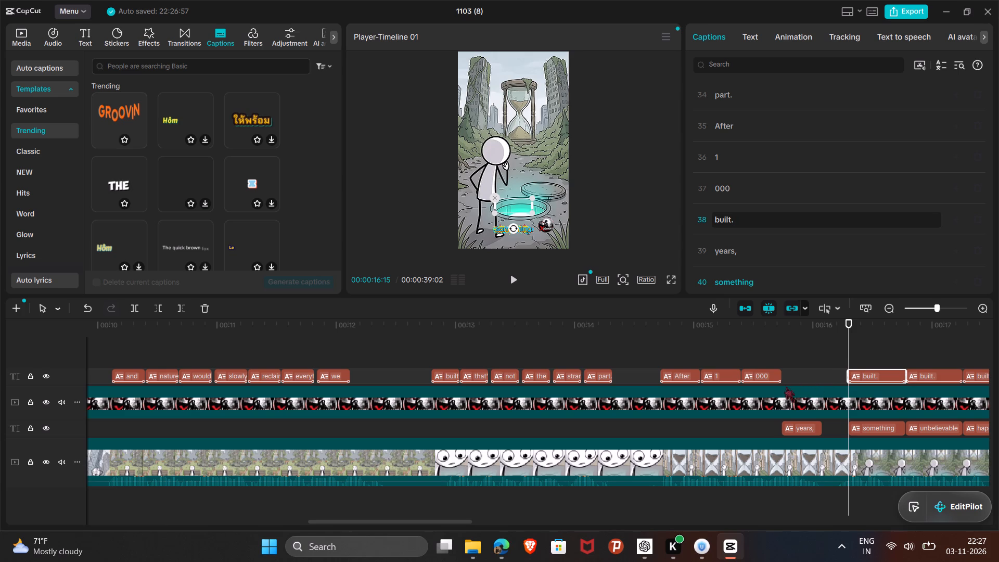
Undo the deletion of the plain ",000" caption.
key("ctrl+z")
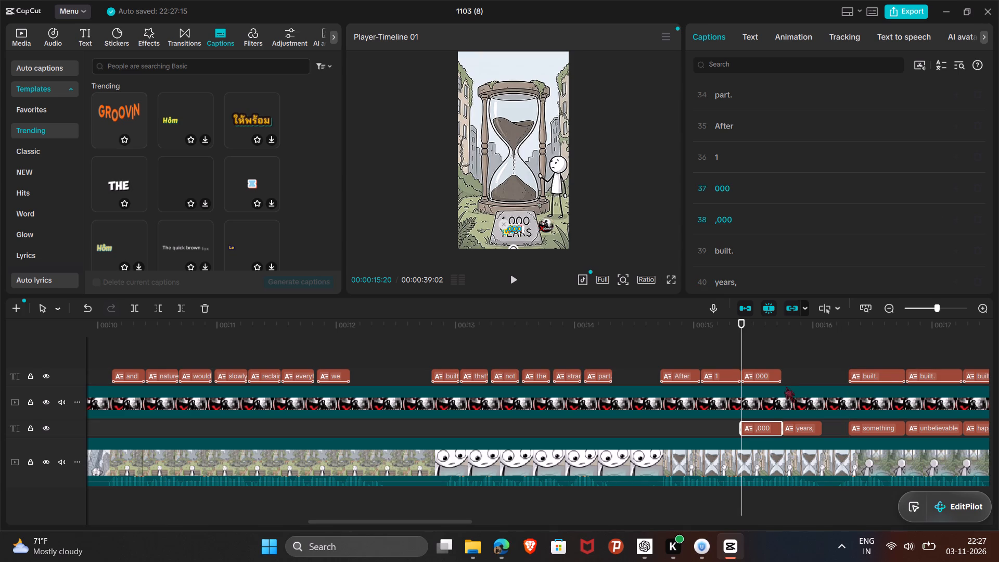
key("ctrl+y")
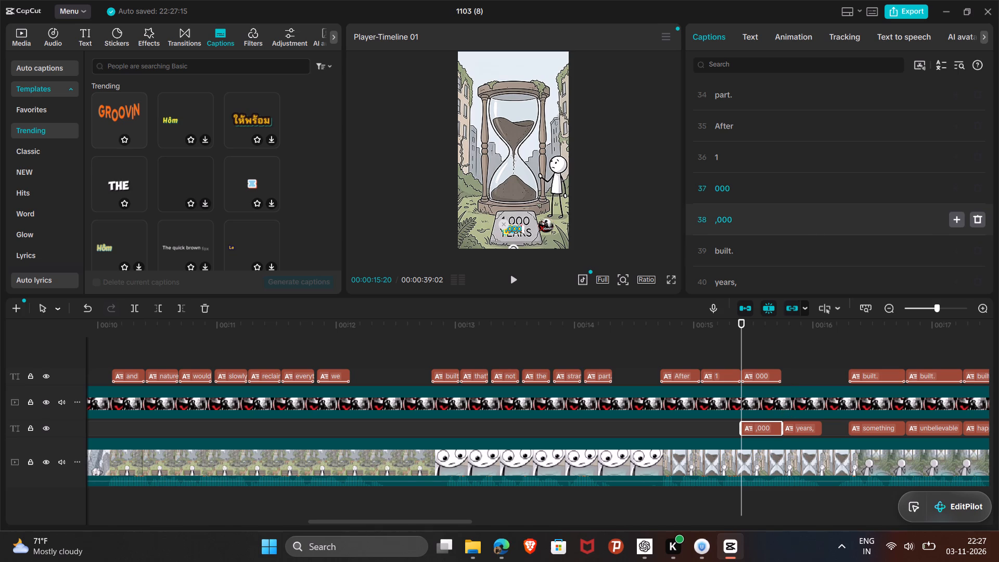
Replace the text of template caption 37 at 00:00:15:20 with ",000", including the comma, and delete the matching plain caption.
double_click(792, 219)
key("ctrl+c")
key("ctrl+c")
double_click(784, 196)
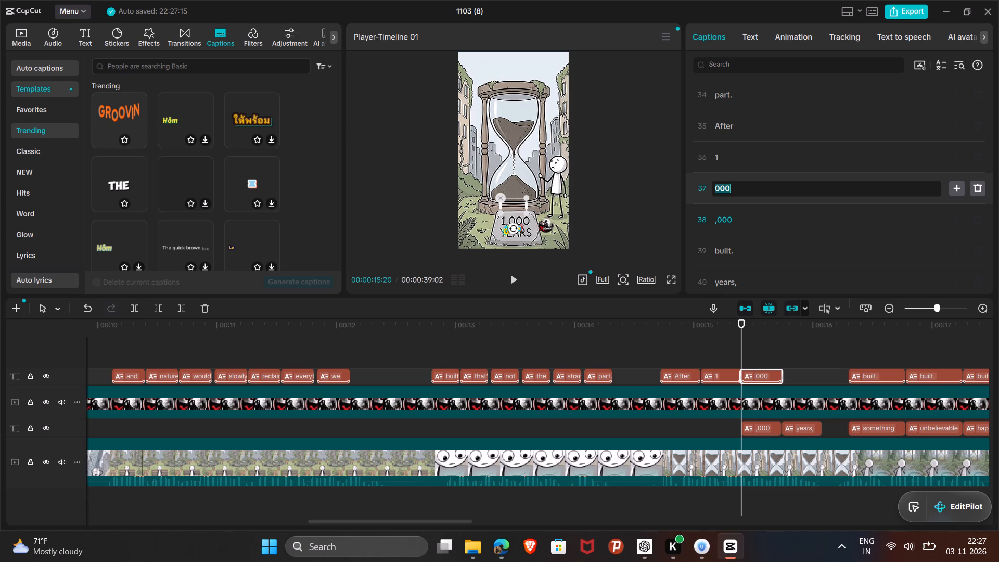
key("ctrl+v")
double_click(777, 220)
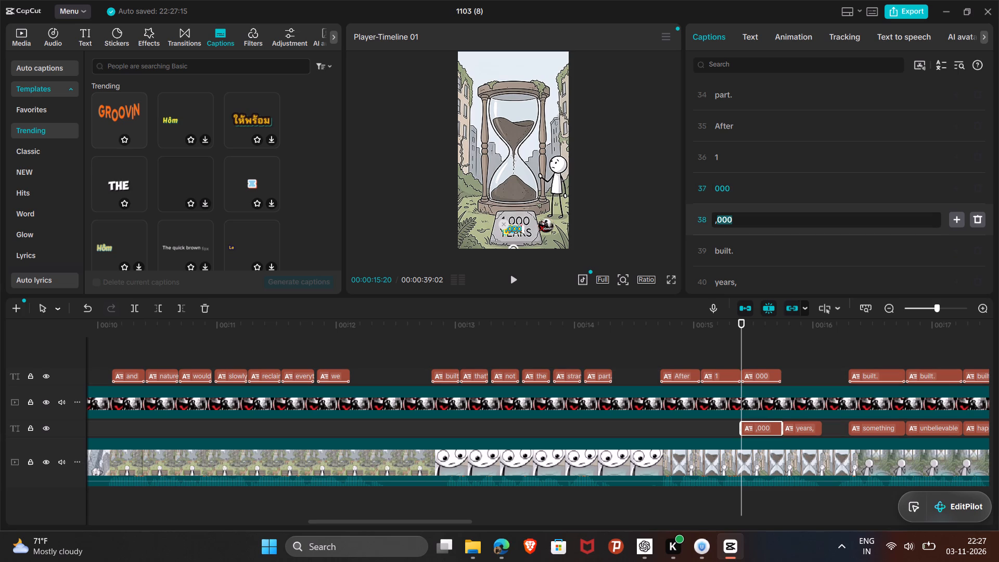
key("ctrl+c")
key("ctrl+c")
left_click_drag(775, 220, 739, 220)
left_click_drag(739, 220, 702, 222)
key("ctrl+c")
key("ctrl+c")
double_click(761, 181)
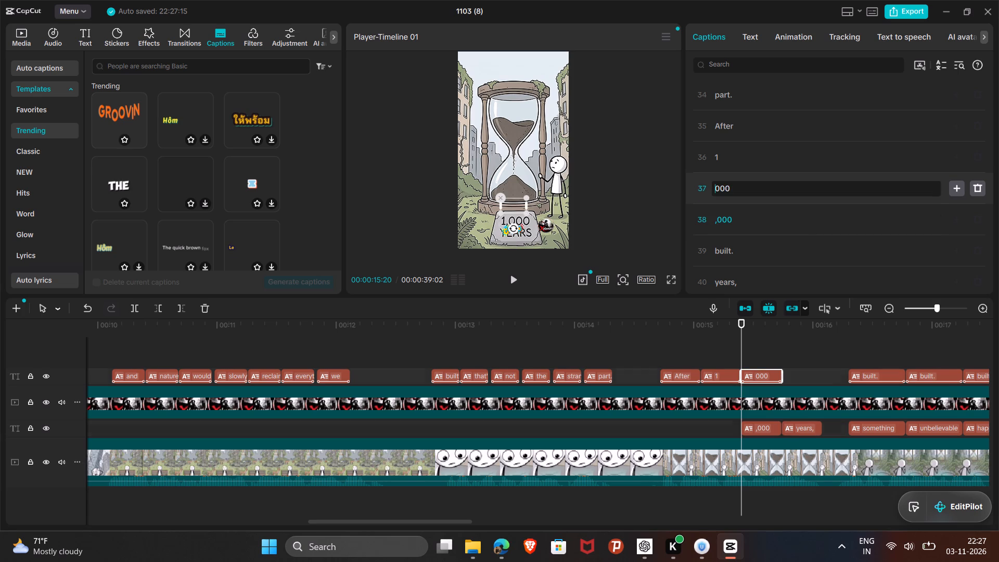
key("ctrl+a")
key("ctrl+v")
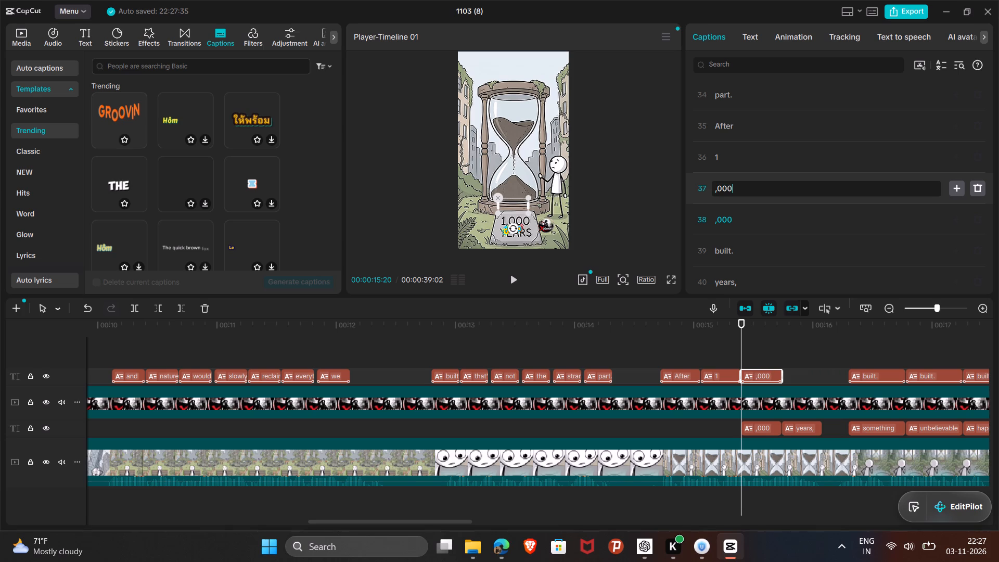
left_click(982, 219)
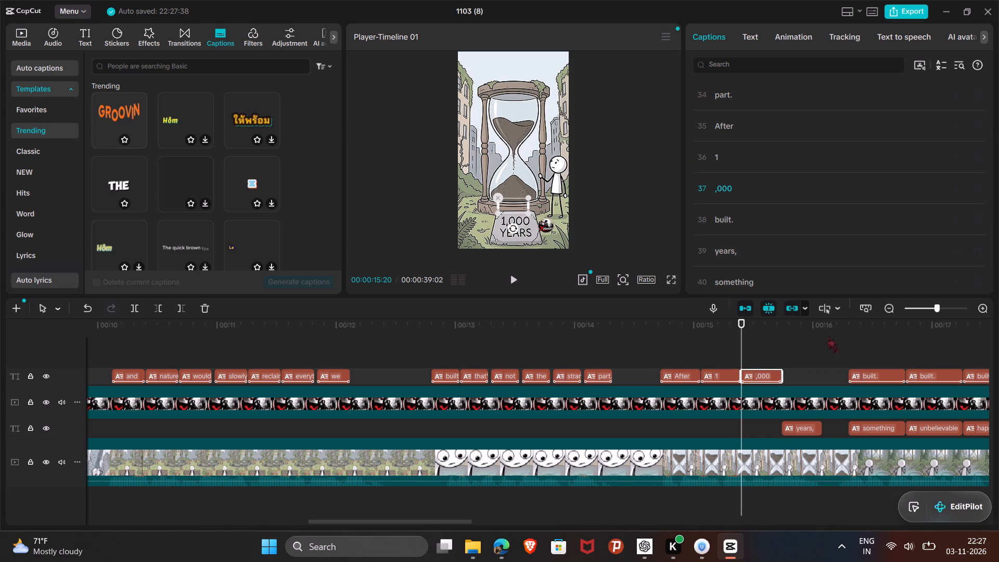
Extend the ",000" template caption to the end of the plain "years," caption and split it at 00:00:15:37.
left_click_drag(780, 373, 801, 373)
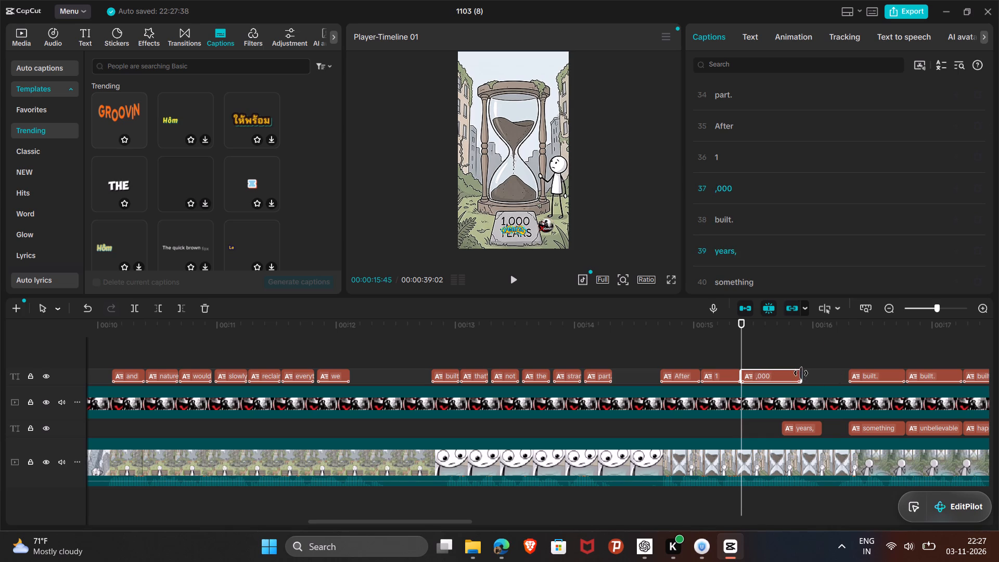
left_click_drag(801, 373, 818, 373)
left_click_drag(741, 334, 780, 336)
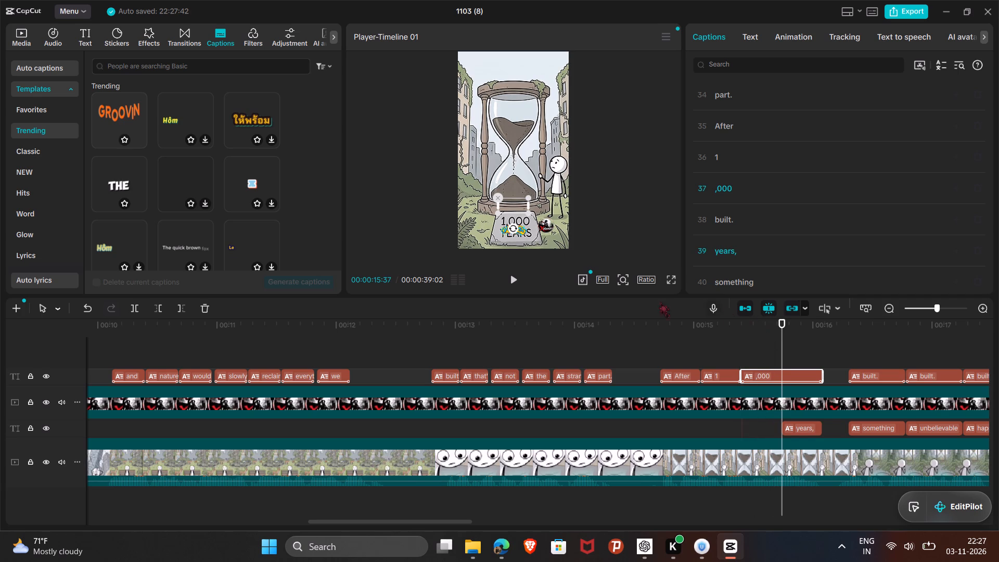
left_click(139, 309)
left_click(728, 341)
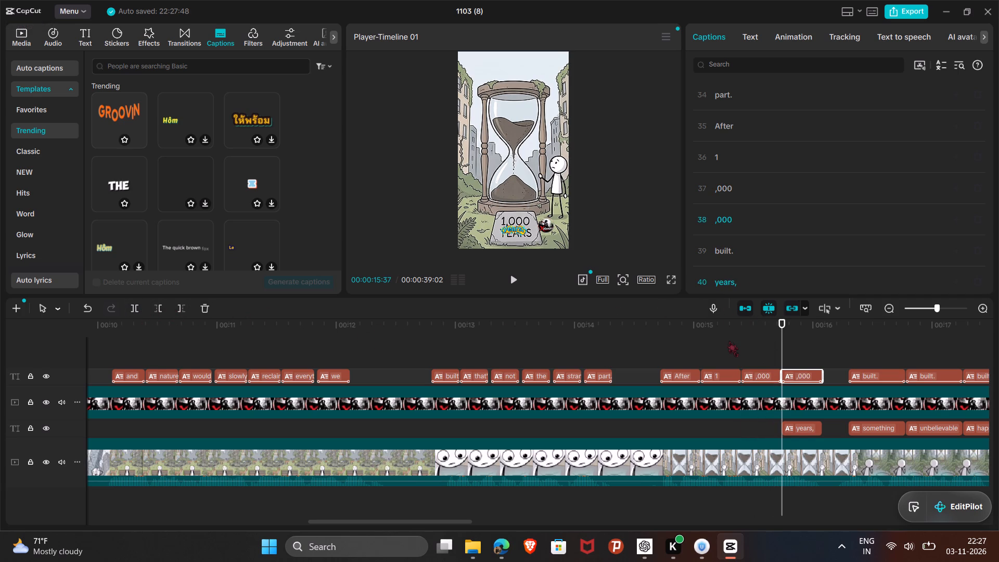
Replace the text of template caption 39 at 00:00:16:15 with "years," and delete the plain "years," caption.
left_click(797, 372)
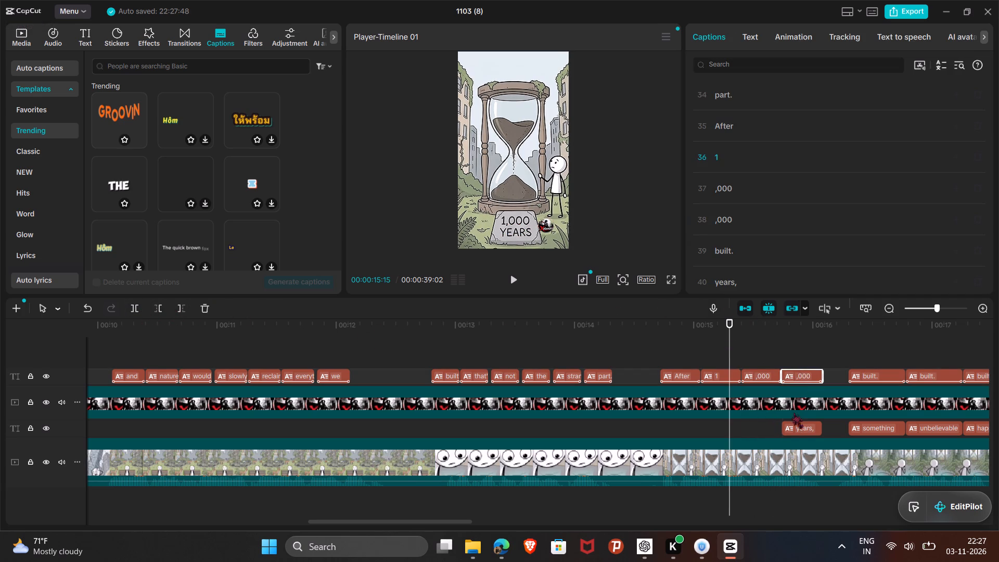
left_click(793, 426)
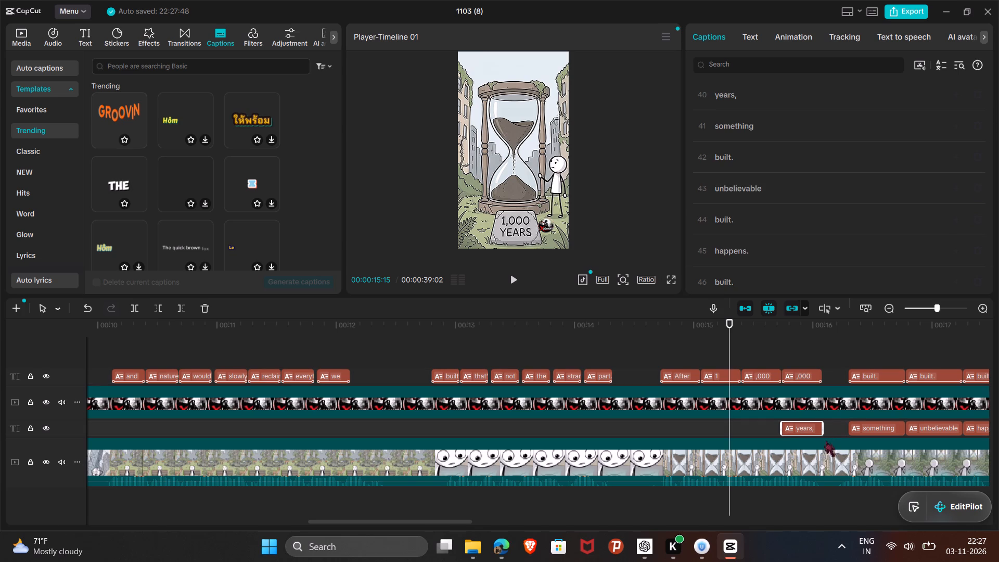
left_click(796, 429)
left_click(796, 429)
scroll(773, 197, "up", 1)
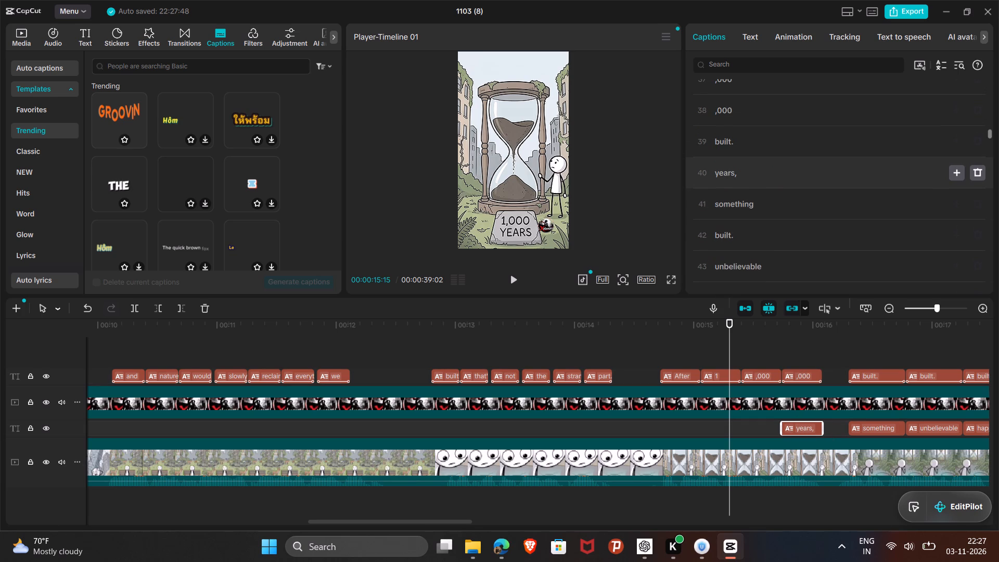
double_click(764, 173)
key("ctrl+a")
key("ctrl+c")
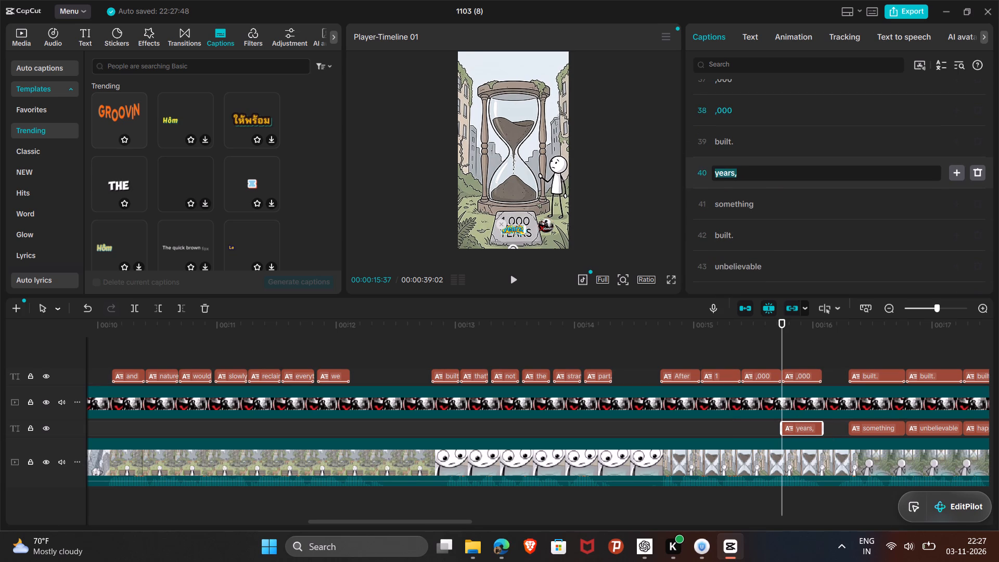
key("ctrl+c")
double_click(746, 140)
key("ctrl+a")
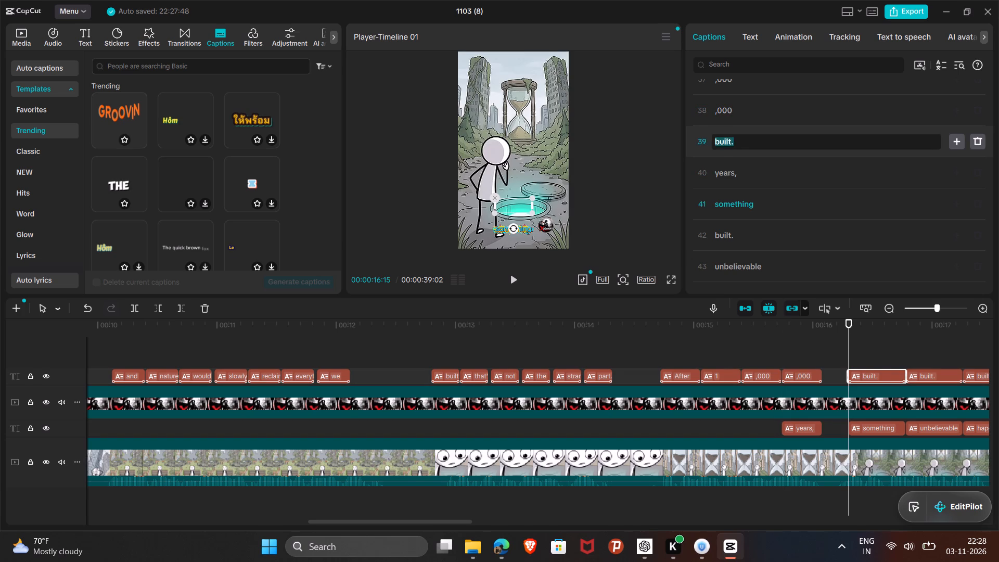
key("ctrl+v")
left_click(978, 172)
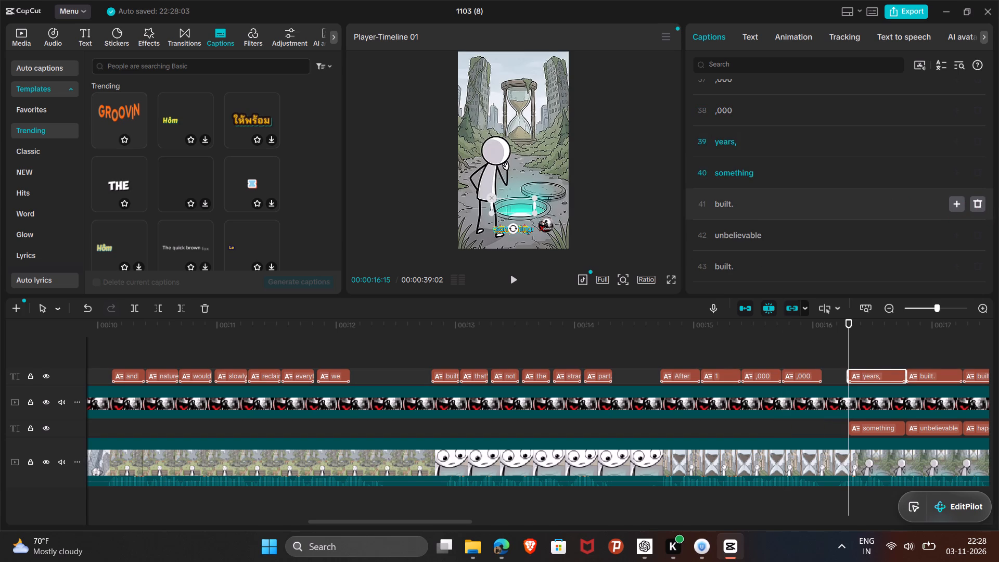
Replace the text of template caption 38 at 00:00:15:37 with "years,", including the comma.
left_click(797, 377)
scroll(777, 175, "up", 1)
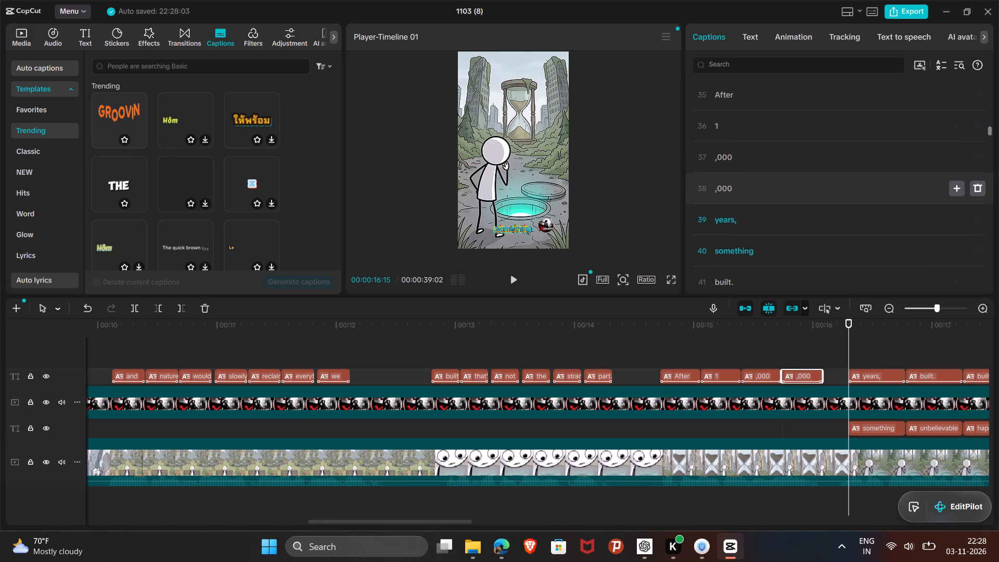
left_click(771, 193)
double_click(771, 193)
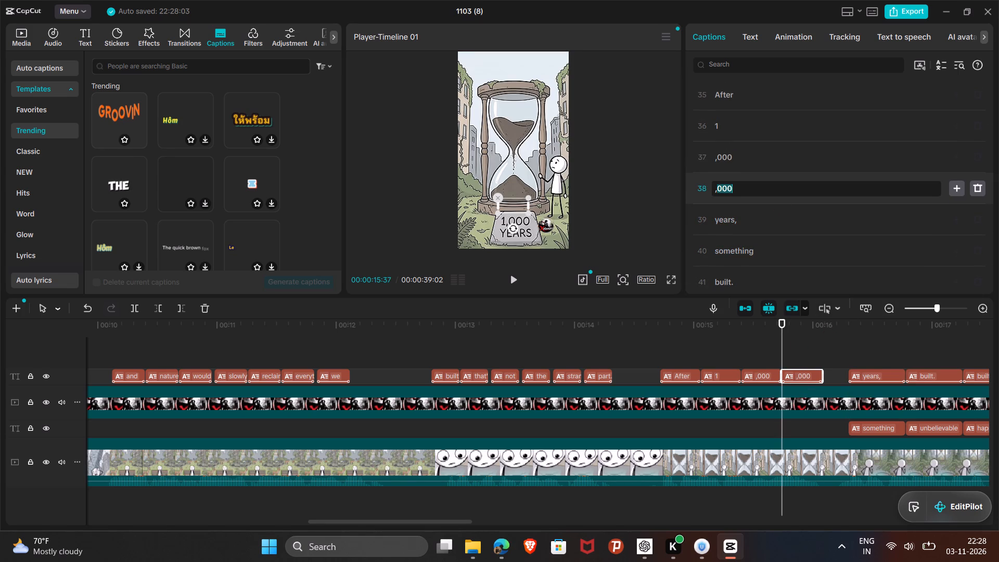
key("ctrl+a")
key("ctrl+v")
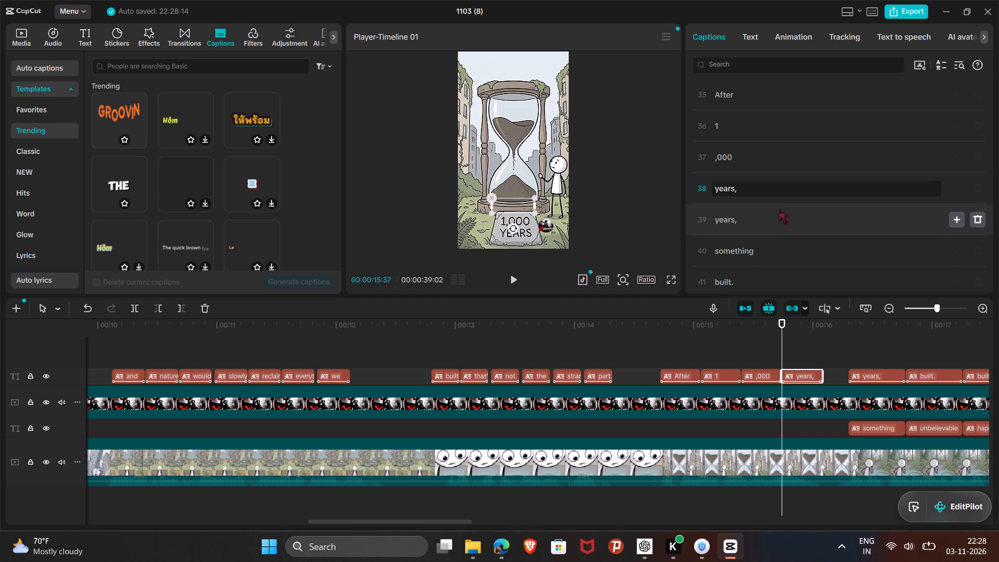
Replace the text of template caption 39 at 00:00:16:15 with "something" and delete the matching plain caption.
double_click(765, 251)
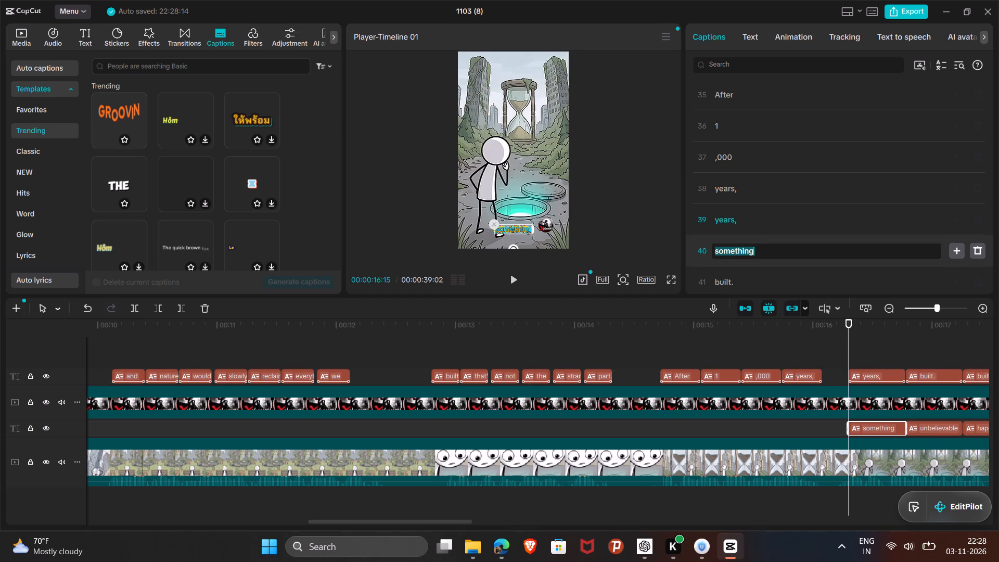
key("ctrl+c")
key("ctrl+c")
double_click(745, 220)
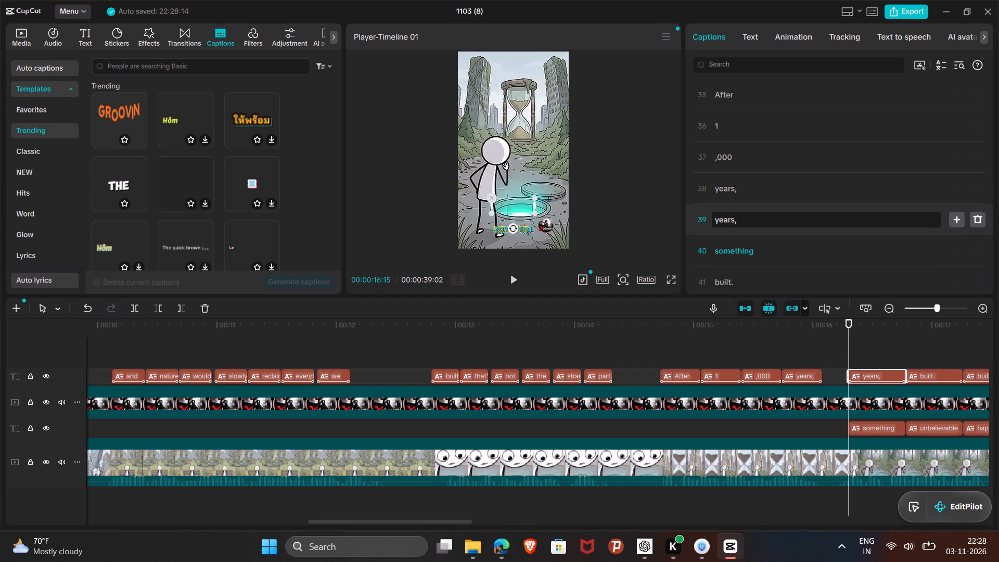
key("ctrl+a")
key("ctrl+v")
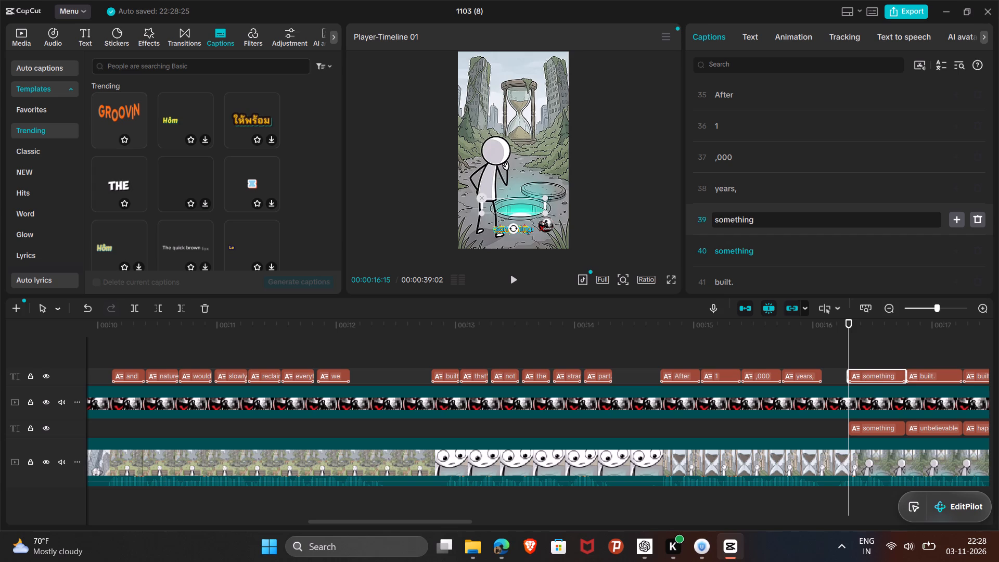
left_click(979, 251)
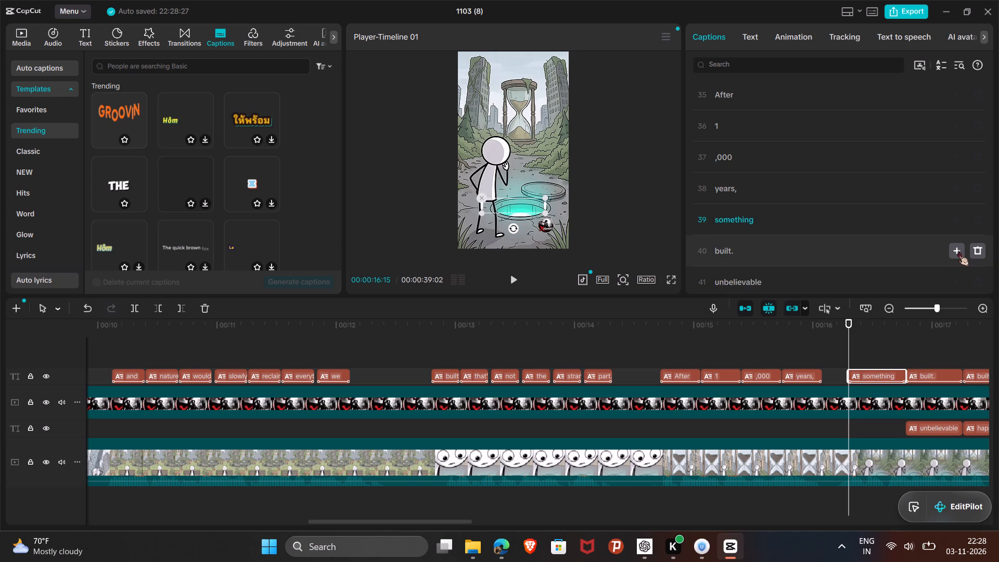
Replace the text of template caption 40 at 00:00:16:39 with "unbelievable" and delete the matching plain caption.
scroll(958, 251, "down", 1)
double_click(840, 216)
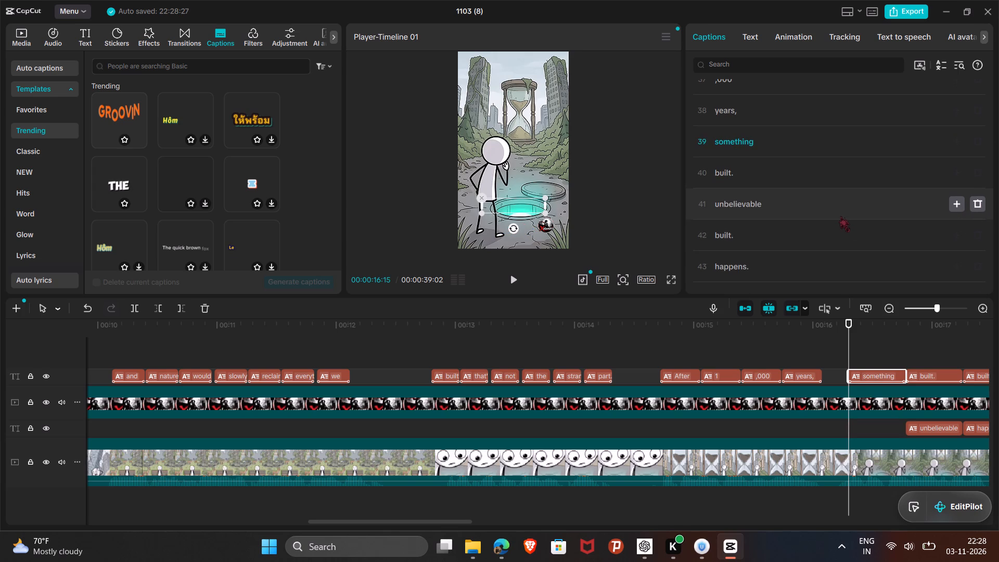
double_click(817, 209)
key("ctrl+c")
key("ctrl+c")
triple_click(804, 171)
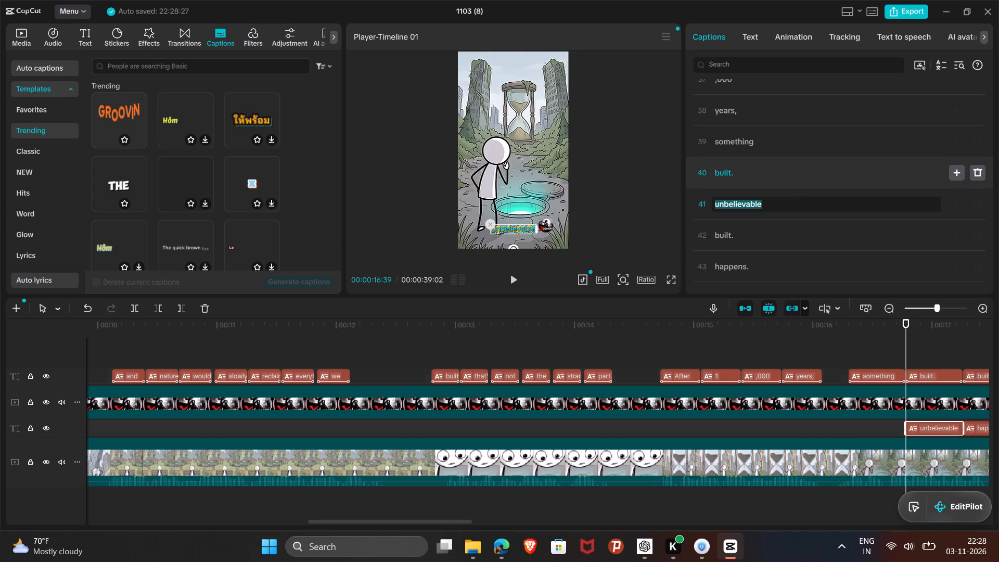
key("ctrl+v")
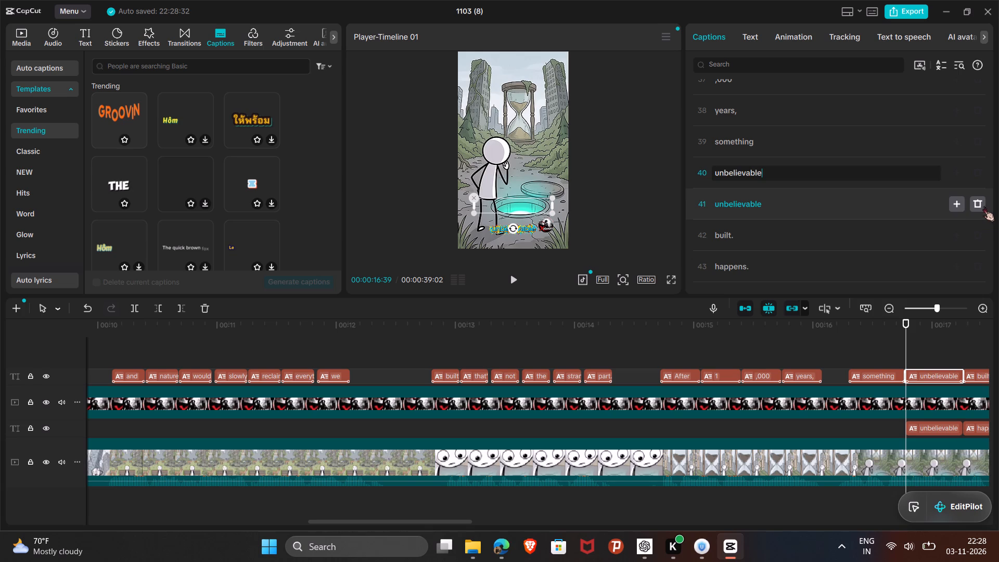
left_click(983, 206)
Replace the text of template caption 41 at 00:00:17:13 with "happens.", including the period, and delete the matching plain caption.
double_click(861, 235)
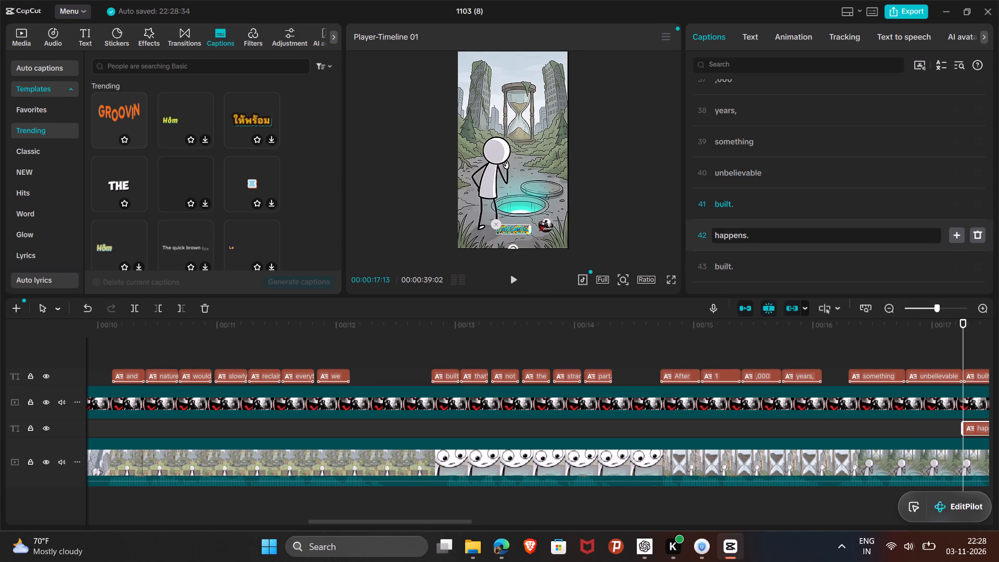
left_click(856, 236)
key("ctrl+a")
key("ctrl+c")
key("ctrl+c")
double_click(840, 202)
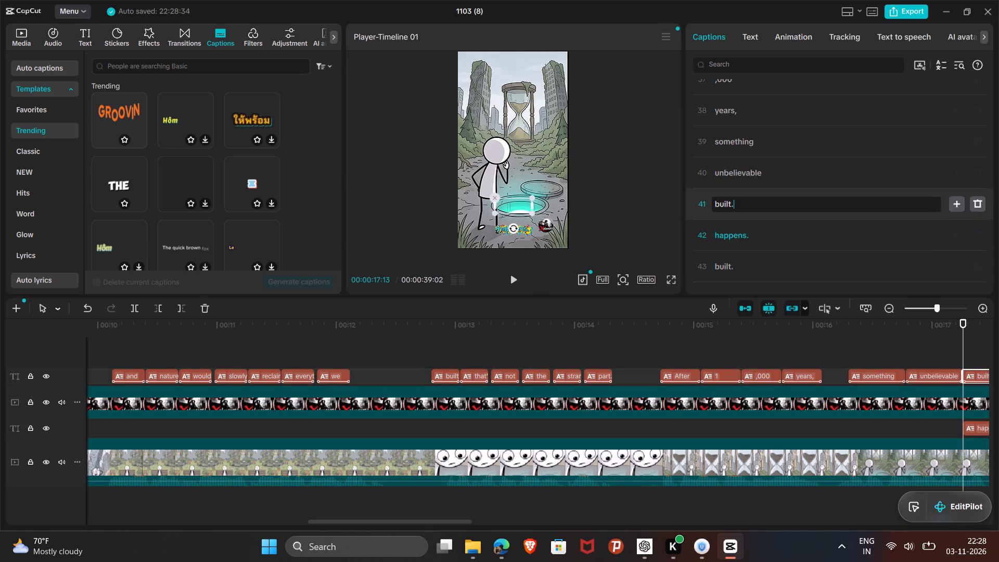
key("ctrl+a")
key("ctrl+v")
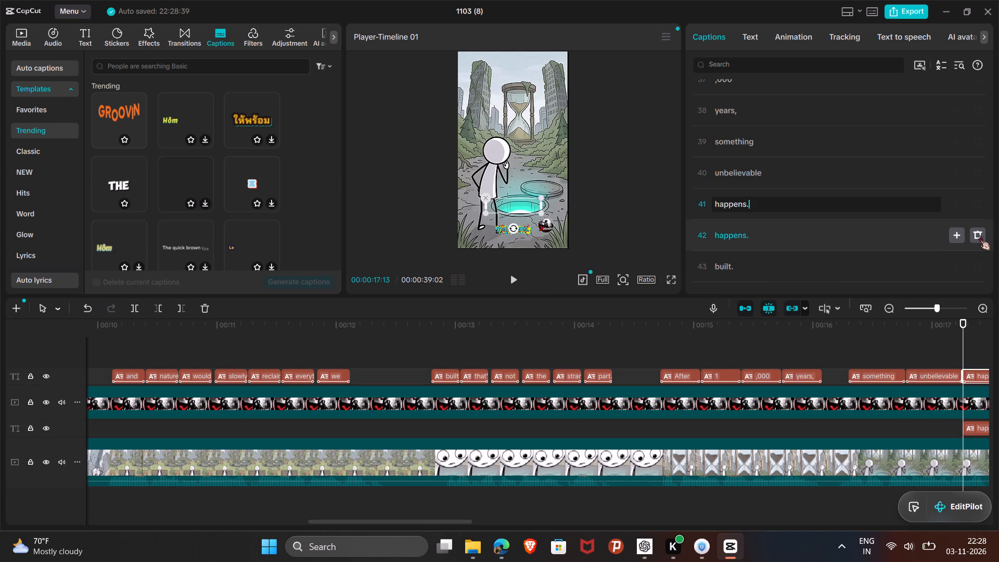
left_click(979, 235)
Replace the text of template caption 42 at 00:00:18:14 with "A" and delete the matching plain caption.
double_click(826, 261)
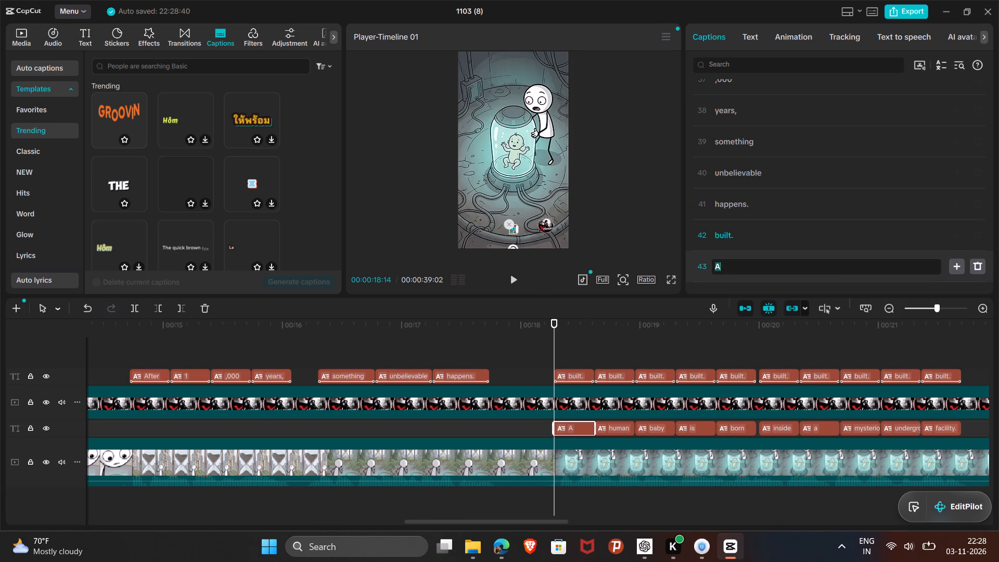
key("ctrl+c")
double_click(818, 233)
key("ctrl+a")
key("ctrl+v")
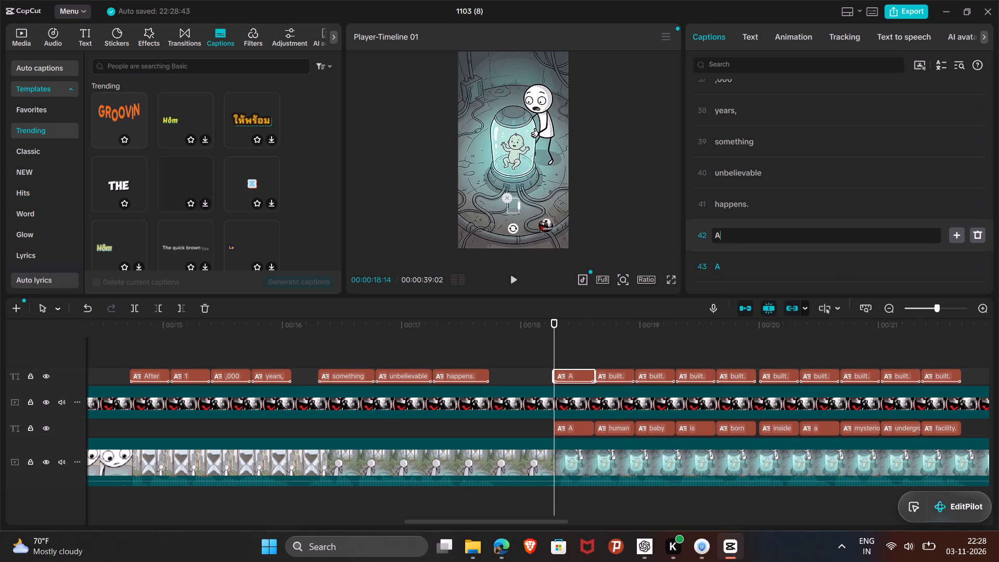
left_click(978, 260)
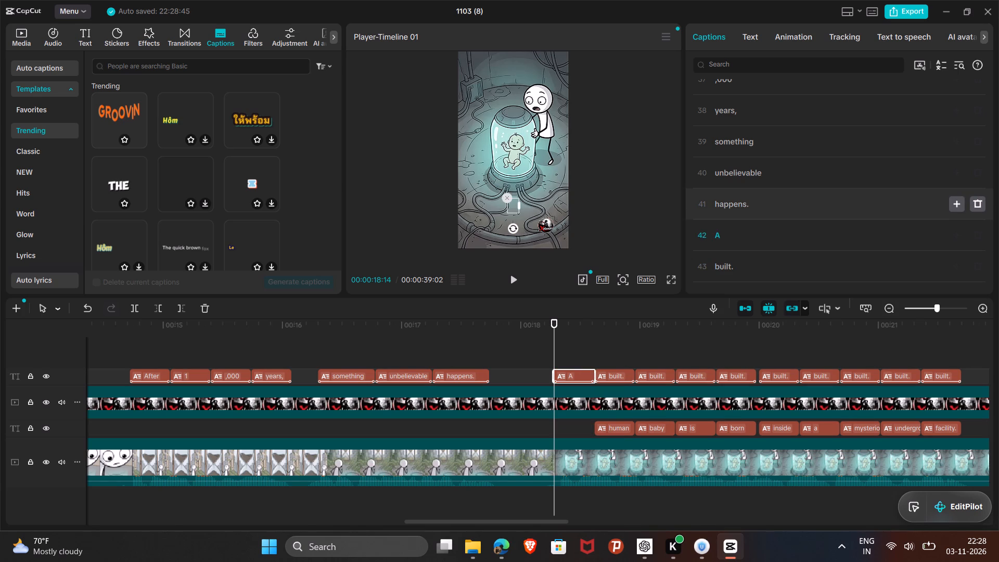
Play the video from near its start, pause on the "human" caption and move it lower in the frame, level with the emblem.
scroll(509, 372, "right", 14)
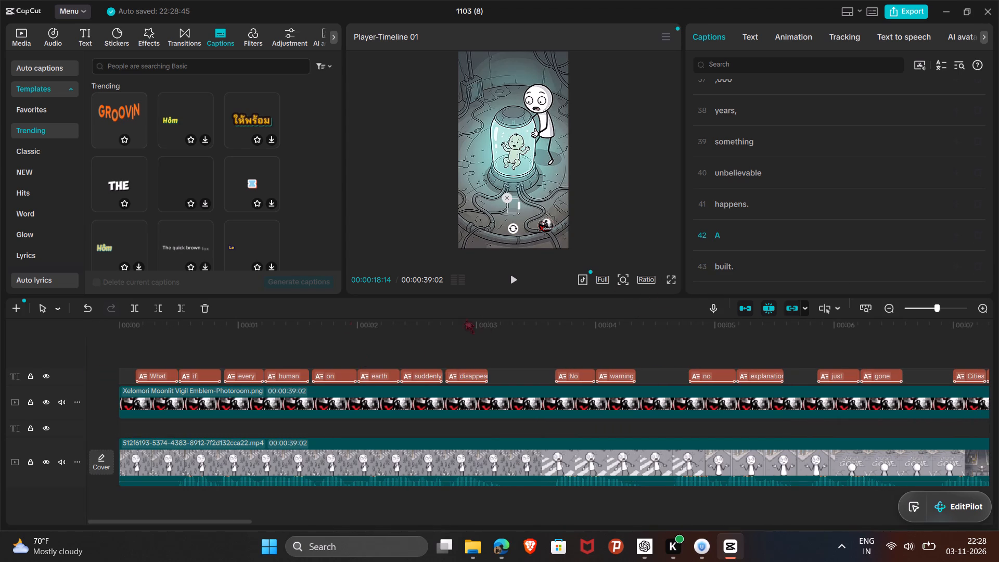
left_click(132, 325)
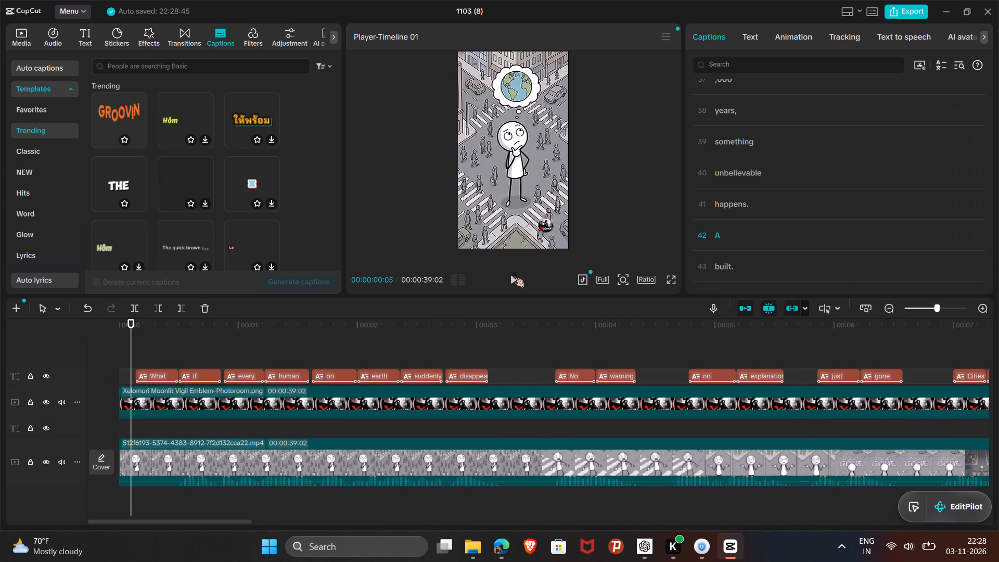
left_click(514, 275)
left_click(516, 210)
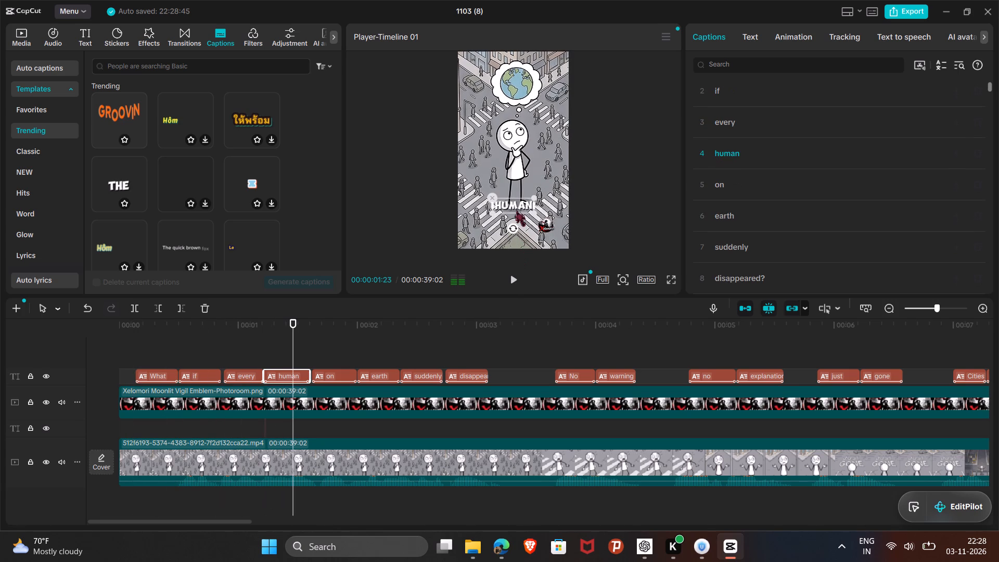
left_click_drag(516, 208, 516, 231)
left_click_drag(516, 204, 516, 220)
left_click_drag(516, 220, 516, 222)
left_click(513, 205)
left_click_drag(513, 205, 514, 232)
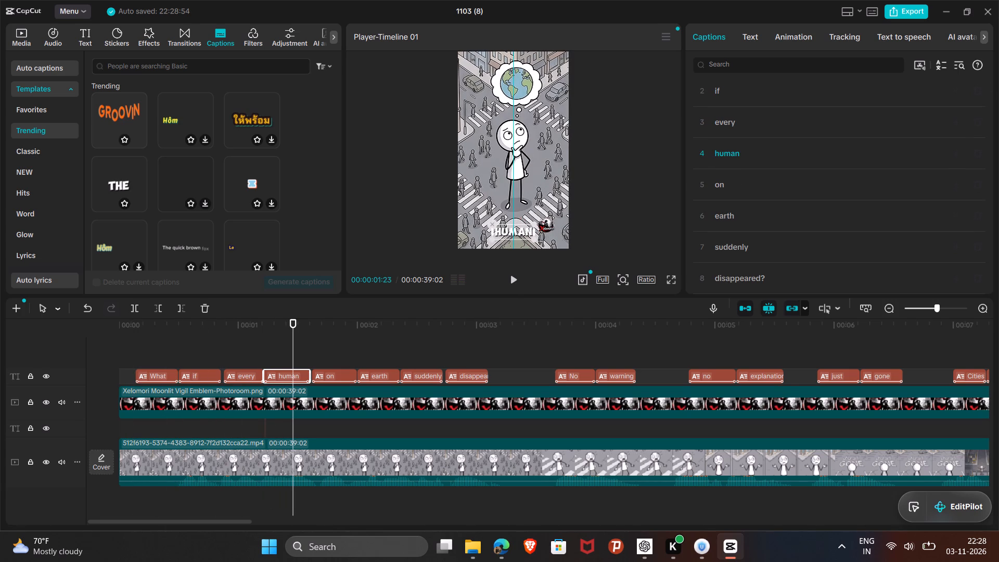
left_click_drag(514, 232, 516, 227)
Play the video onward from the "human" caption and scrub back through the opening captions to check how they display up to "disappeared?".
left_click(514, 277)
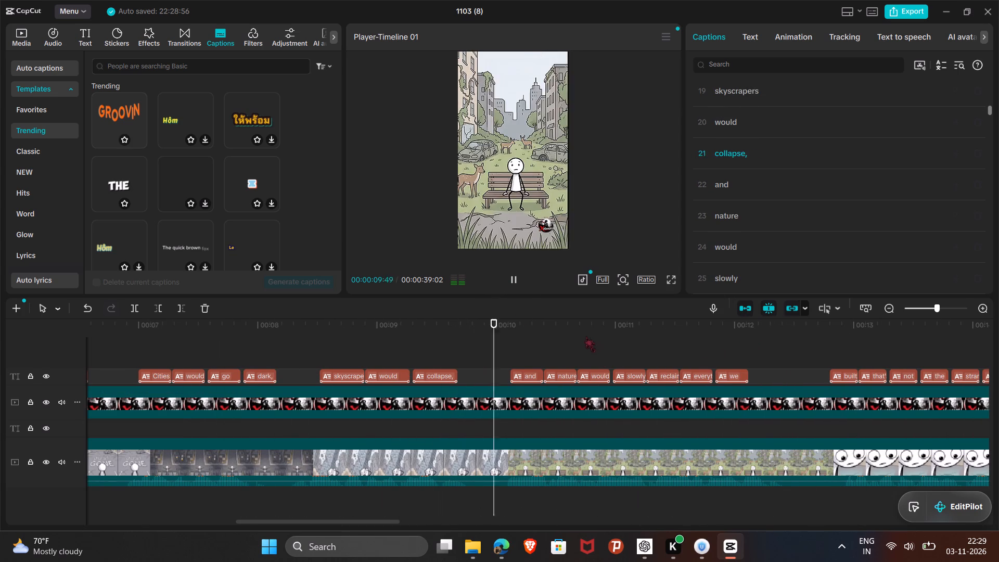
left_click(559, 325)
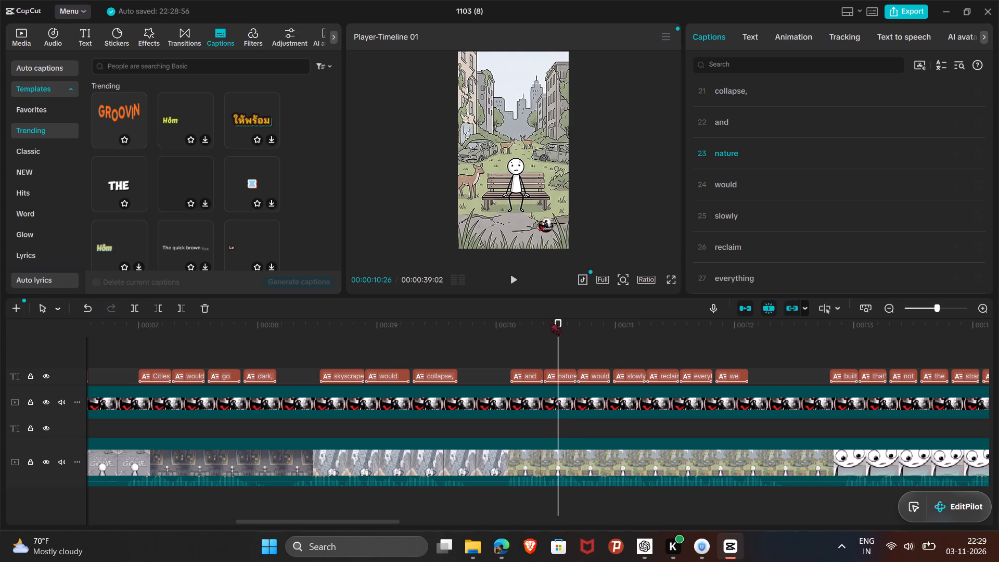
left_click(558, 330)
left_click_drag(558, 330, 546, 330)
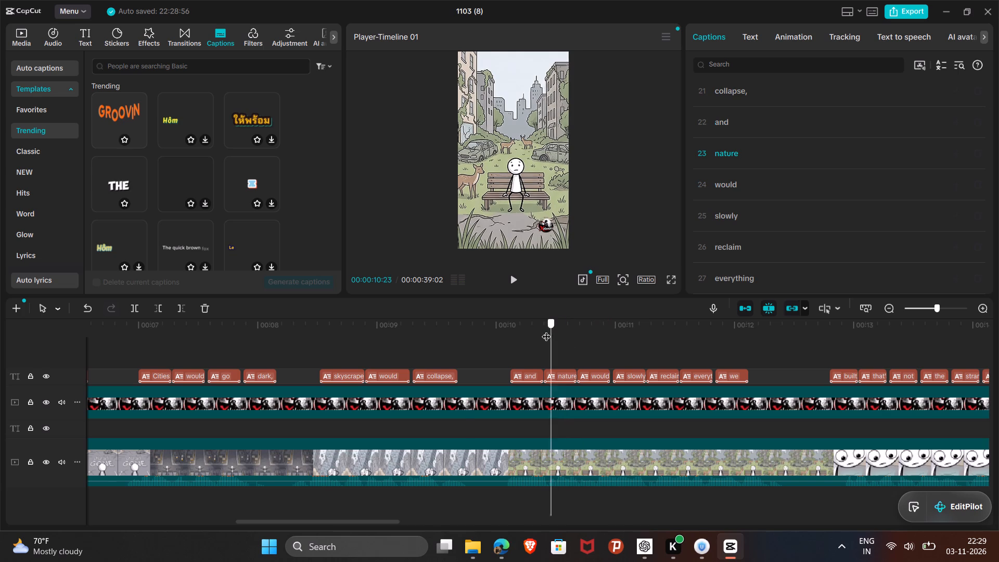
left_click_drag(546, 330, 59, 329)
scroll(464, 330, "right", 5)
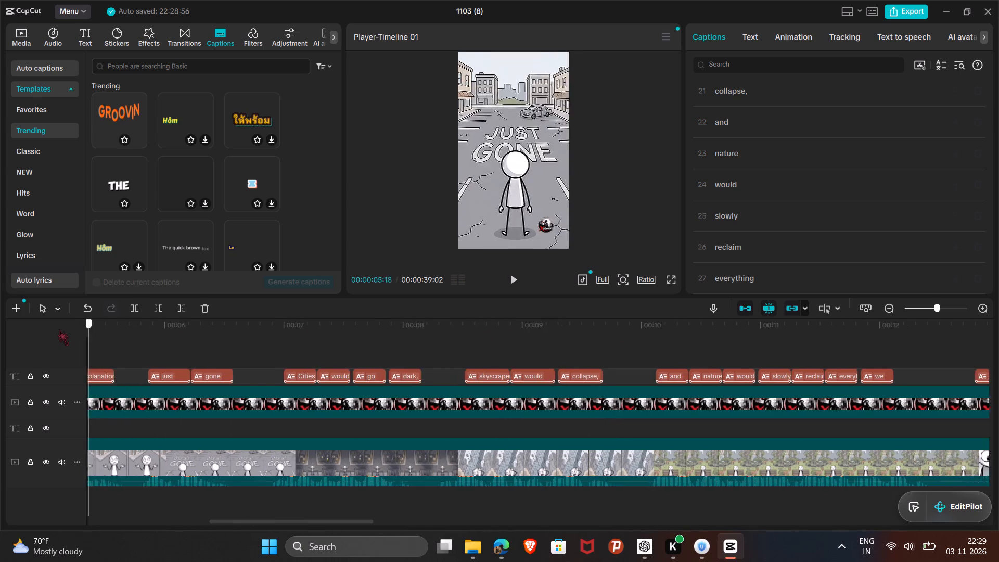
left_click_drag(59, 329, 340, 336)
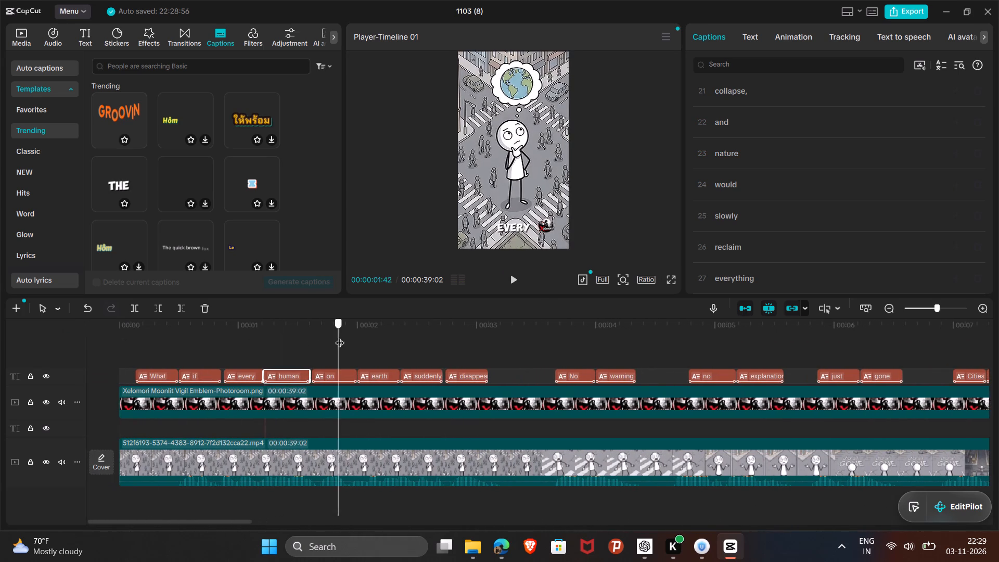
left_click_drag(340, 336, 440, 337)
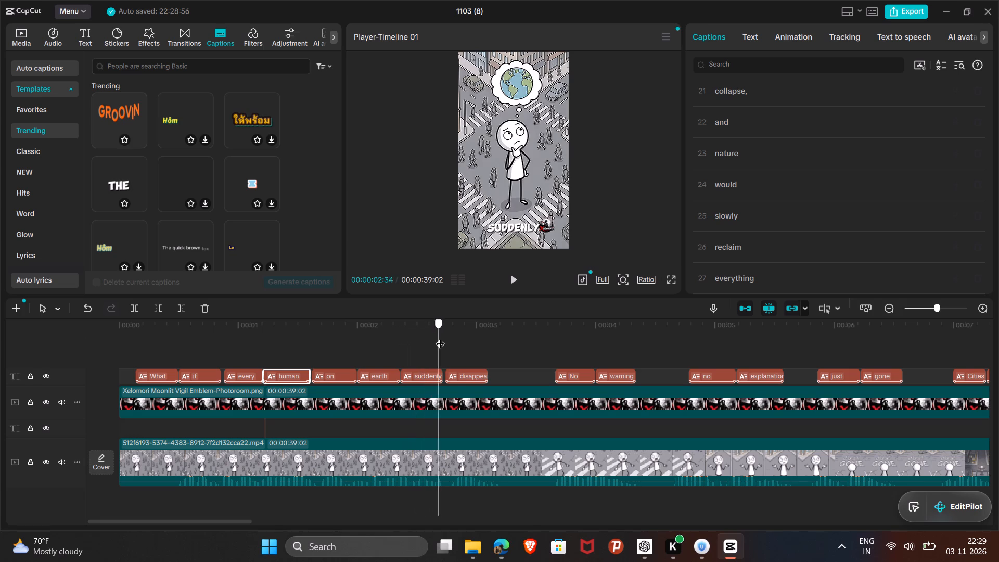
left_click_drag(440, 337, 418, 337)
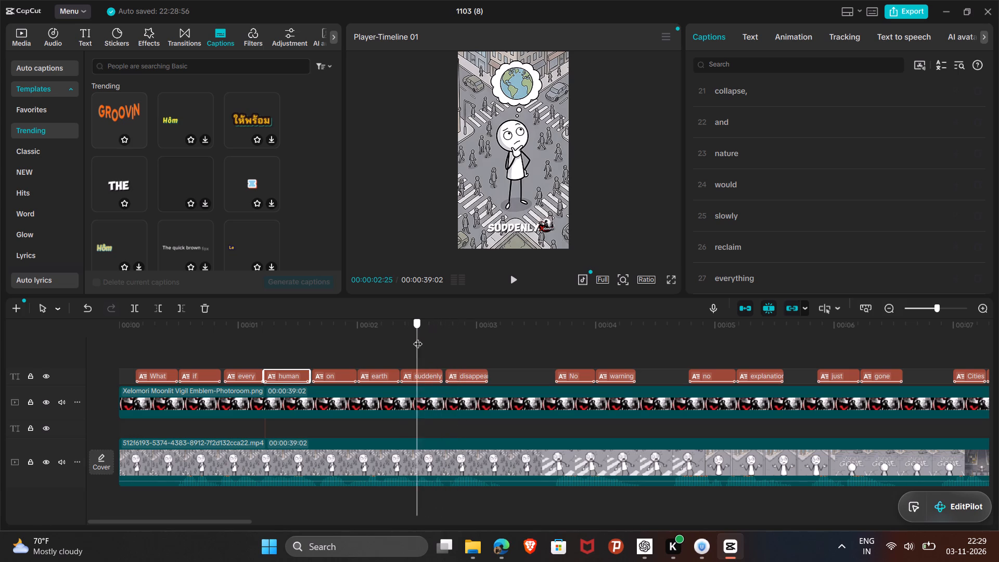
left_click_drag(418, 337, 446, 338)
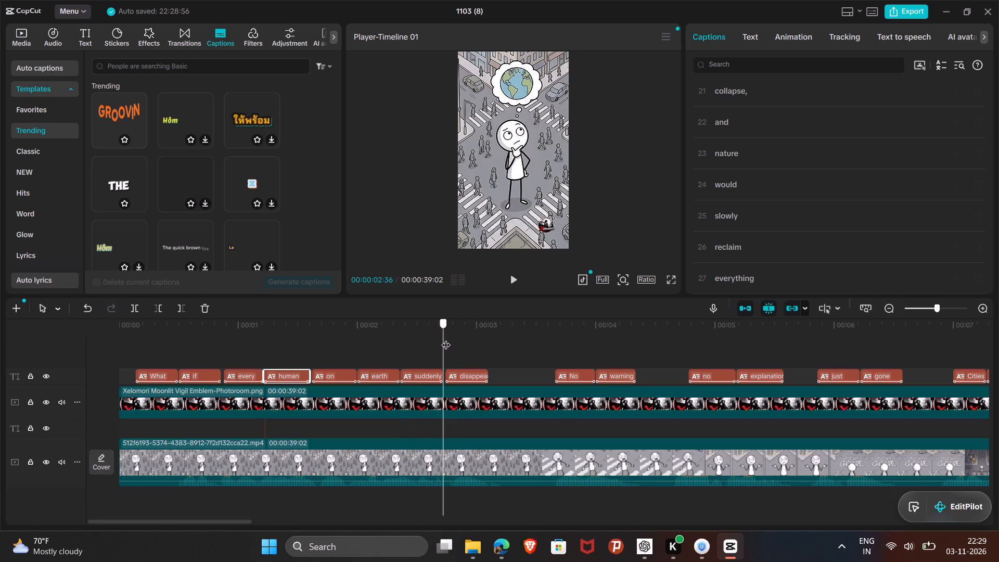
left_click_drag(446, 338, 451, 340)
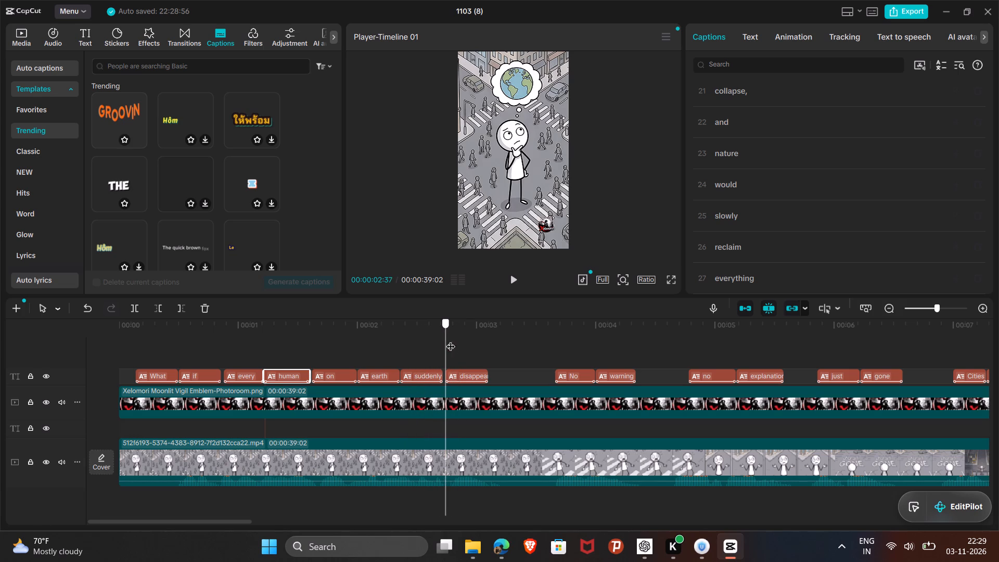
left_click_drag(451, 340, 453, 340)
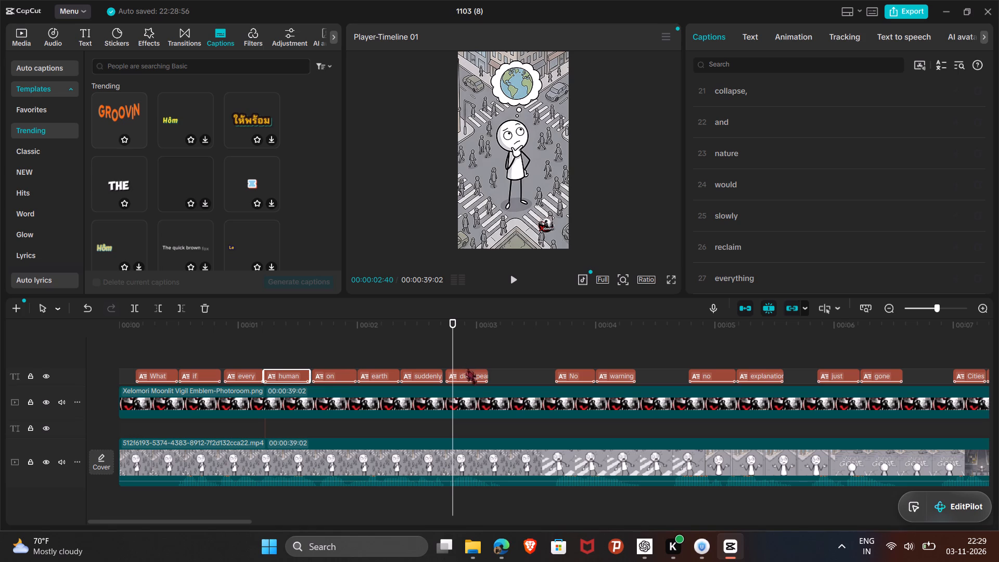
Preview the "THE" caption template, and play the timeline from the "disappeared?" caption at 00:00:02:49 to check the captions.
left_click(467, 371)
left_click(111, 193)
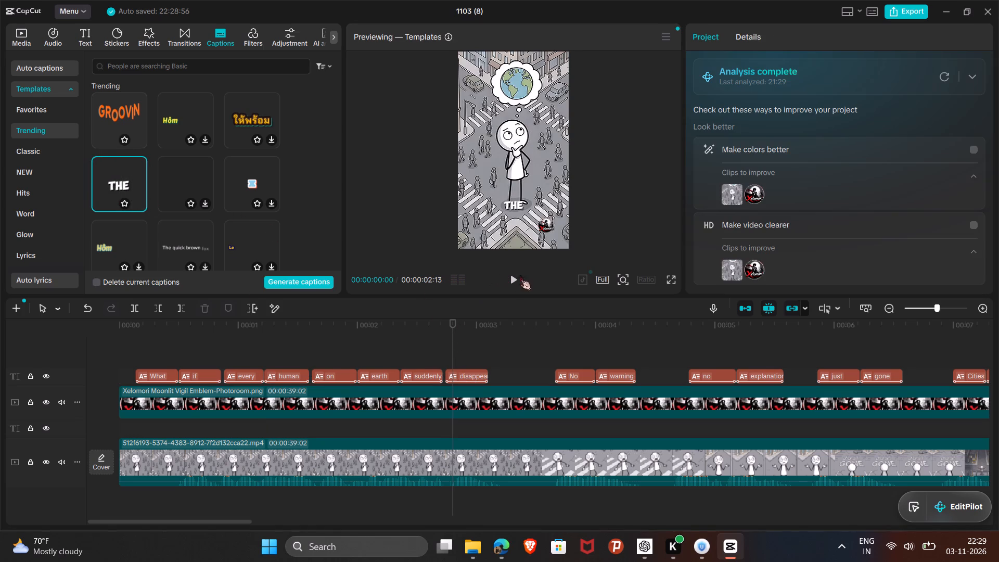
left_click(474, 368)
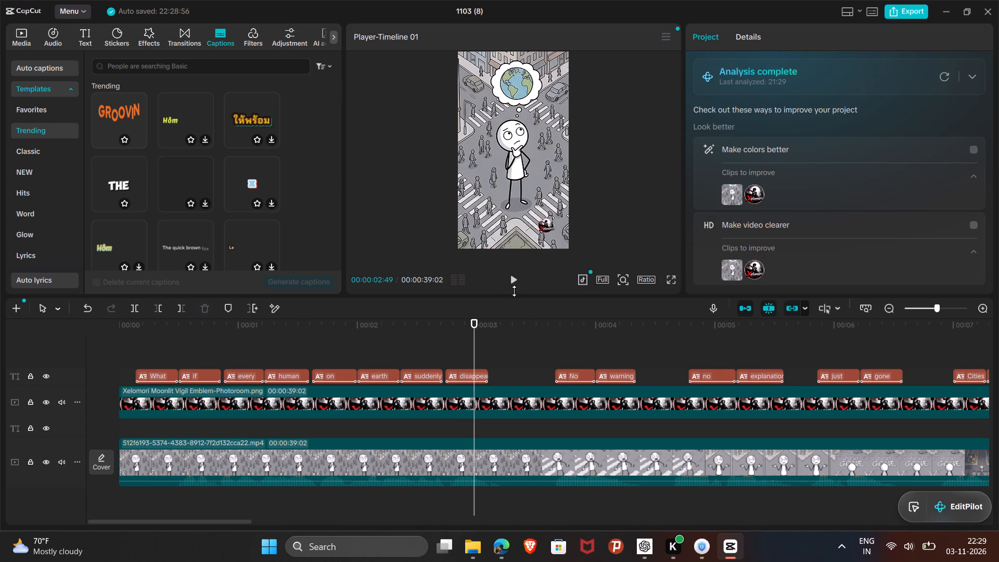
left_click(517, 276)
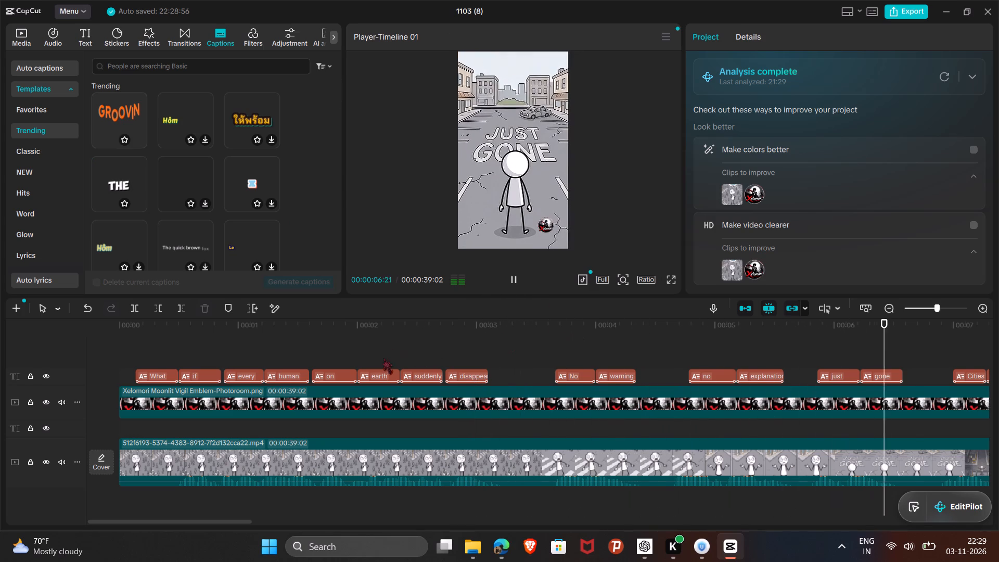
key("space")
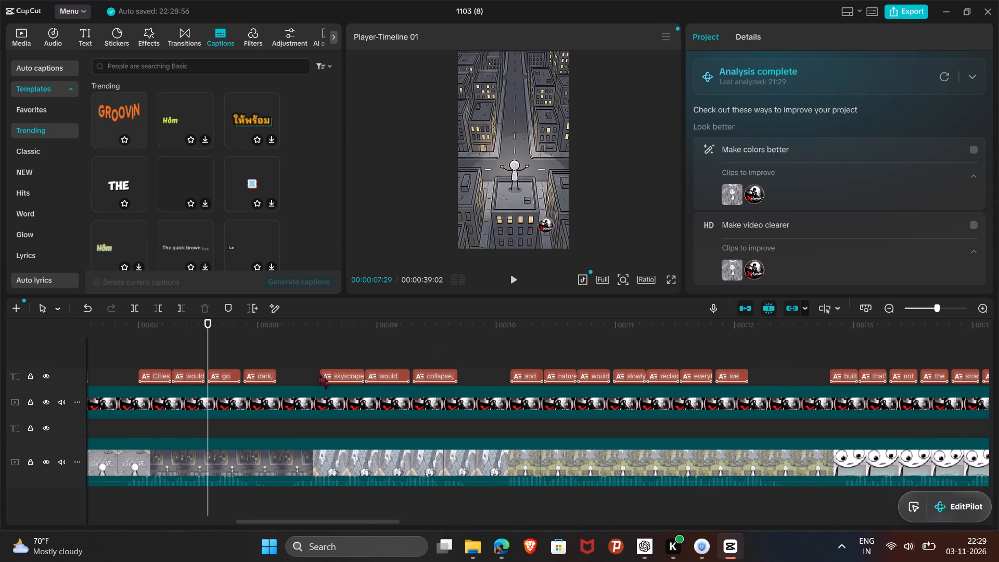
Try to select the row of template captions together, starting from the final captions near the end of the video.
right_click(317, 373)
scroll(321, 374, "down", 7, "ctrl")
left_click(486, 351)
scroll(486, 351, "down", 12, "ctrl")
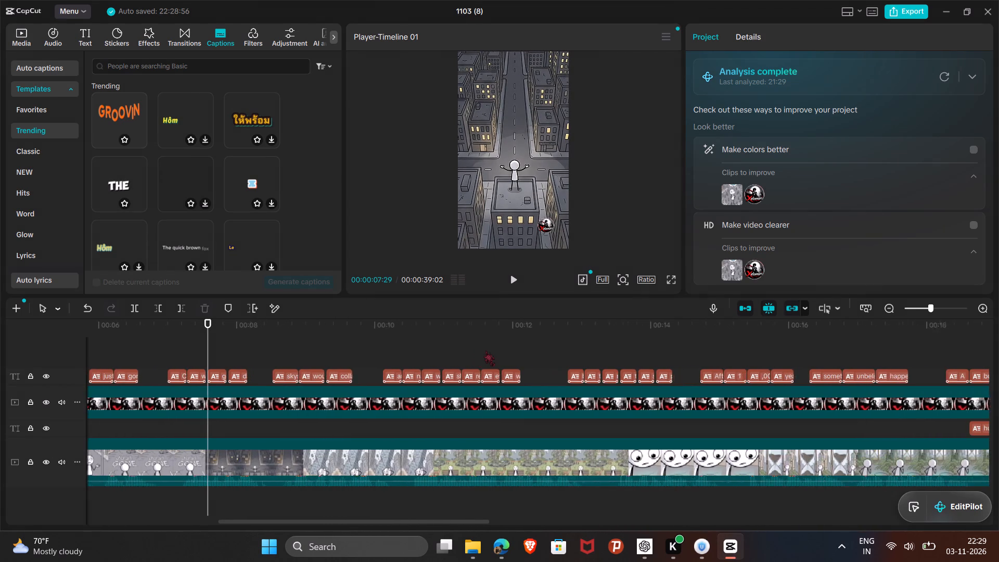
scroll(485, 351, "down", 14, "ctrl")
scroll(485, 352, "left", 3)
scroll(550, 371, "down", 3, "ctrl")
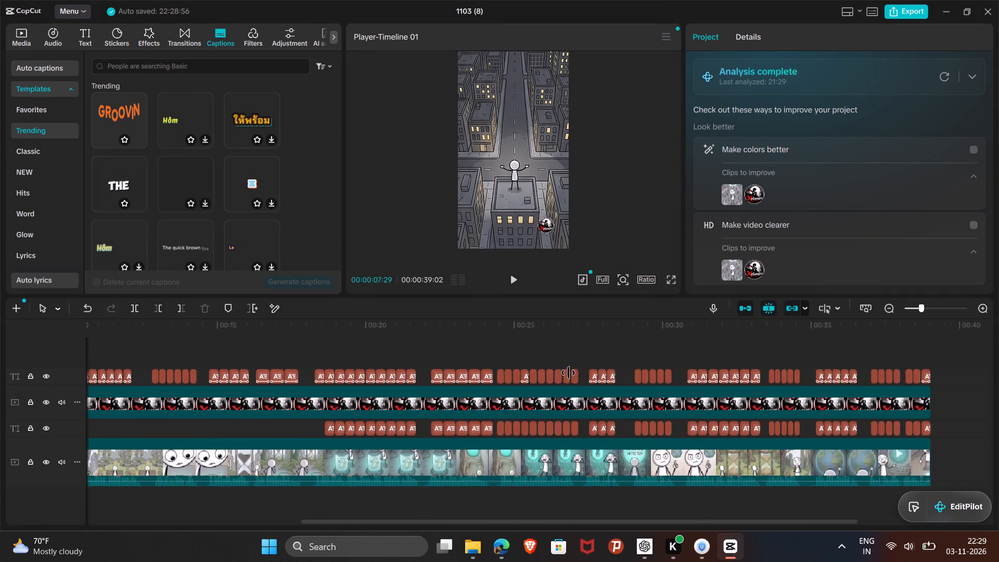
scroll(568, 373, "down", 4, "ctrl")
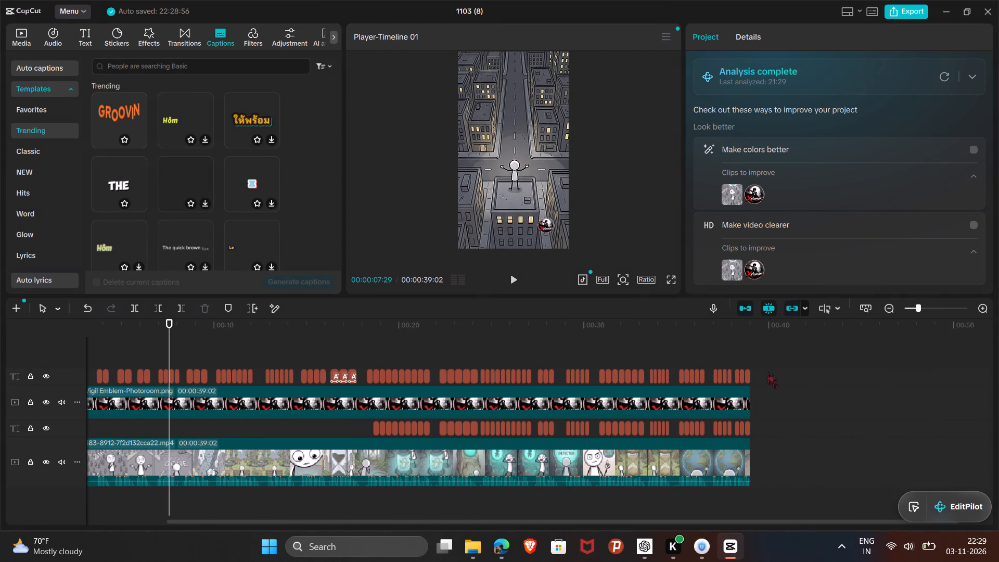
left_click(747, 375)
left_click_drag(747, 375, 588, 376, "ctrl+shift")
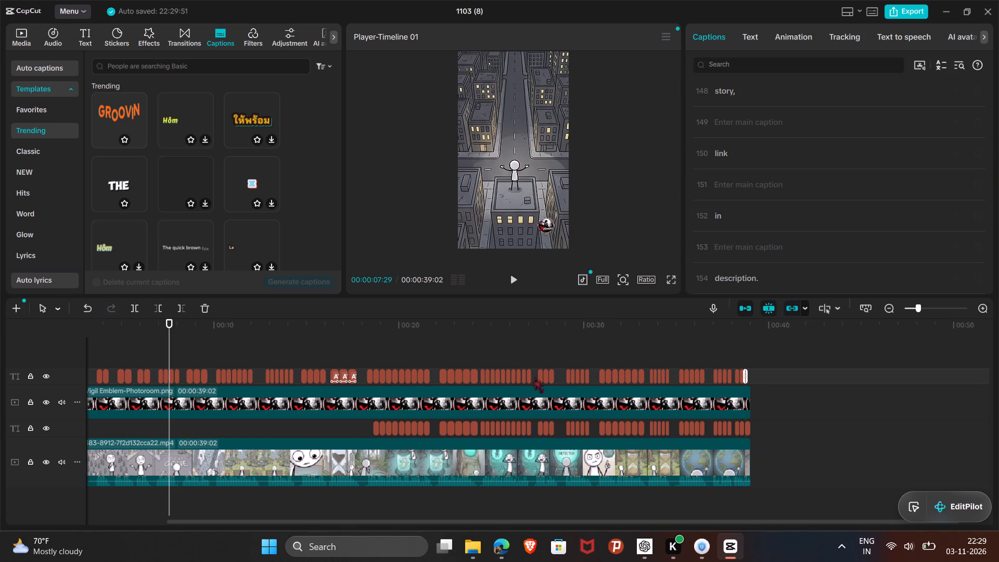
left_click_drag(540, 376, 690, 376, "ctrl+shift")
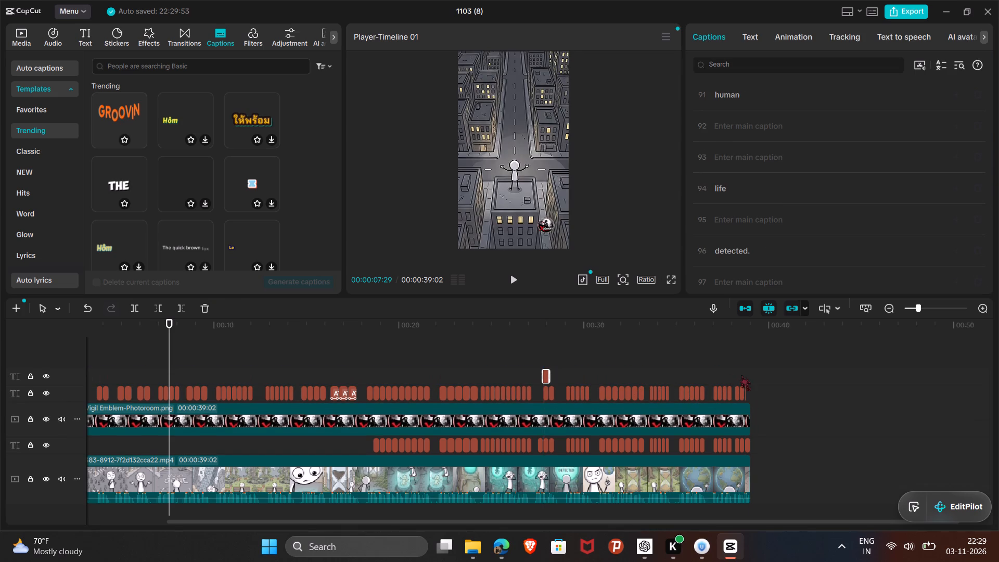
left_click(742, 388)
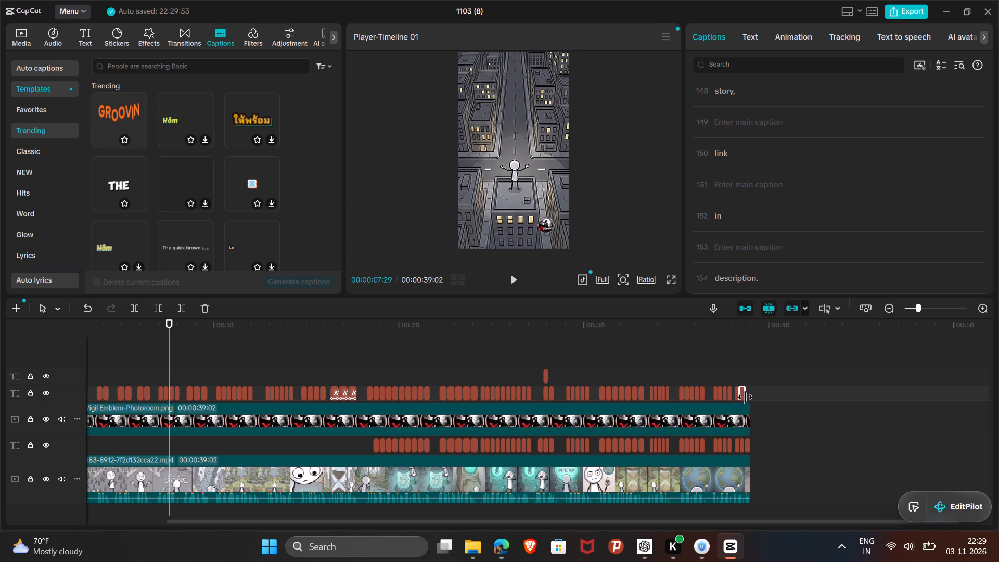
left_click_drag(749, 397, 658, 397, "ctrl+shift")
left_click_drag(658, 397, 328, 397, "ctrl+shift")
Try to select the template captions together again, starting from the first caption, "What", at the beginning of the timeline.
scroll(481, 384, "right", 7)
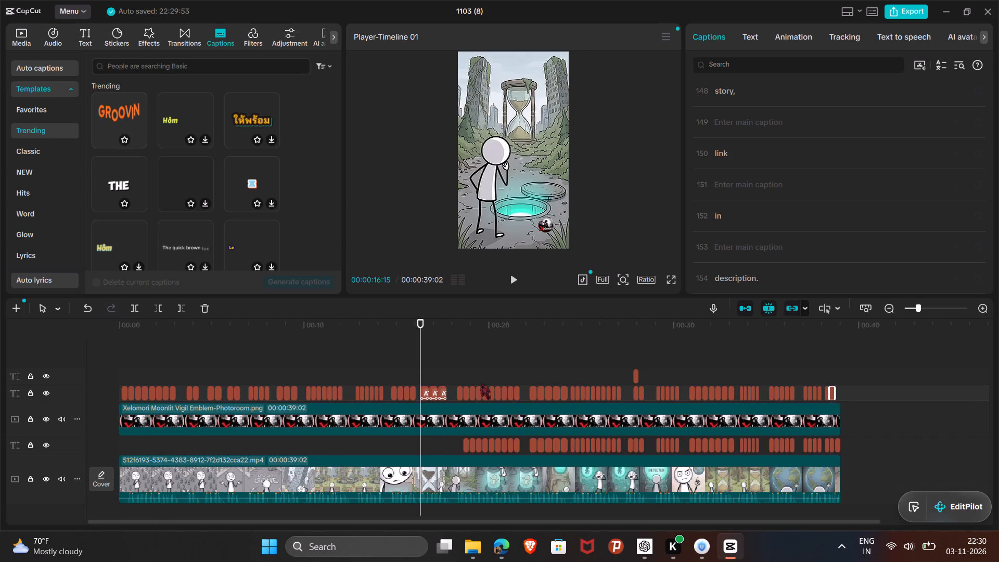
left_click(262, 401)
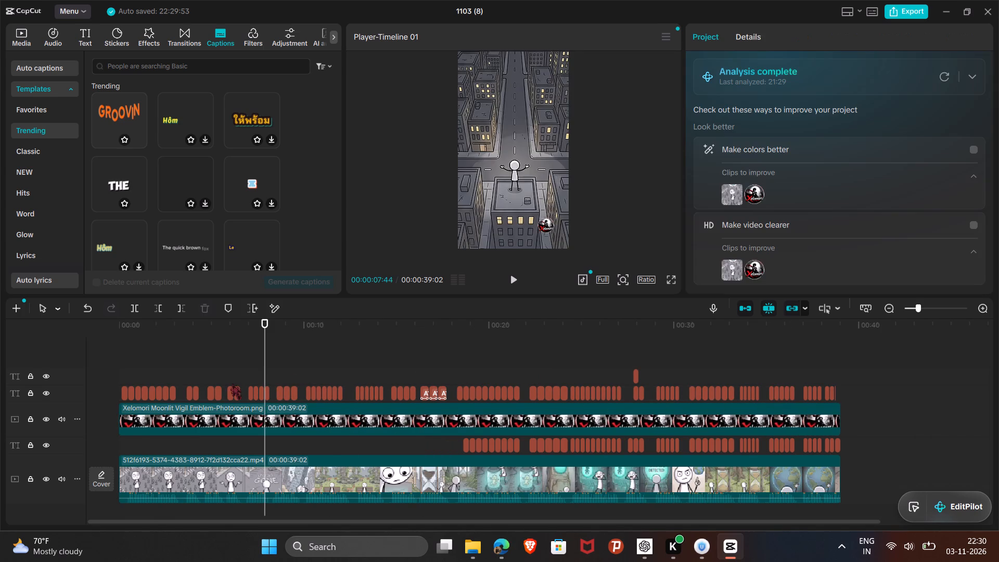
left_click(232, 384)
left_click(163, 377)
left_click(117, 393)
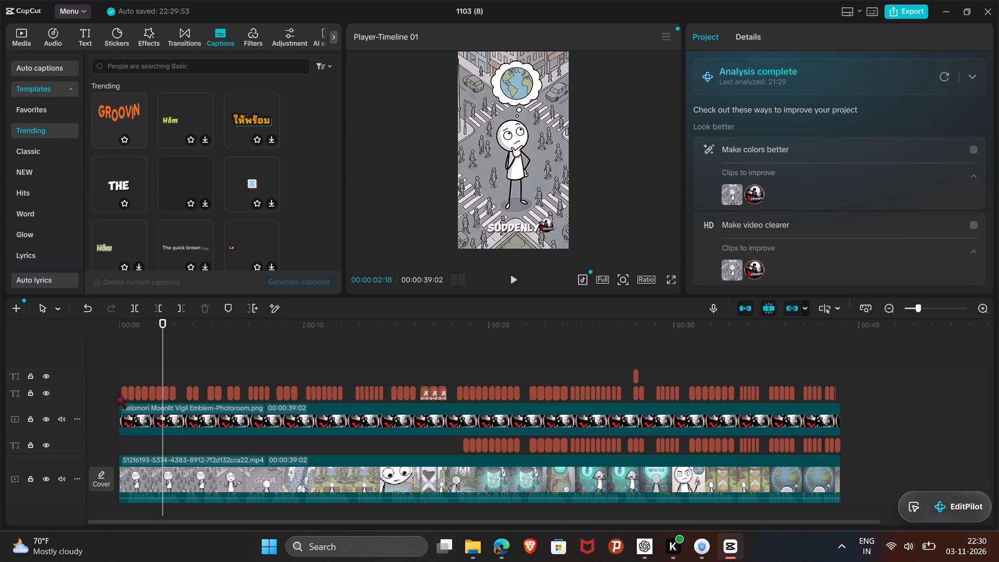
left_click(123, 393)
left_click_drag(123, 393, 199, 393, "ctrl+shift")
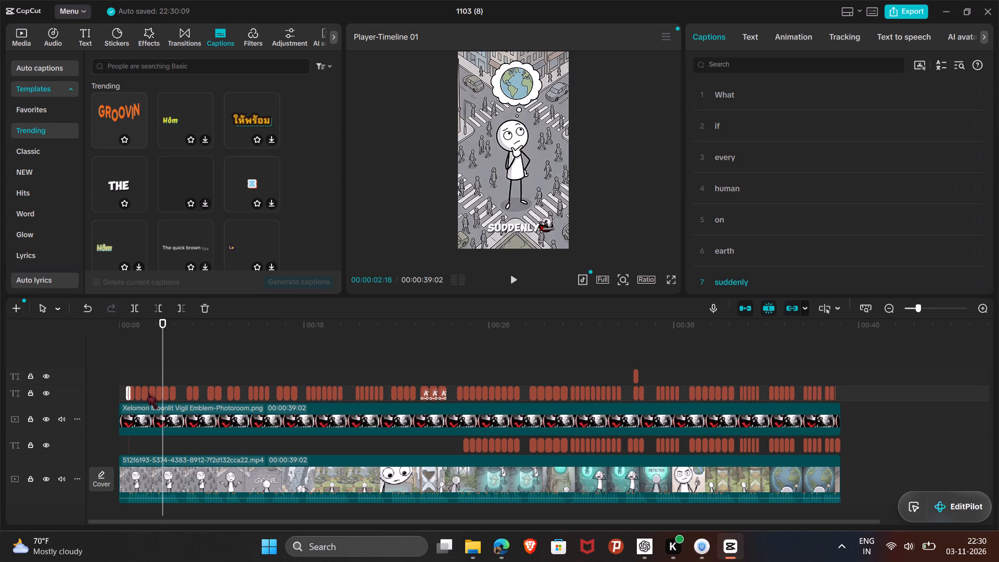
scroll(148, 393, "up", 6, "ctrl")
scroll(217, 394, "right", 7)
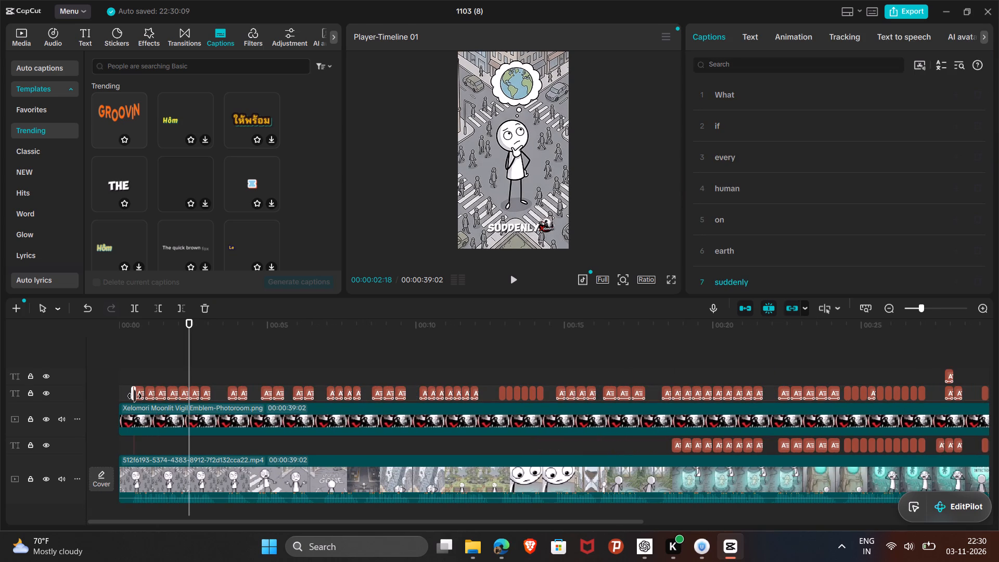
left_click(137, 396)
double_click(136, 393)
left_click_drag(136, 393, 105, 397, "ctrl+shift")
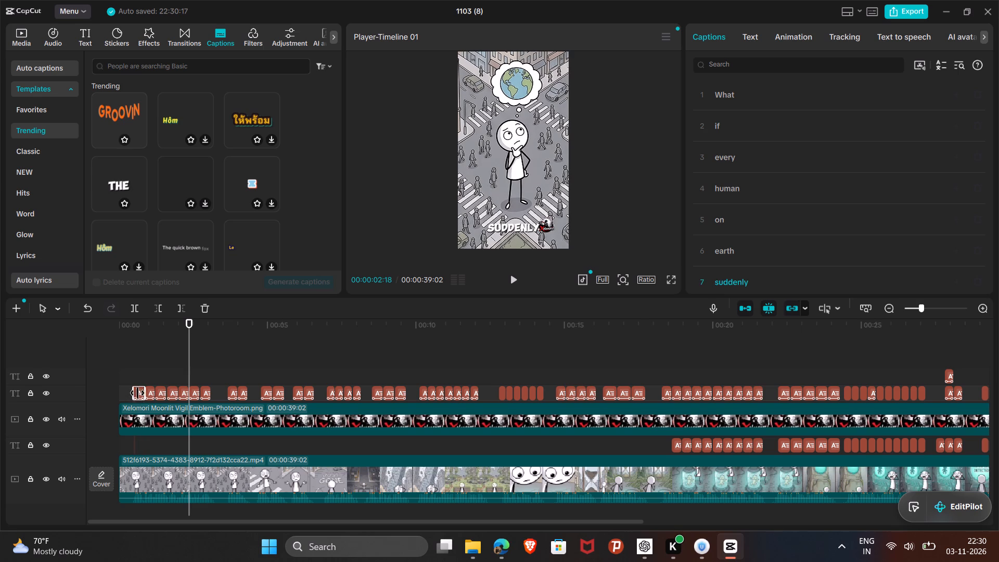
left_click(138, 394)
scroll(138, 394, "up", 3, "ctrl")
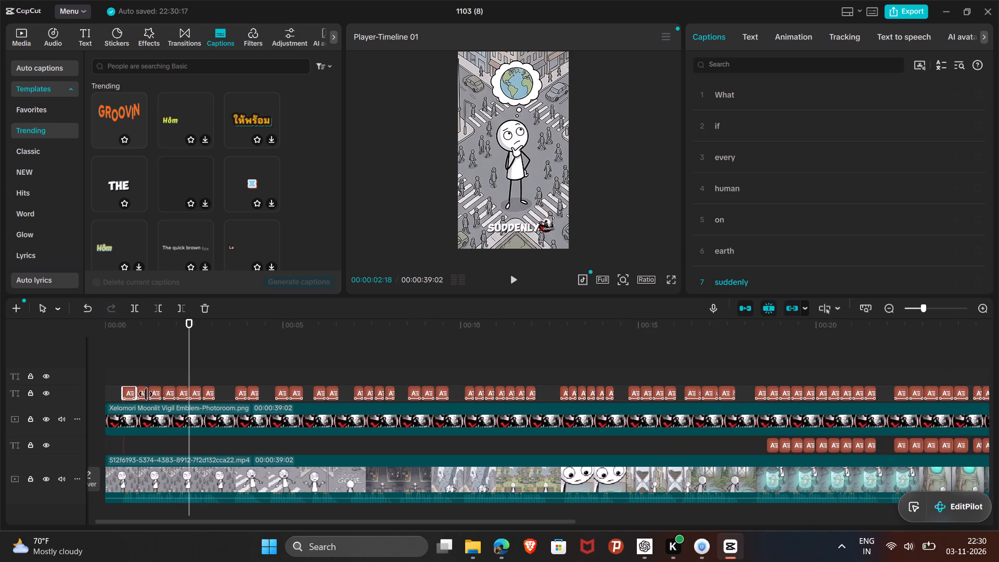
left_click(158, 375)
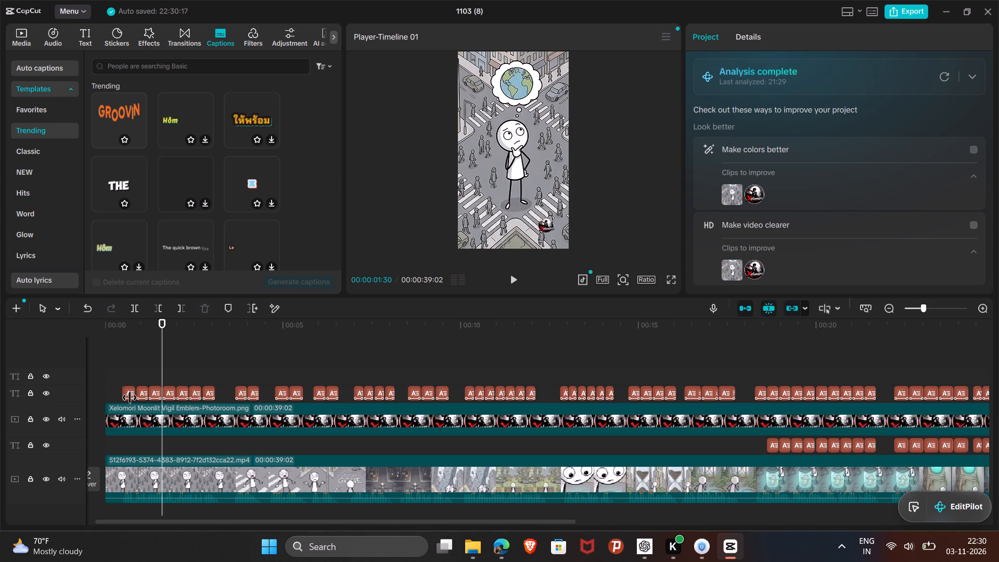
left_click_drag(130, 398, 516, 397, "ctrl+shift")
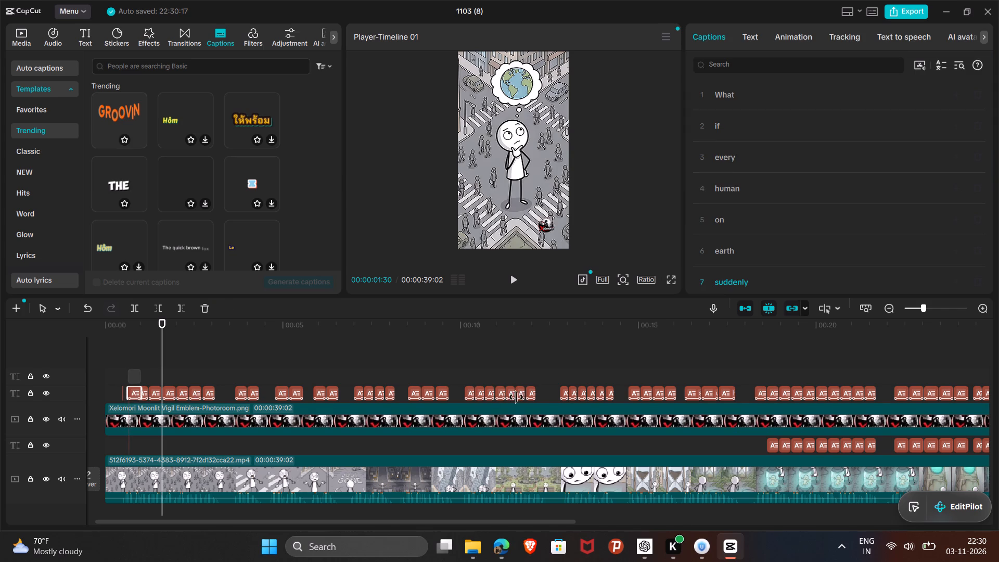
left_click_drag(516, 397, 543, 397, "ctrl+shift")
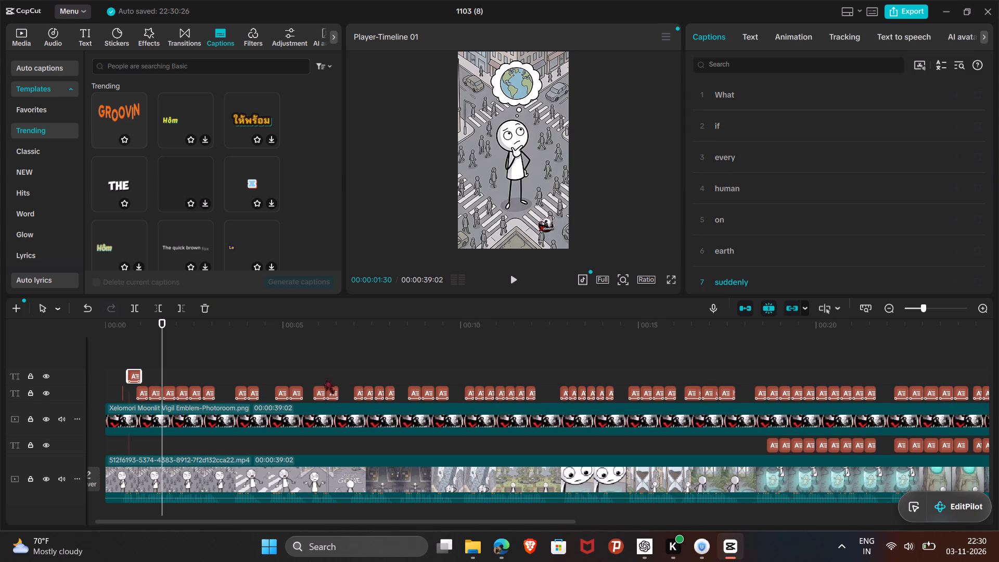
Undo the caption moves and trims and the recent caption replacements, back to the plain caption "part." at 00:00:14:04.
key("ctrl+z")
key("ctrl+z")
key("ctrl+z")
key("ctrl+z")
key("ctrl+z")
key("ctrl+z")
key("ctrl+z")
key("ctrl+z")
key("ctrl+z")
key("ctrl+z")
key("ctrl+z")
key("ctrl+z")
key("ctrl+z")
key("ctrl+z")
key("ctrl+z")
key("ctrl+z")
key("ctrl+z")
key("ctrl+z")
key("ctrl+z")
key("ctrl+z")
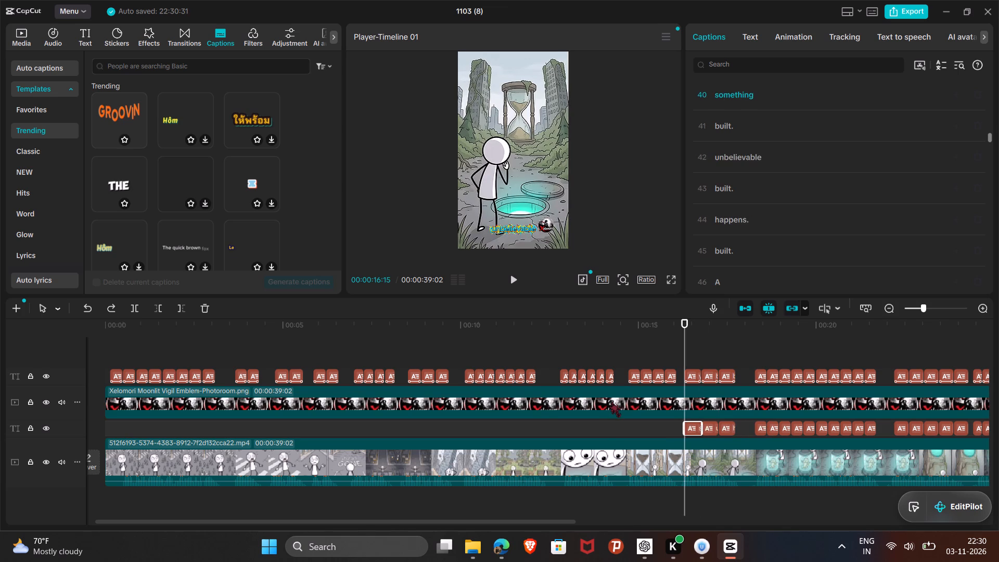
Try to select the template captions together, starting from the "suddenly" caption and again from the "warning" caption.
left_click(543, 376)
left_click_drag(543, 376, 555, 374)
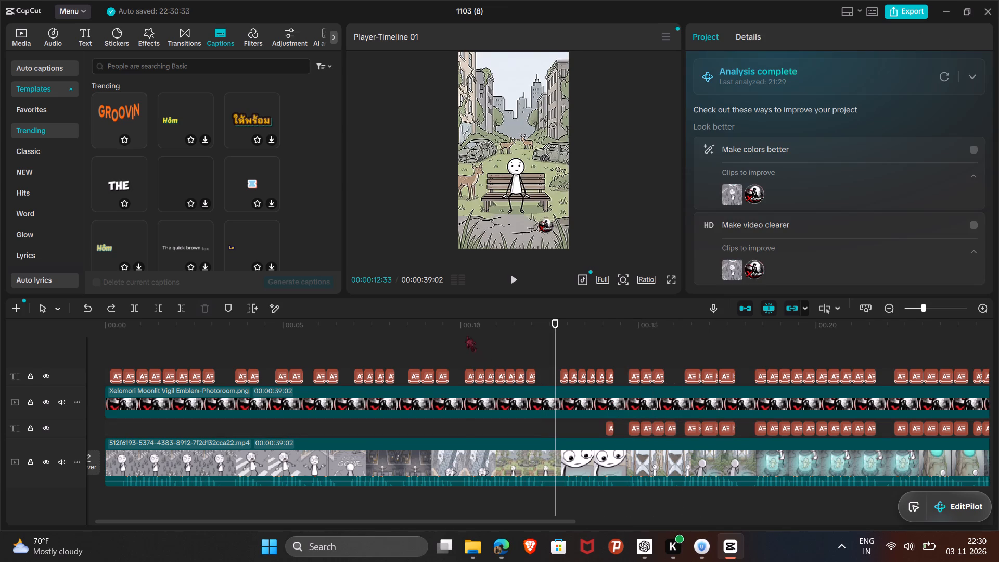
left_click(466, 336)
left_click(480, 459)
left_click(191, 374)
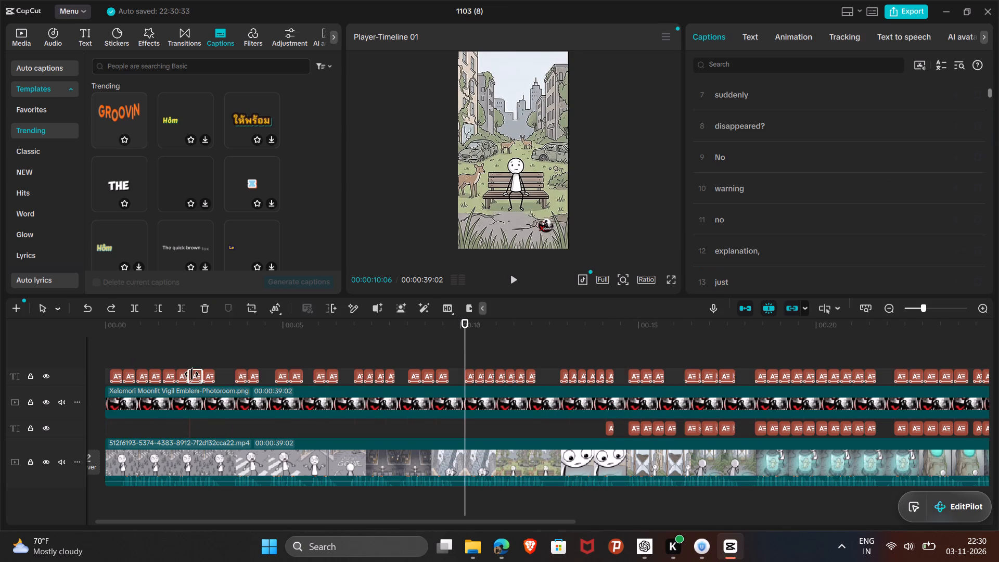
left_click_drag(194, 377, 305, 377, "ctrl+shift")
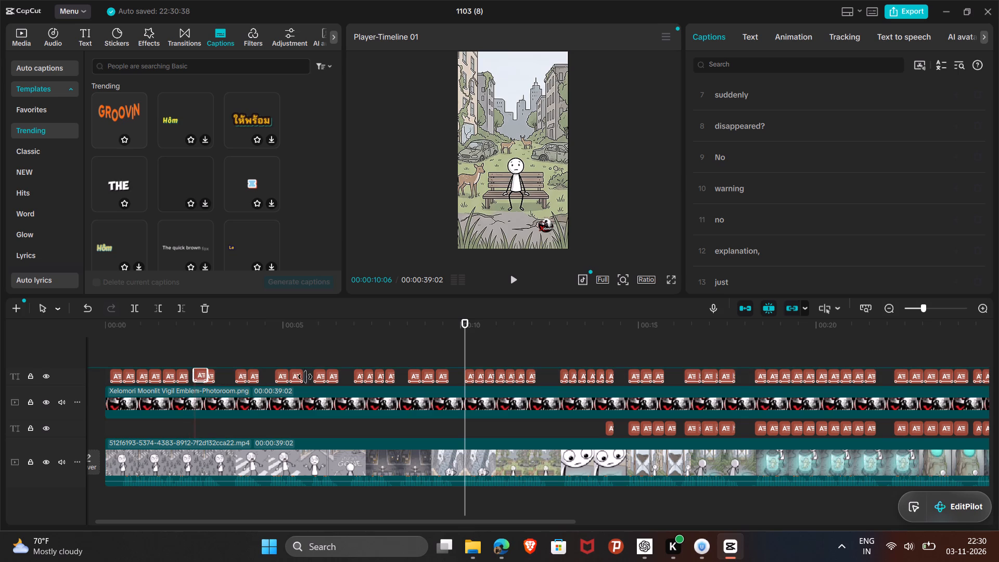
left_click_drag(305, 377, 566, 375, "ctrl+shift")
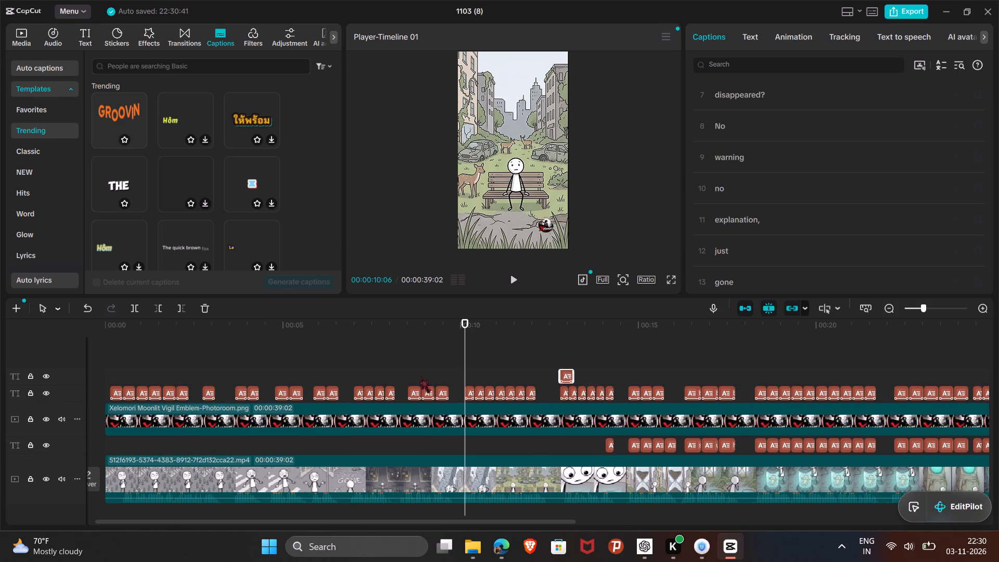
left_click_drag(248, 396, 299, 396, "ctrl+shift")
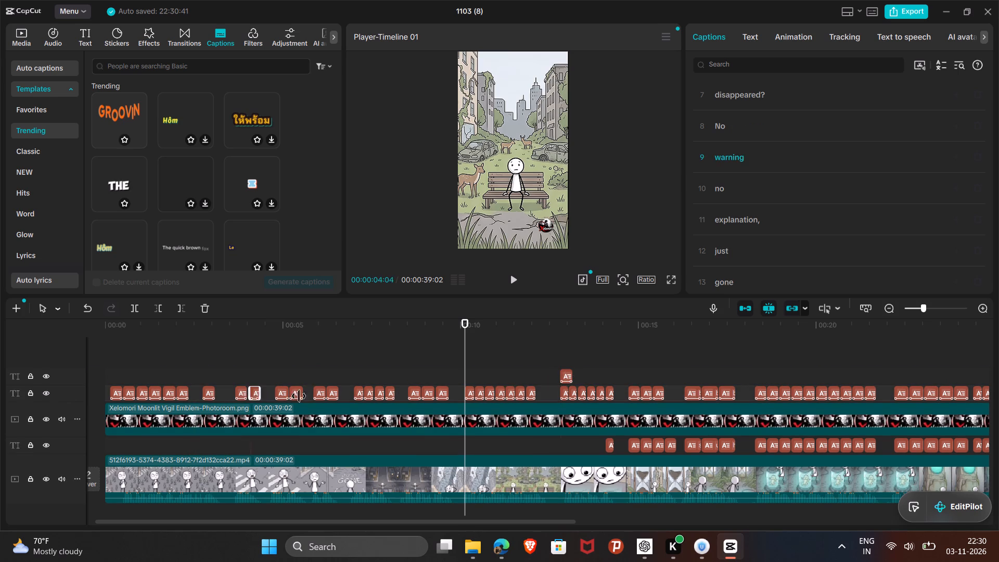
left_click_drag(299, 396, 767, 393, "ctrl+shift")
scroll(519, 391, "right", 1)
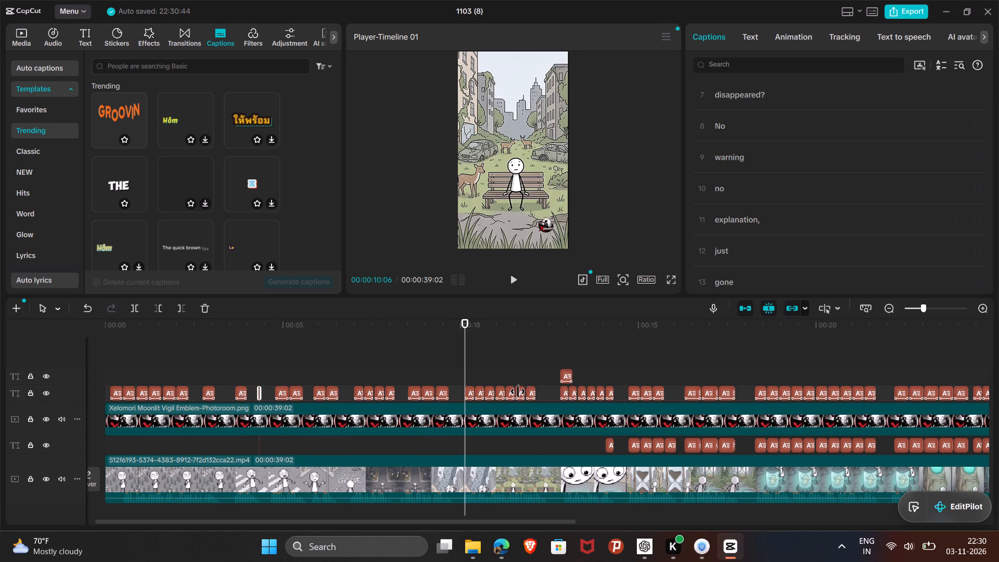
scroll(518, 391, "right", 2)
Undo the new caption move and trim and further caption replacements, back to the plain caption "that's" at 00:00:13:02.
key("ctrl+z")
key("ctrl+z")
key("ctrl+z")
key("ctrl+z")
key("ctrl+z")
key("ctrl+z")
key("ctrl+z")
key("ctrl+z")
key("ctrl+z")
key("ctrl+z")
key("ctrl+z")
key("ctrl+z")
key("ctrl+z")
key("ctrl+z")
key("ctrl+z")
key("ctrl+z")
key("ctrl+z")
key("ctrl+z")
key("ctrl+z")
key("ctrl+z")
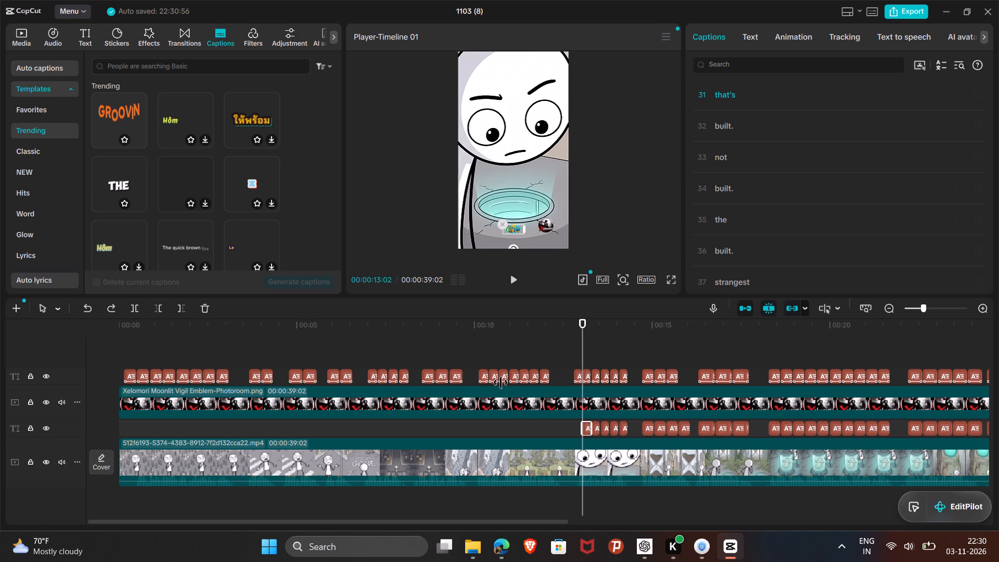
Undo the placement and trimming of the repeated "built." template captions, working backward from the end of the timeline.
key("ctrl+z")
key("ctrl+z")
key("ctrl+z")
key("ctrl+z")
key("ctrl+z")
key("ctrl+z")
key("ctrl+z")
key("ctrl+z")
key("ctrl+z")
scroll(827, 226, "up", 8, "ctrl")
key("ctrl+z")
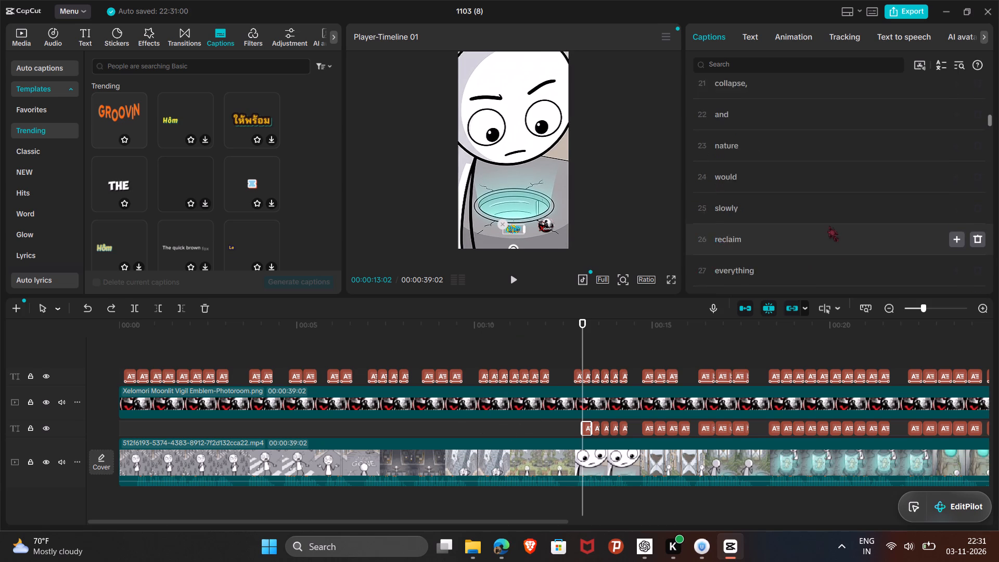
key("ctrl+z")
key("ctrl+z")
scroll(828, 226, "up", 4, "ctrl")
key("ctrl+z")
key("ctrl+z")
key("ctrl+z")
key("ctrl+z")
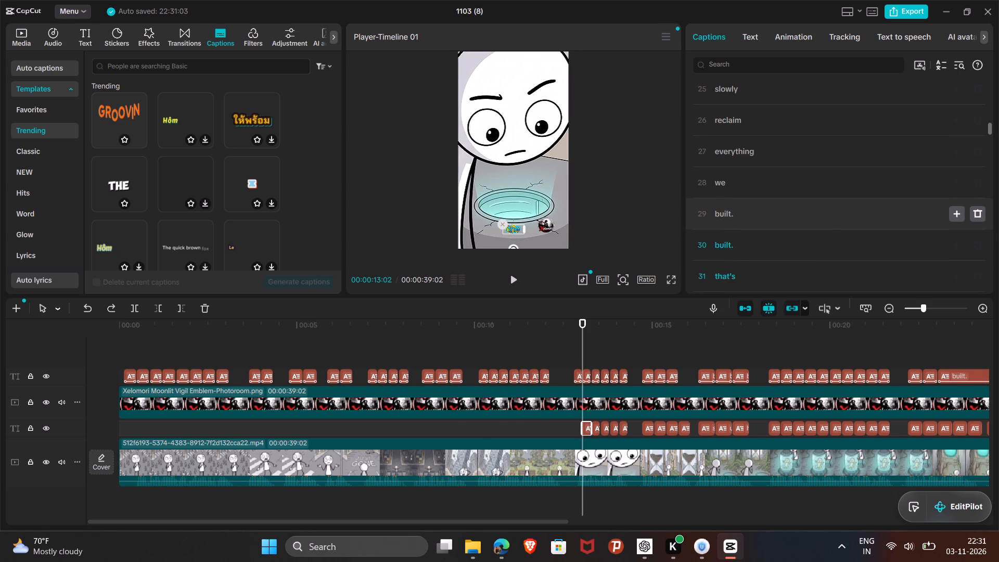
key("ctrl+z")
key("ctrl+z")
key("ctrl+z")
Undo the remaining "built." template captions and earlier word replacements, back to the plain caption "suddenly" at 00:00:02:18.
scroll(828, 226, "up", 1, "ctrl")
key("ctrl+z")
key("ctrl+z")
key("ctrl+z")
key("ctrl+z")
key("ctrl+z")
key("ctrl+z")
key("ctrl+z")
key("ctrl+z")
key("ctrl+z")
key("ctrl+z")
key("ctrl+z")
key("ctrl+z")
key("ctrl+z")
key("ctrl+z")
key("ctrl+z")
key("ctrl+z")
key("ctrl+z")
key("ctrl+z")
key("ctrl+z")
key("ctrl+z")
key("ctrl+z")
scroll(828, 226, "up", 4, "ctrl")
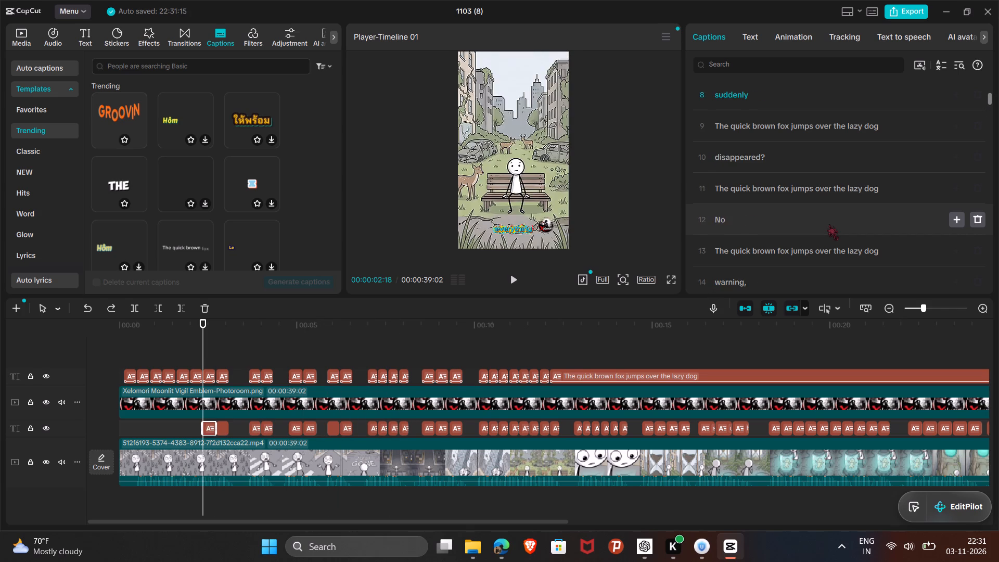
Undo the replacements of the opening words, back to the plain caption "What" at 00:00:00:07.
key("ctrl+z")
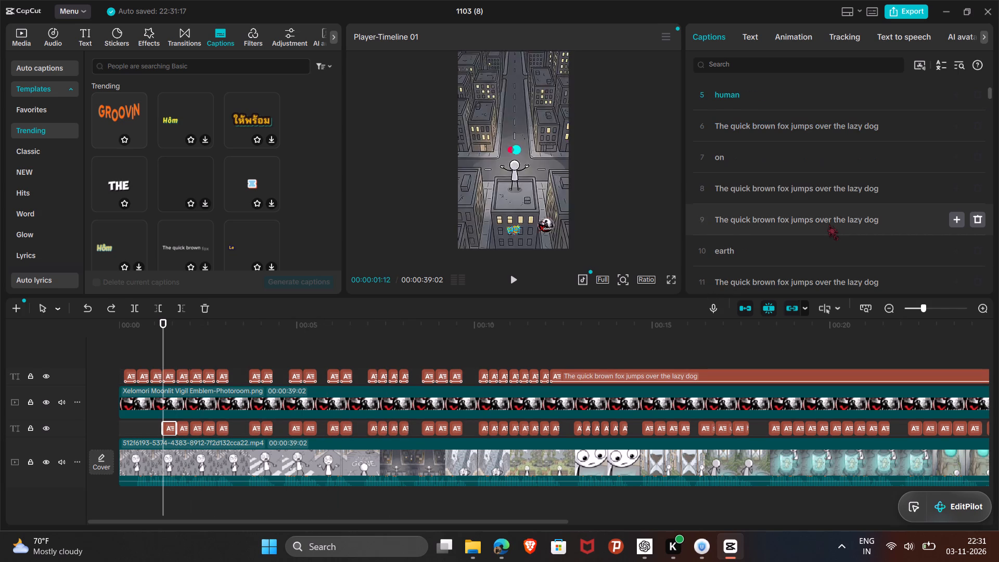
key("ctrl+z")
key("ctrl+z")
key("ctrl+z")
key("ctrl+z")
key("ctrl+z")
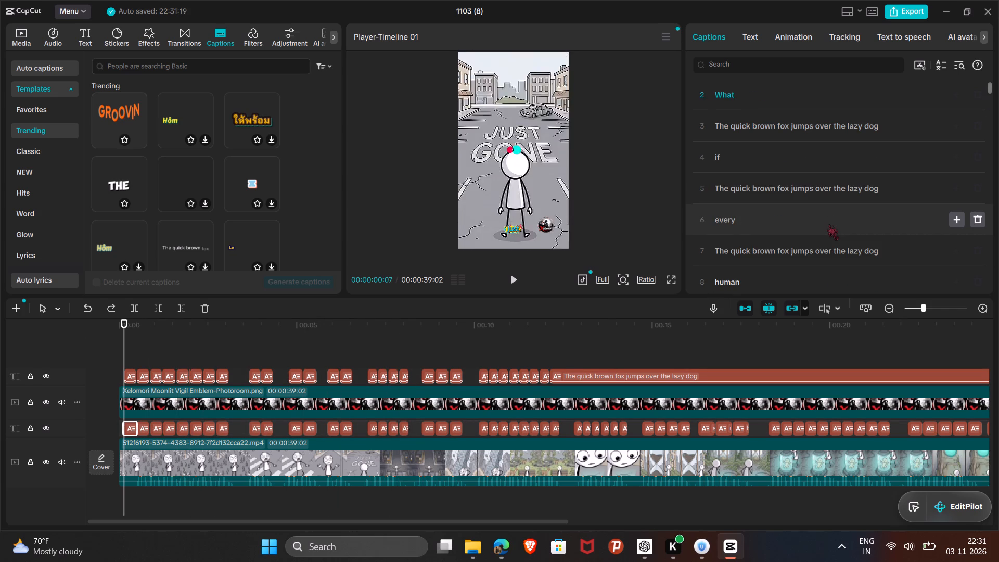
Undo the placement and trimming of the "The quick brown fox jumps over the lazy dog" template captions, working back to about 00:00:02.
key("ctrl+z")
key("ctrl+z")
key("ctrl+z")
key("ctrl+z")
key("ctrl+z")
key("ctrl+z")
key("ctrl+z")
key("ctrl+z")
key("ctrl+z")
key("ctrl+z")
key("ctrl+z")
key("ctrl+z")
key("ctrl+z")
key("ctrl+z")
key("ctrl+z")
key("ctrl+z")
key("ctrl+z")
key("ctrl+z")
key("ctrl+z")
key("ctrl+z")
key("ctrl+z")
key("ctrl+z")
key("ctrl+z")
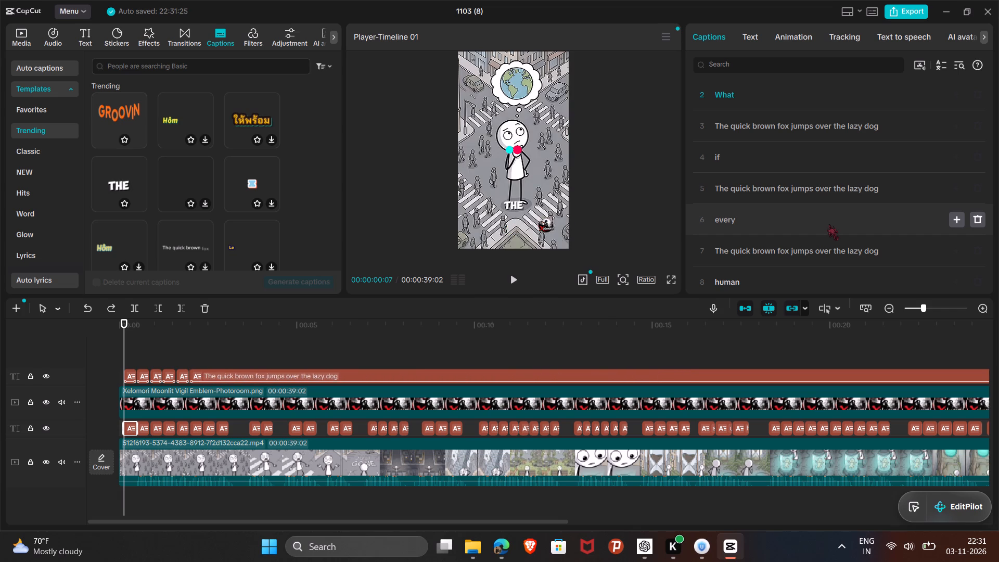
Undo the remaining template captions at the start of the timeline until their separate text track is gone.
key("z")
key("ctrl+z")
key("ctrl+z")
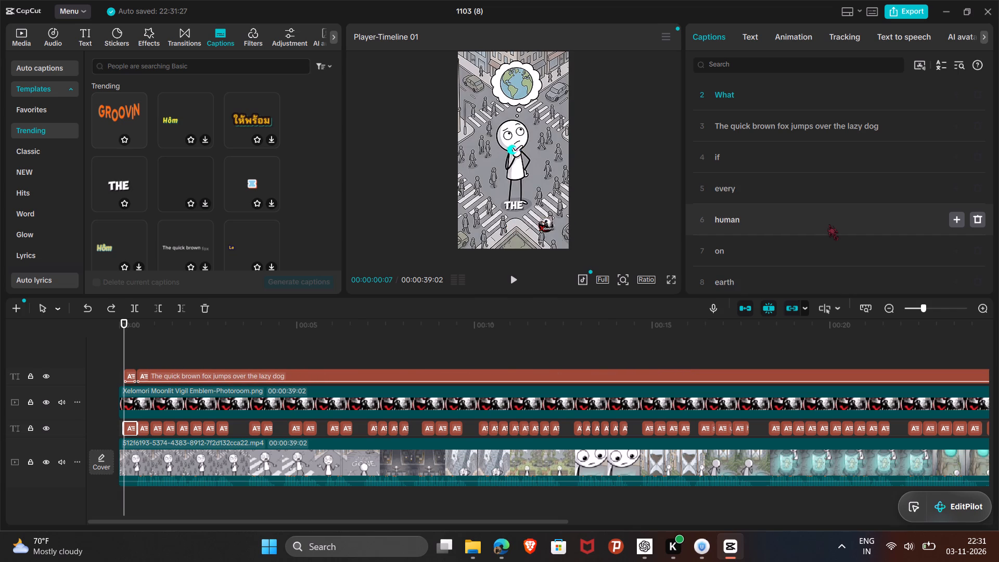
key("ctrl+z")
key("ctrl+z")
key("ctrl+z")
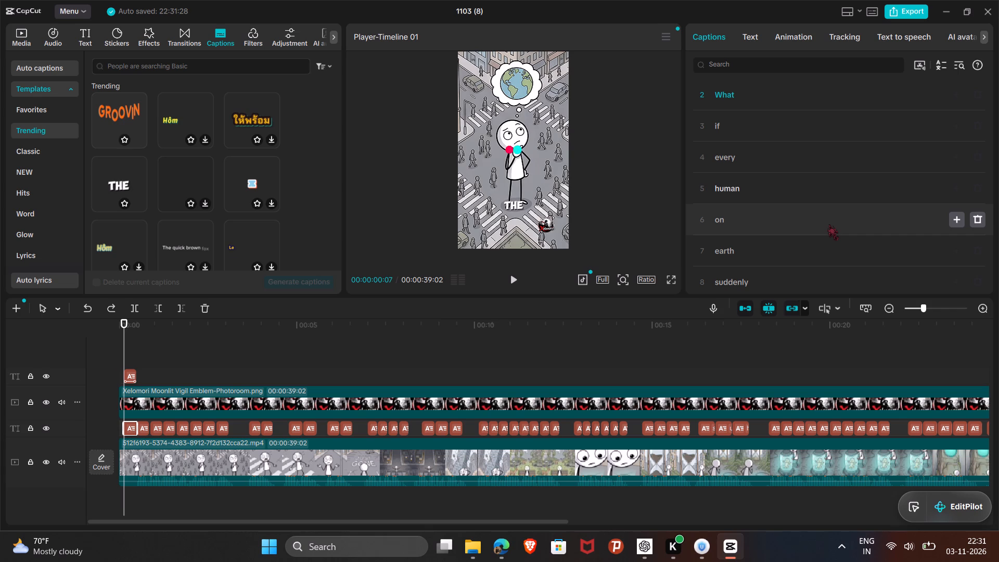
key("ctrl+z")
key("ctrl+z")
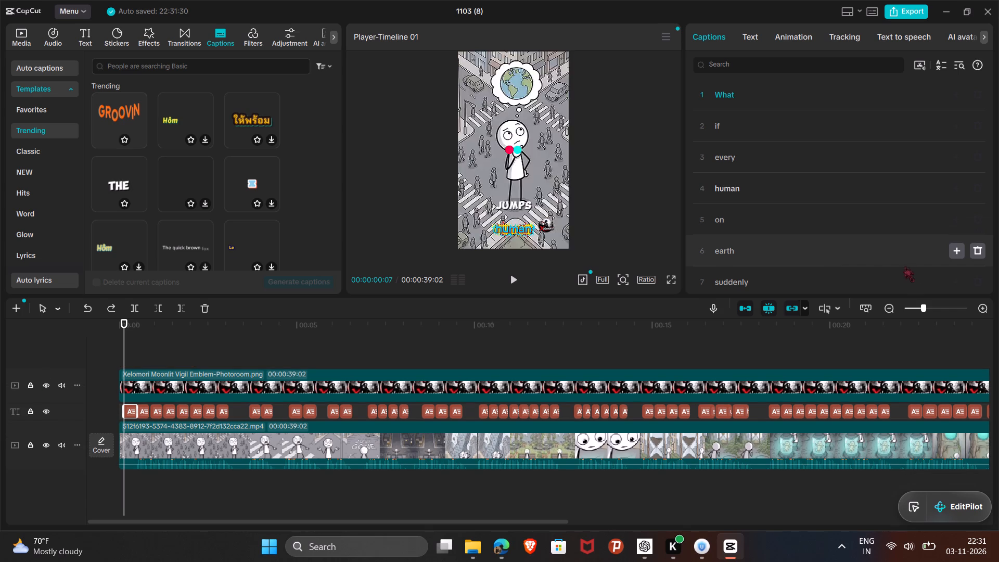
Play the opening with the plain captions and sample the text-to-speech voice "Homme En Rogne".
left_click(514, 277)
left_click(514, 277)
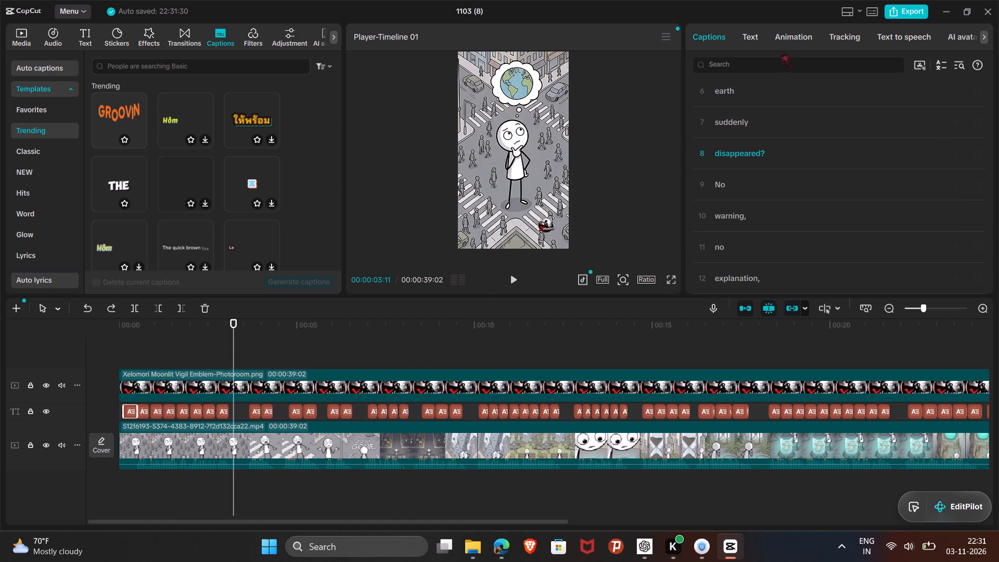
left_click(756, 41)
left_click(781, 39)
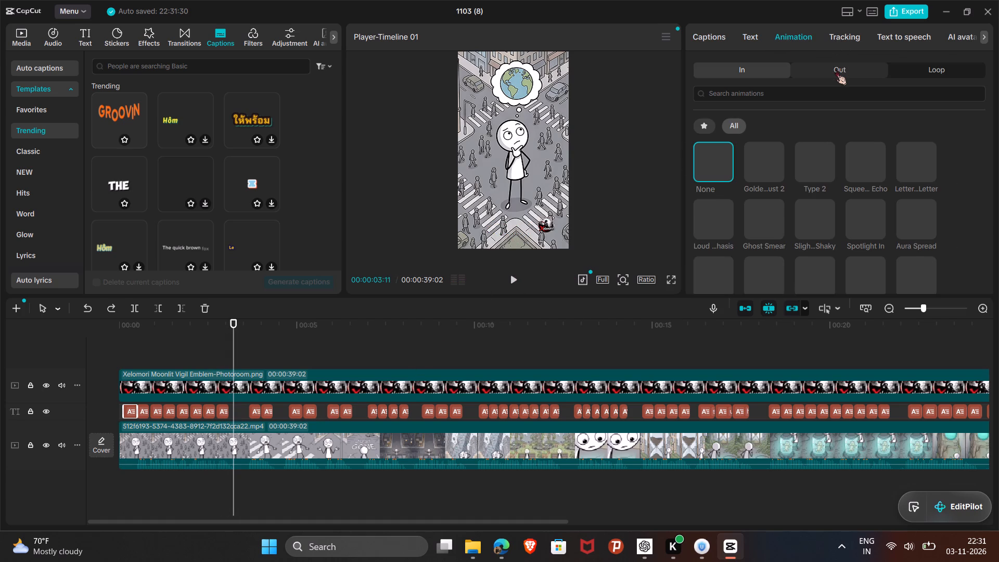
left_click(847, 31)
left_click(885, 43)
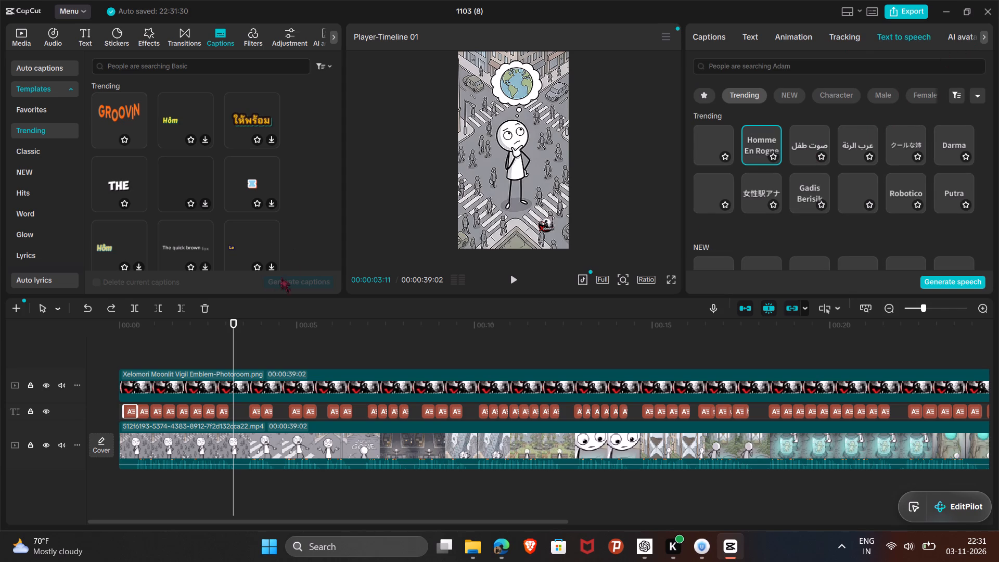
left_click_drag(234, 319, 124, 337)
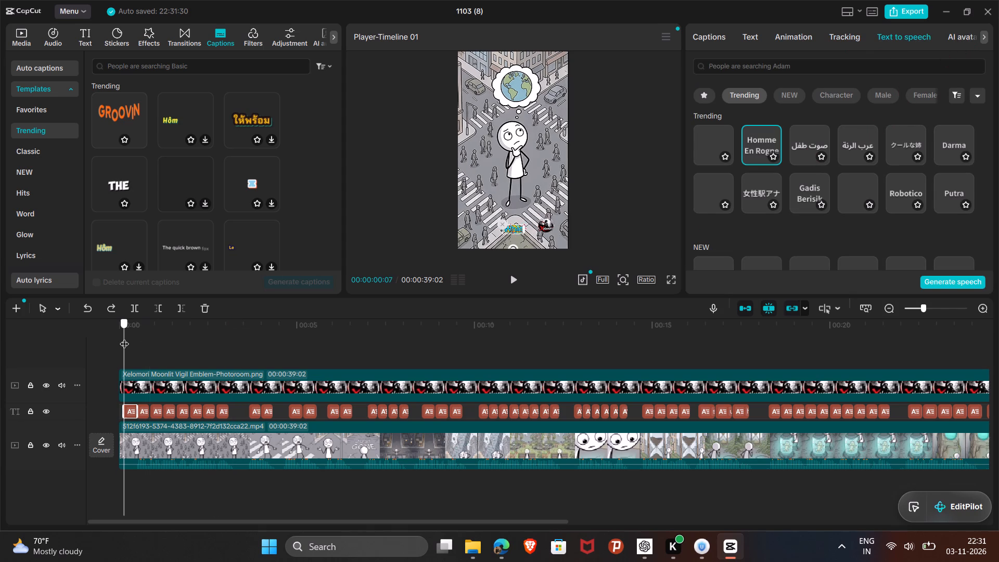
left_click_drag(124, 337, 100, 341)
left_click(757, 148)
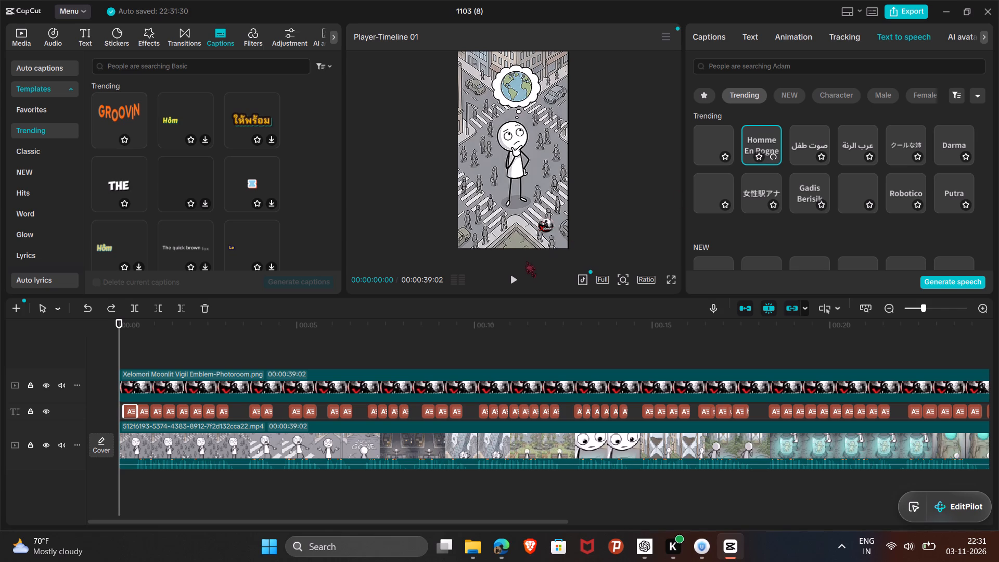
left_click(515, 285)
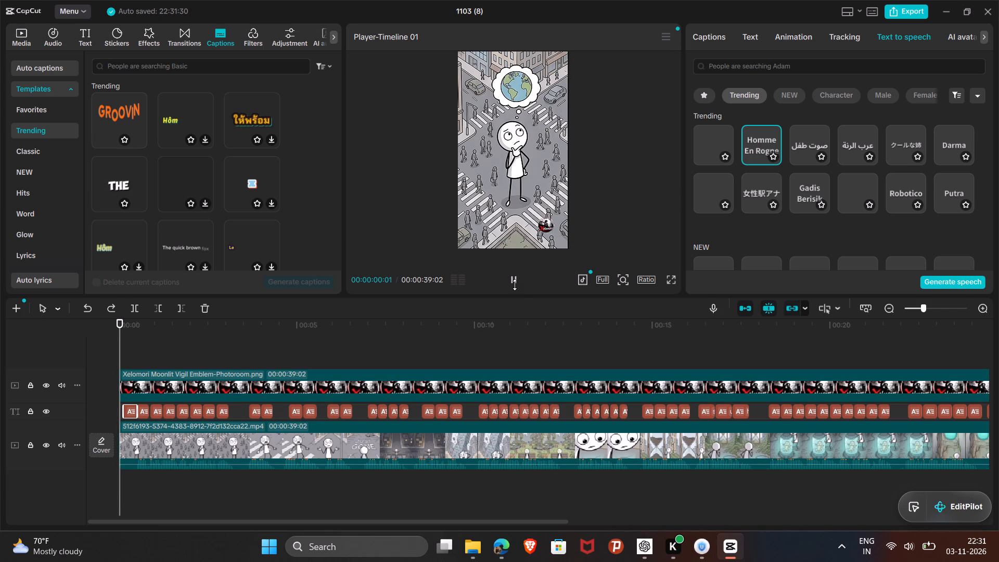
left_click(514, 284)
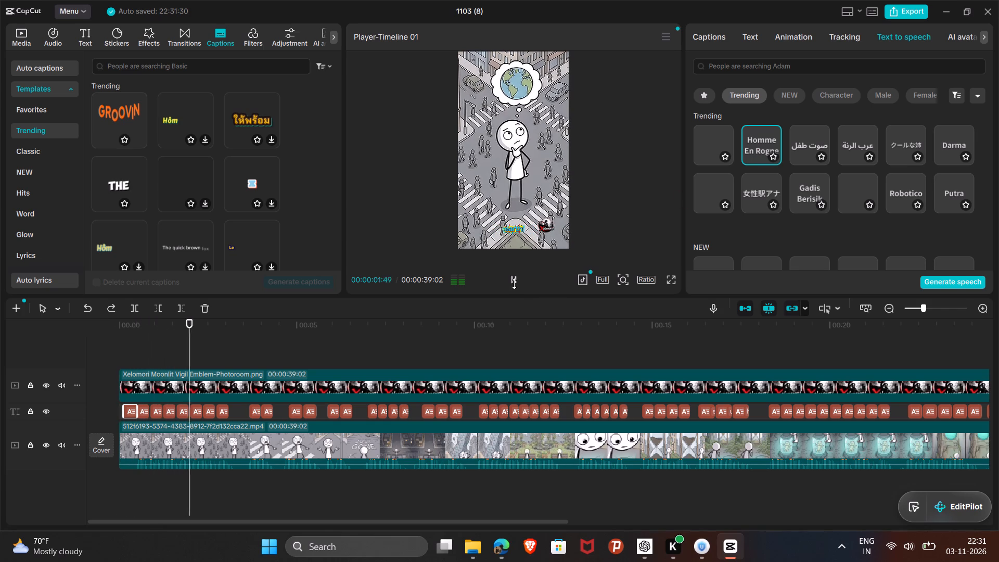
left_click(765, 143)
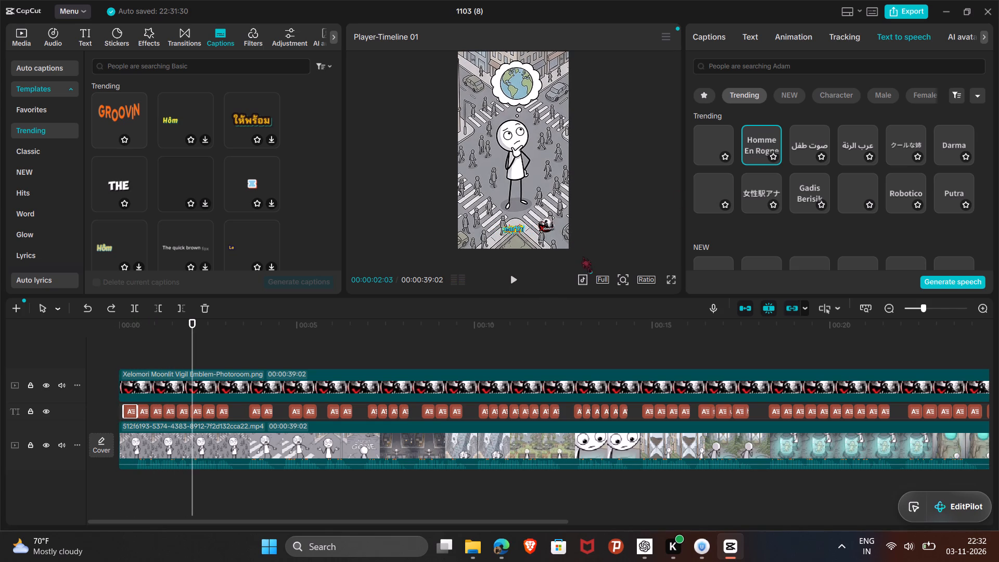
left_click(514, 283)
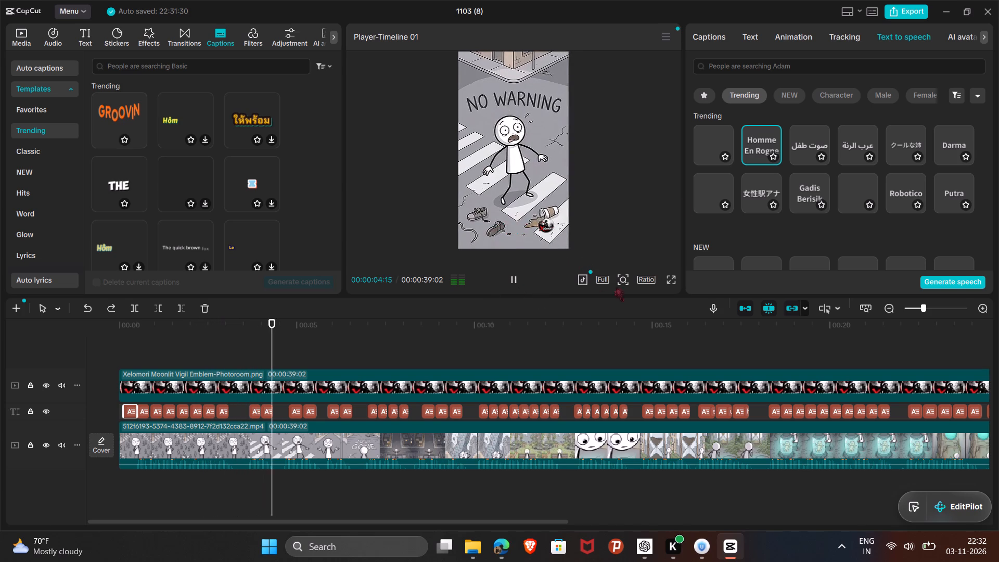
Apply the "Type 2" entrance animation to the opening caption "What" and preview the playback.
left_click(843, 38)
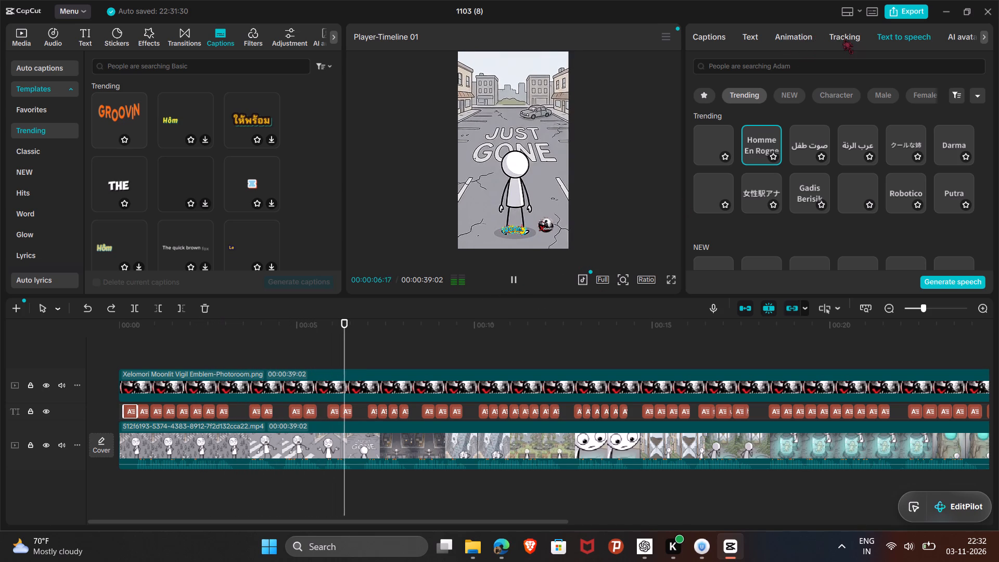
left_click(806, 45)
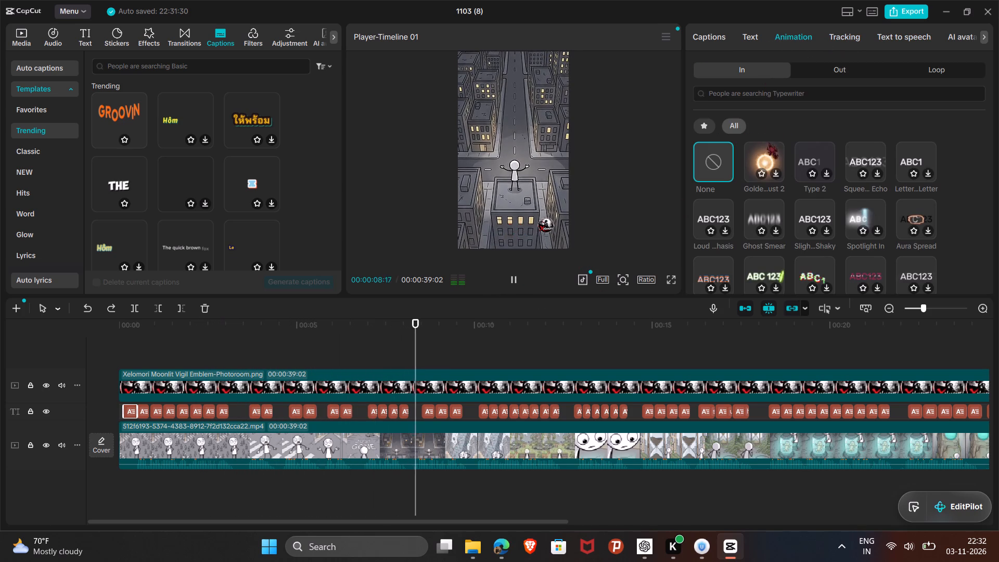
left_click(818, 152)
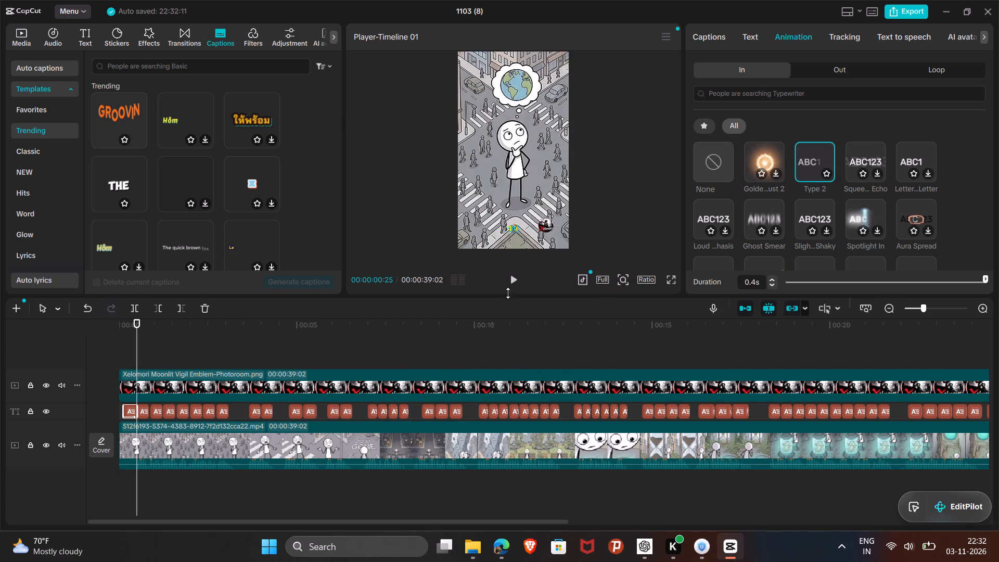
left_click(514, 282)
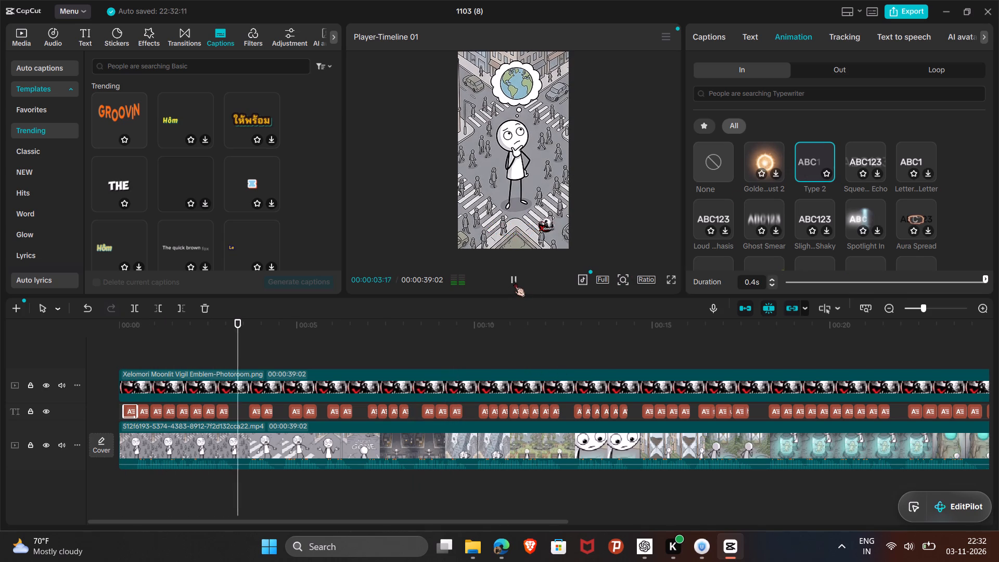
left_click(514, 282)
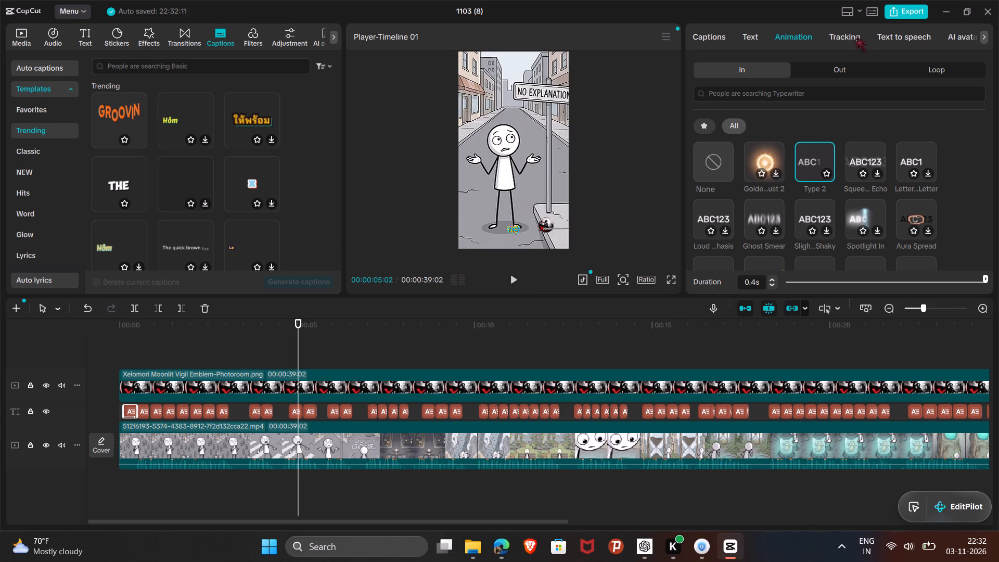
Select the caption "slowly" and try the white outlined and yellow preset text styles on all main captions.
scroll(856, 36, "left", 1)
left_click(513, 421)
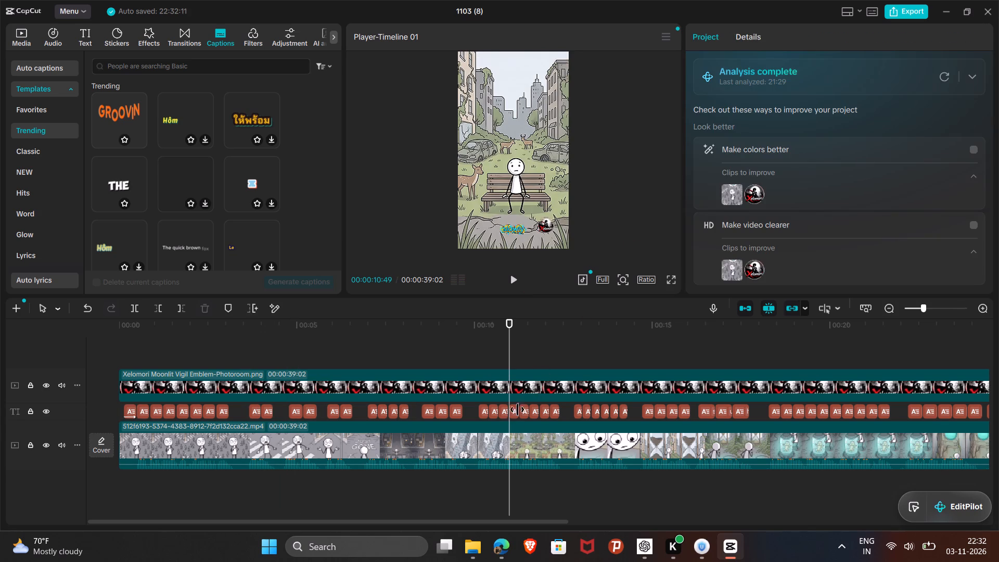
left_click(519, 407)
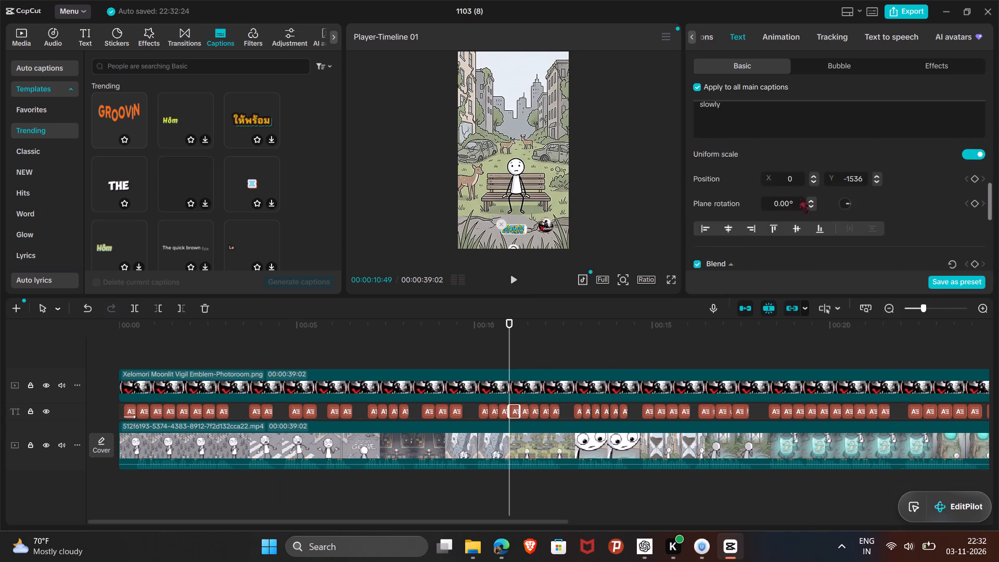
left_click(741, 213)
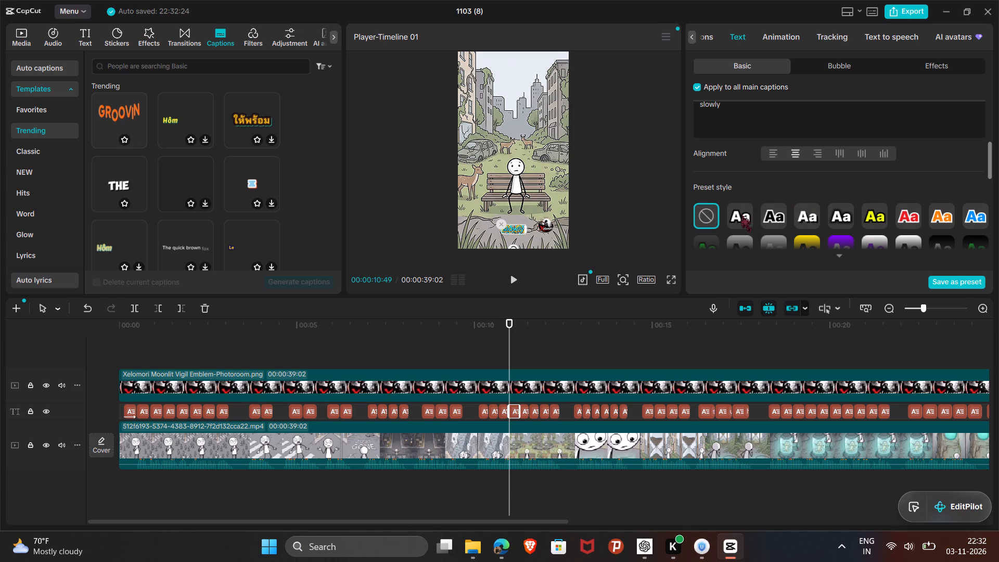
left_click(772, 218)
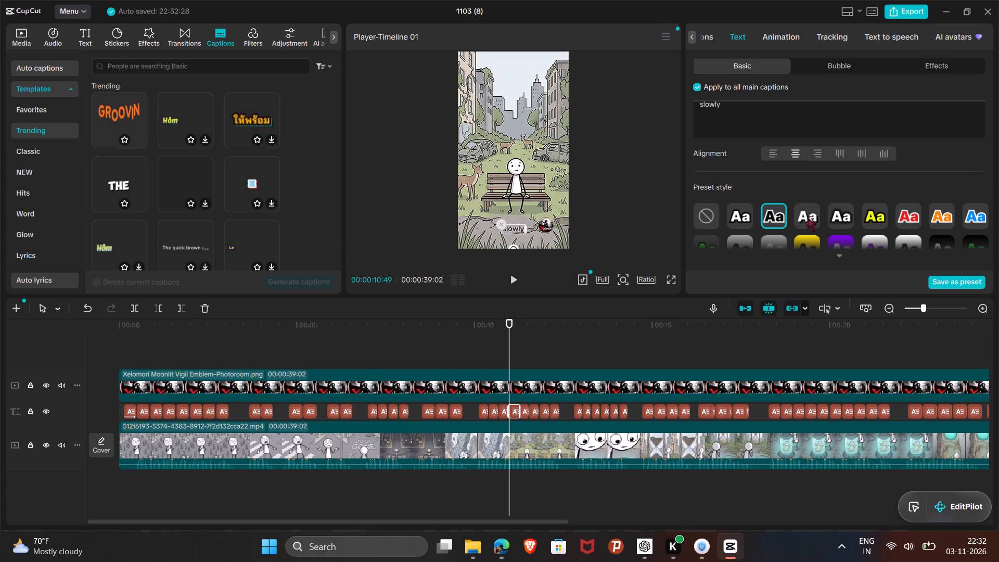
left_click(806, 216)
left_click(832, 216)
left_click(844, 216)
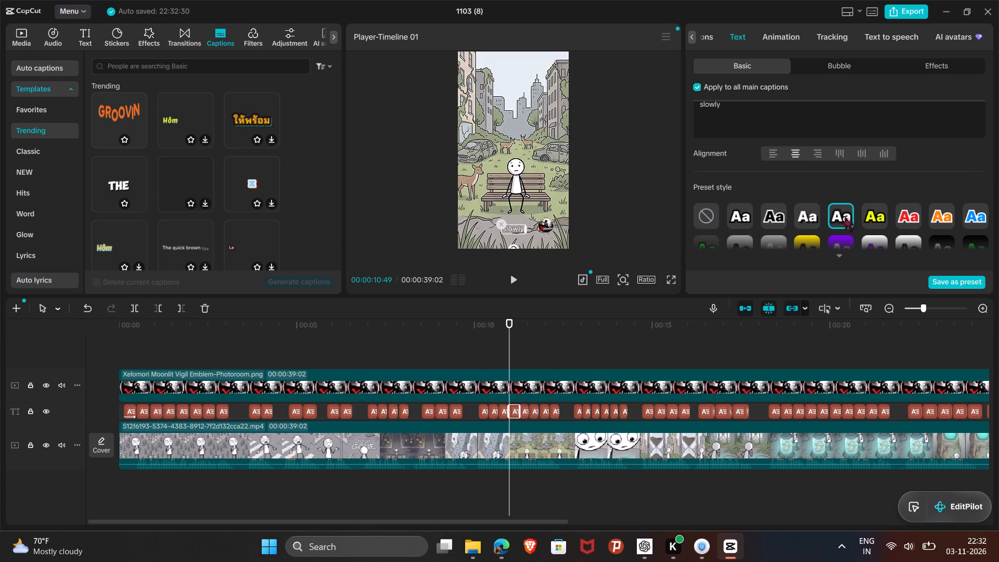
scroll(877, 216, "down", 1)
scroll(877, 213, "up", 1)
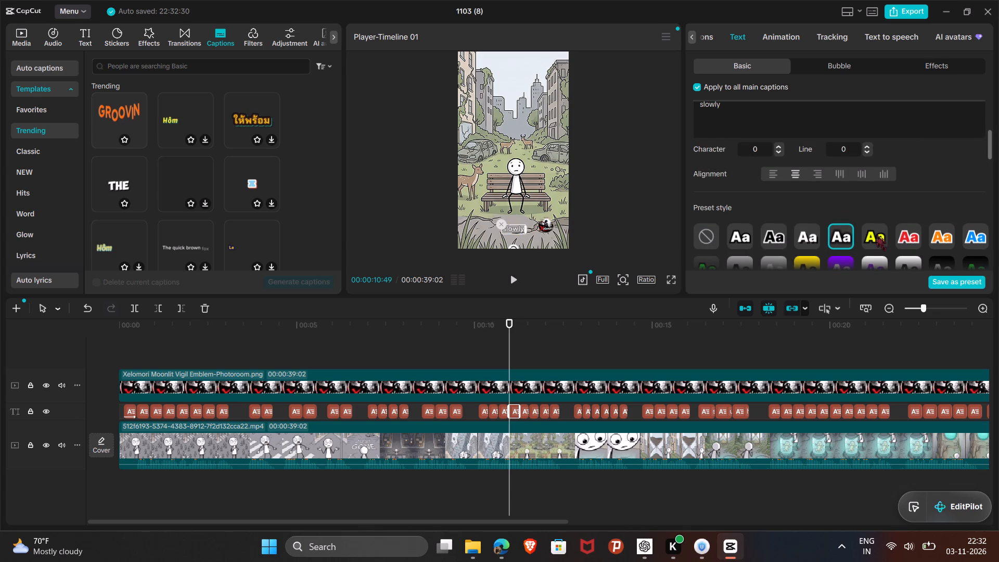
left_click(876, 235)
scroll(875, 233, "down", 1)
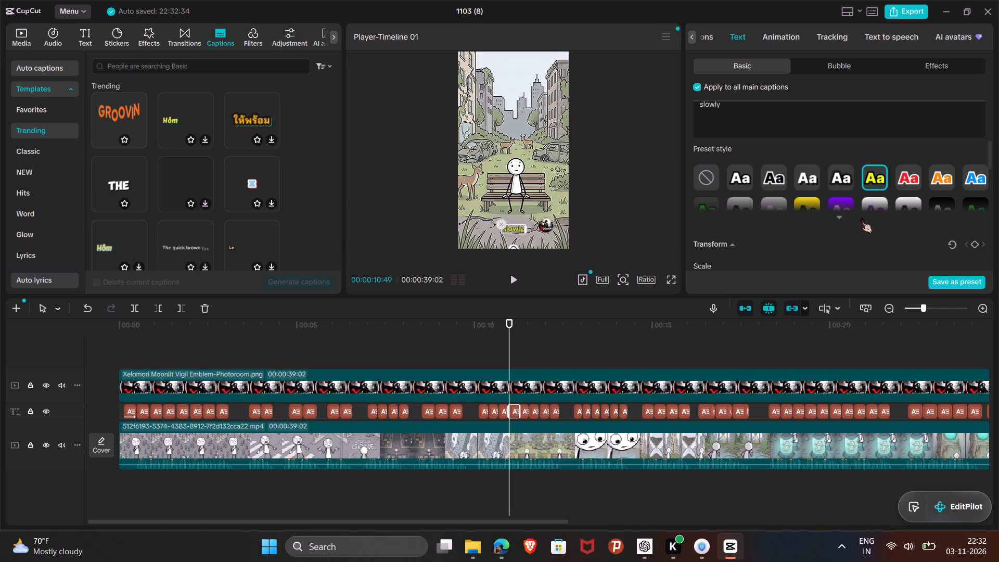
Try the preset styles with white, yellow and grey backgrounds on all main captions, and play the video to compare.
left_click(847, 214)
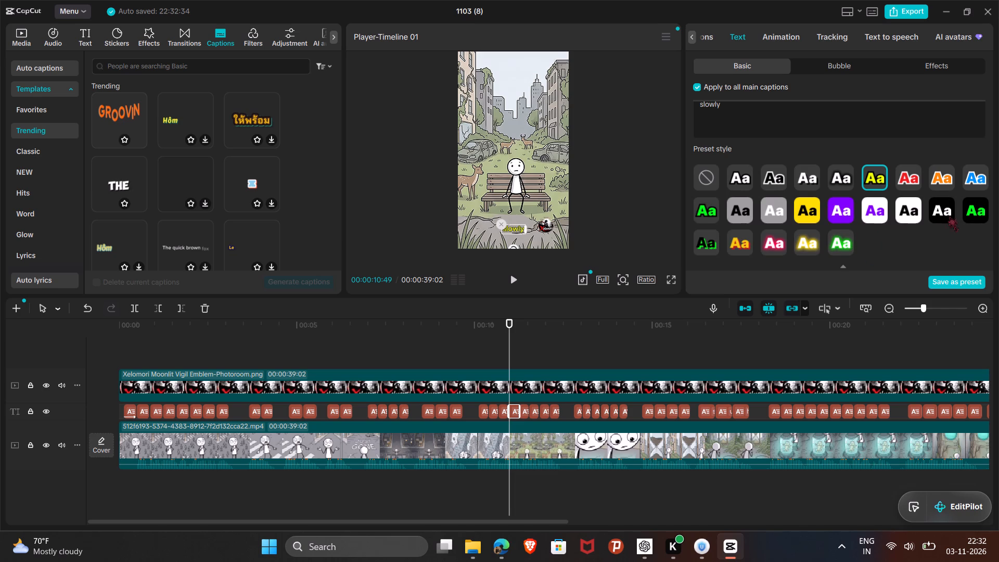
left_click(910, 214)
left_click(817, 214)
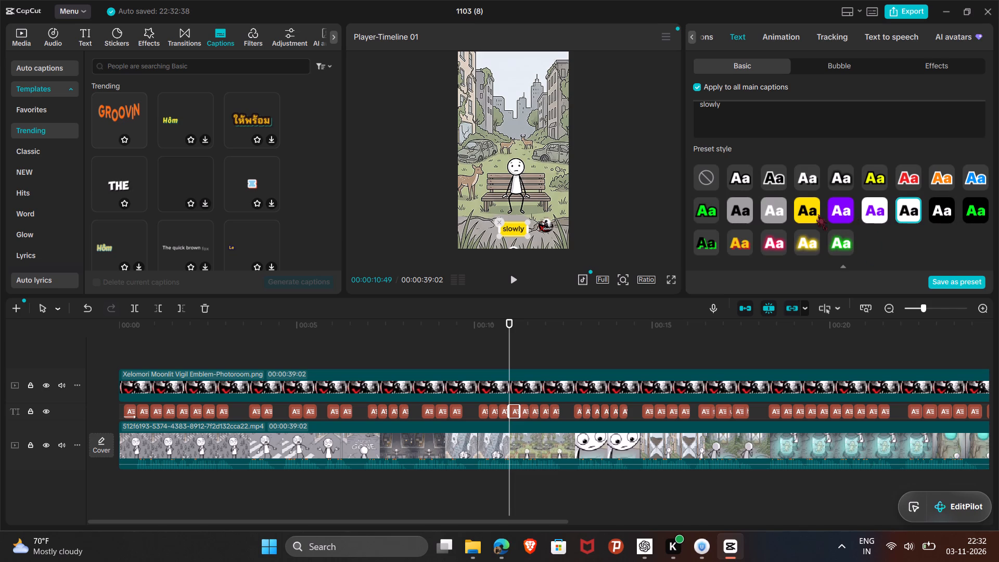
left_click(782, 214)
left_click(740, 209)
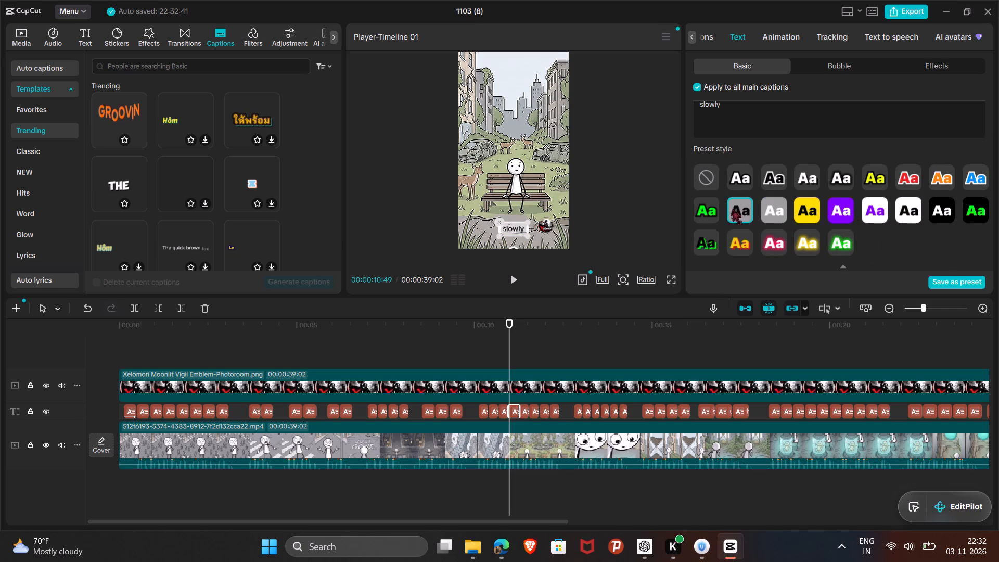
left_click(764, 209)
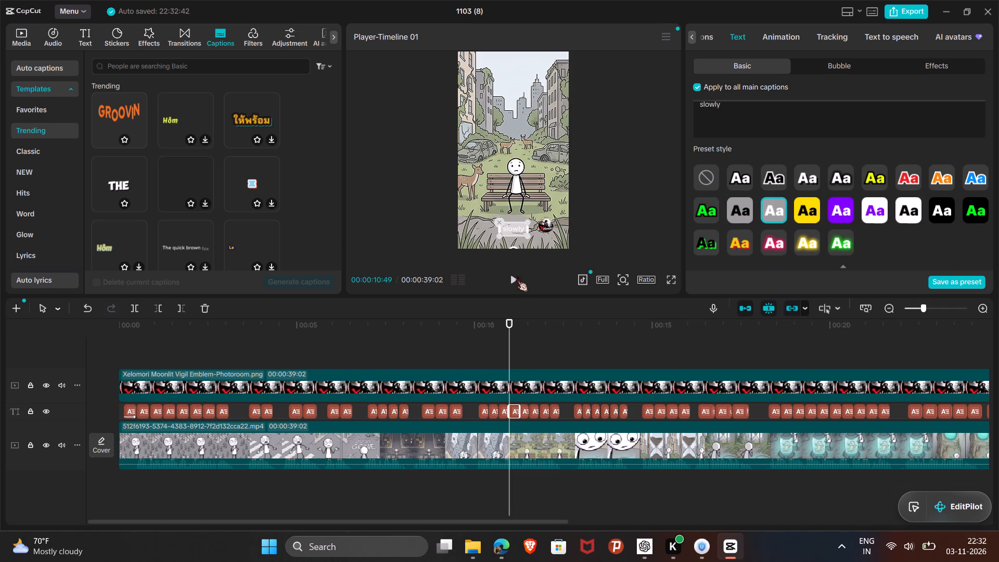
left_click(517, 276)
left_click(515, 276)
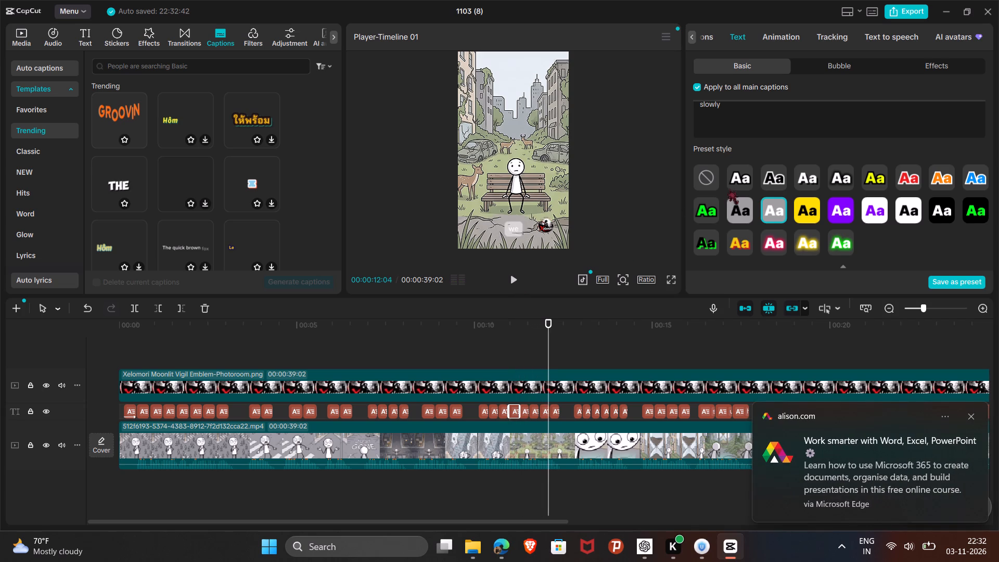
Apply the green preset text style to all main captions and check it in playback around 00:00:15.
left_click(707, 200)
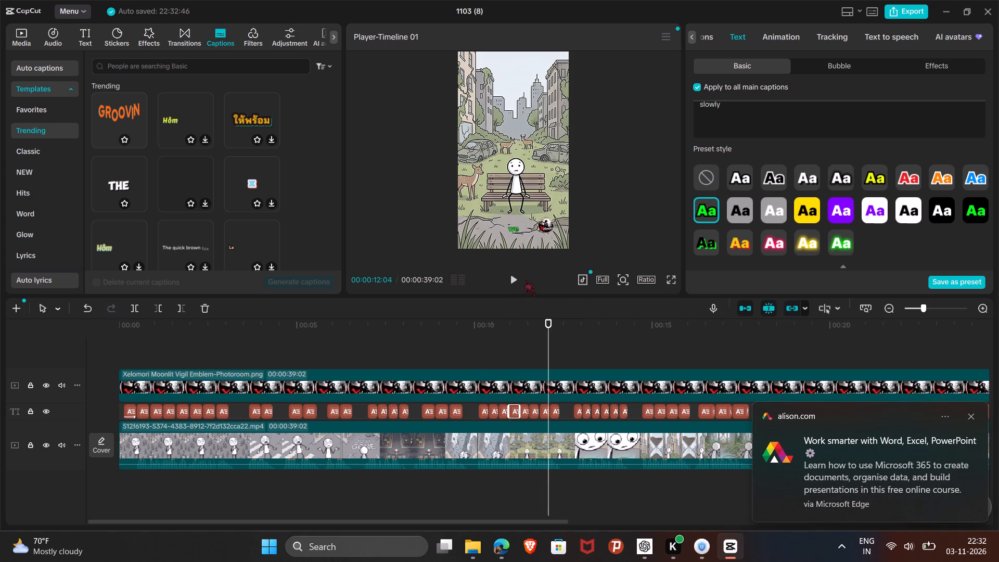
left_click(508, 280)
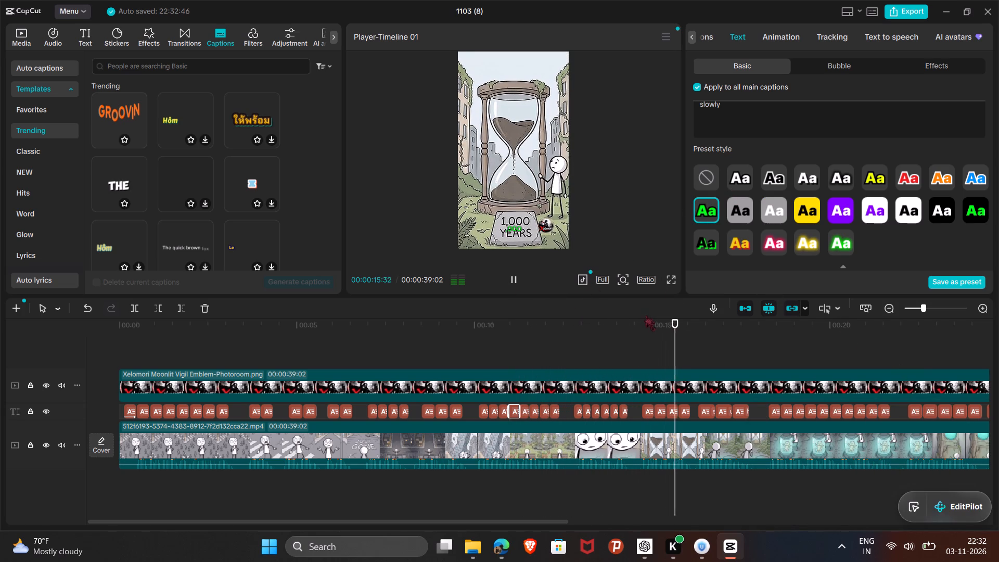
left_click(672, 323)
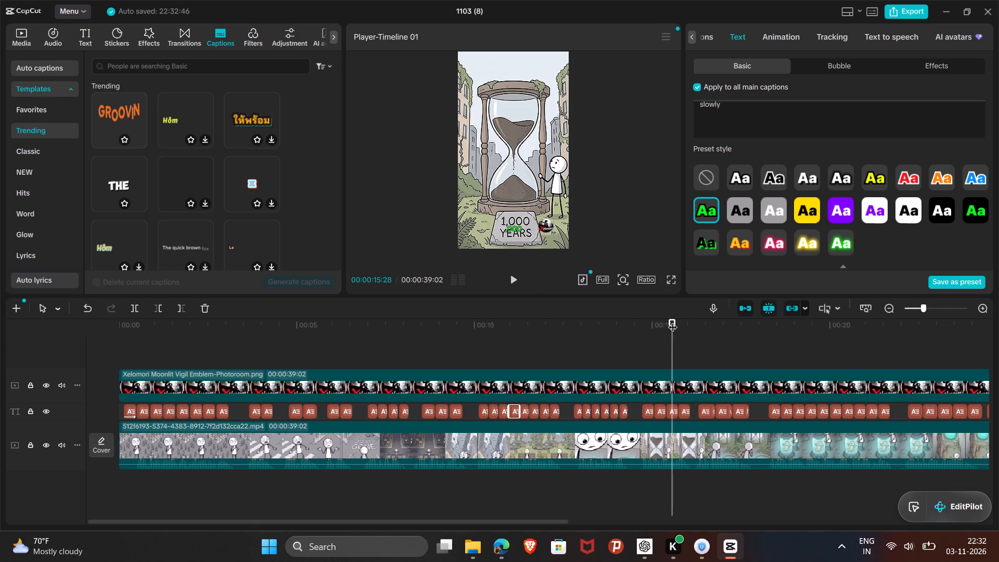
left_click_drag(674, 324, 649, 324)
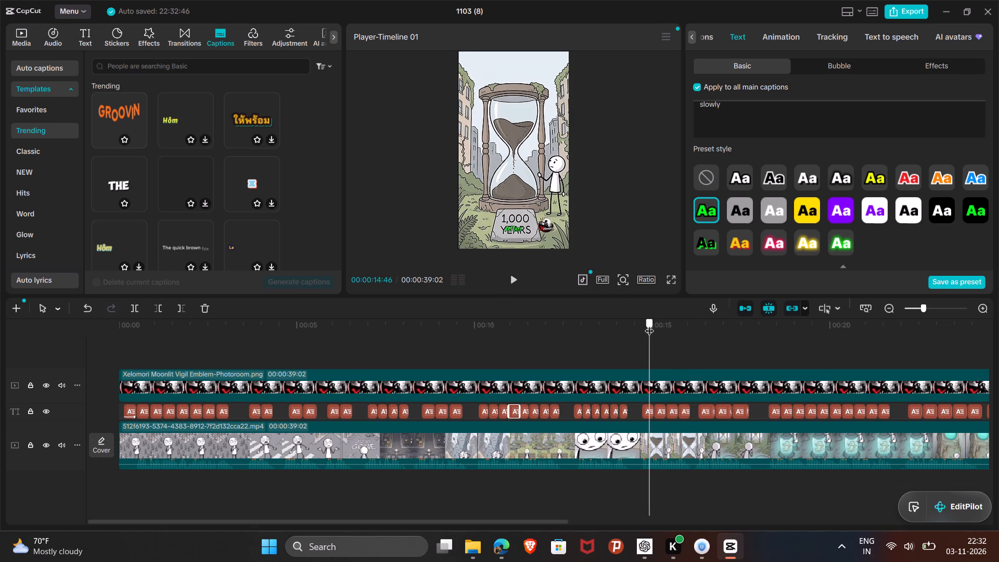
left_click_drag(649, 324, 660, 324)
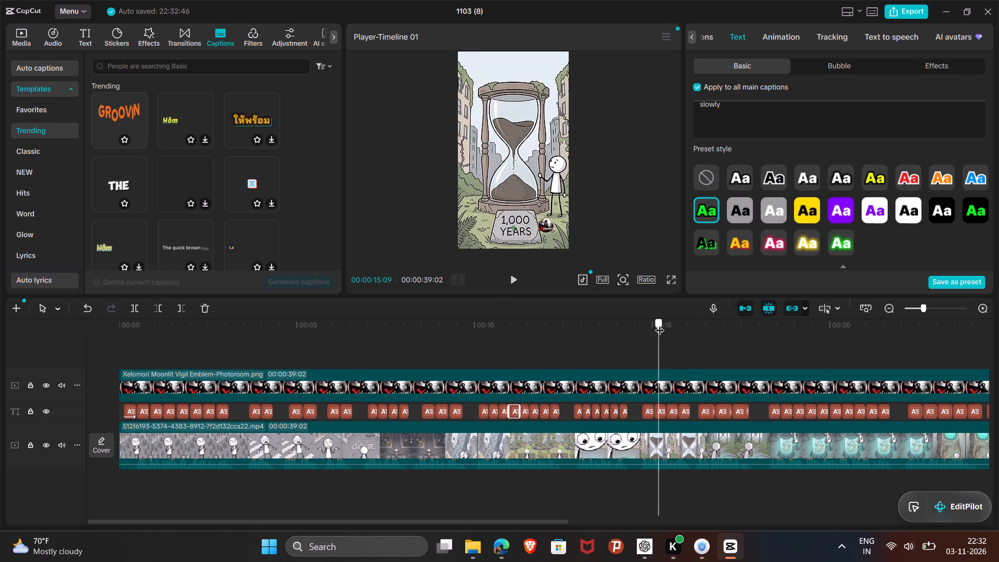
Delete the caption "1" at about 00:00:15.
left_click_drag(660, 324, 659, 324)
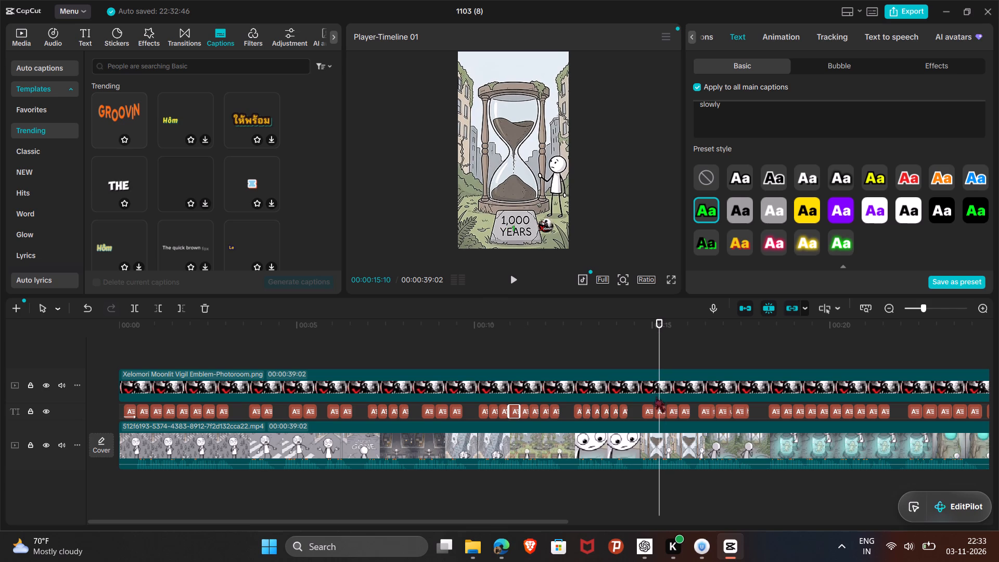
left_click(655, 408)
key("Delete")
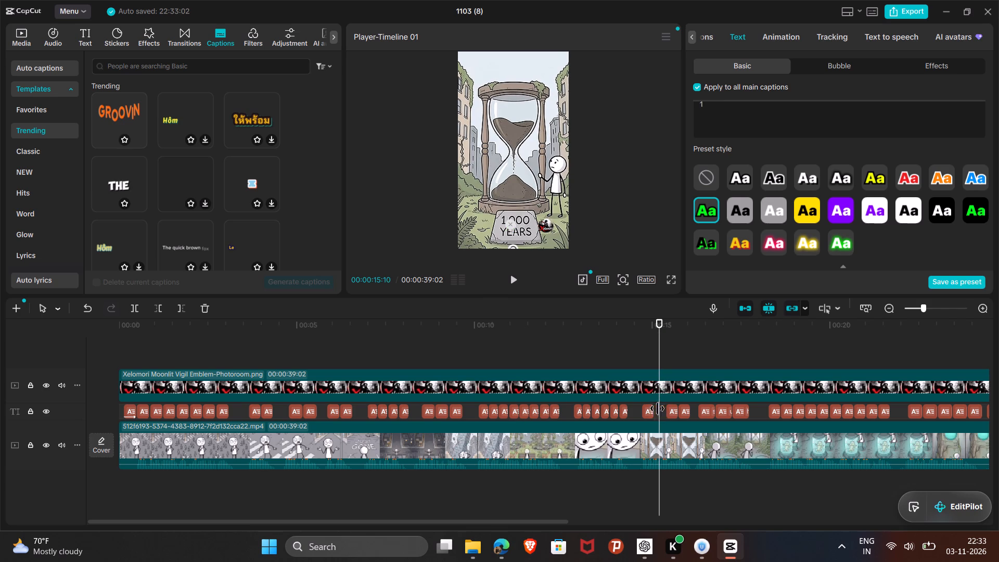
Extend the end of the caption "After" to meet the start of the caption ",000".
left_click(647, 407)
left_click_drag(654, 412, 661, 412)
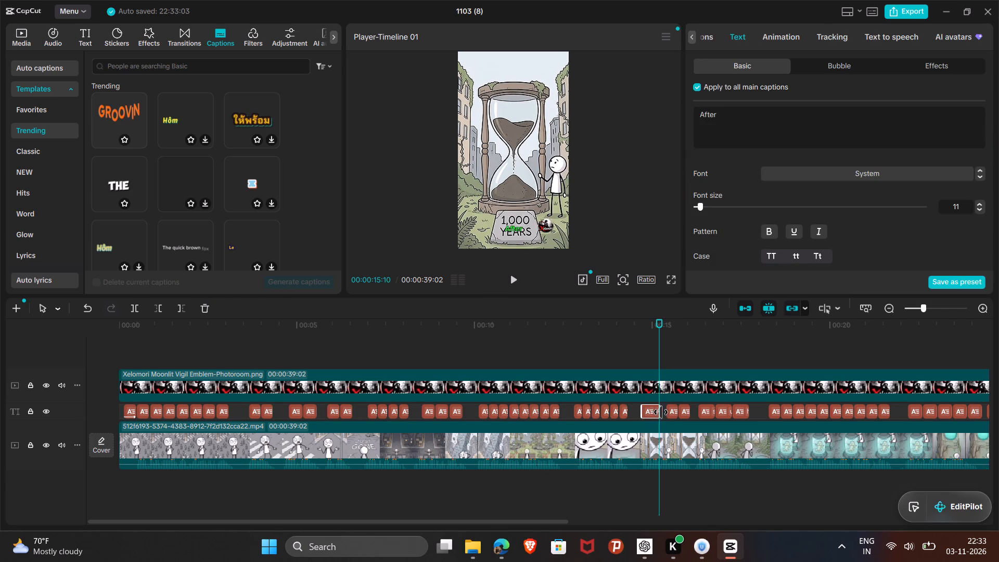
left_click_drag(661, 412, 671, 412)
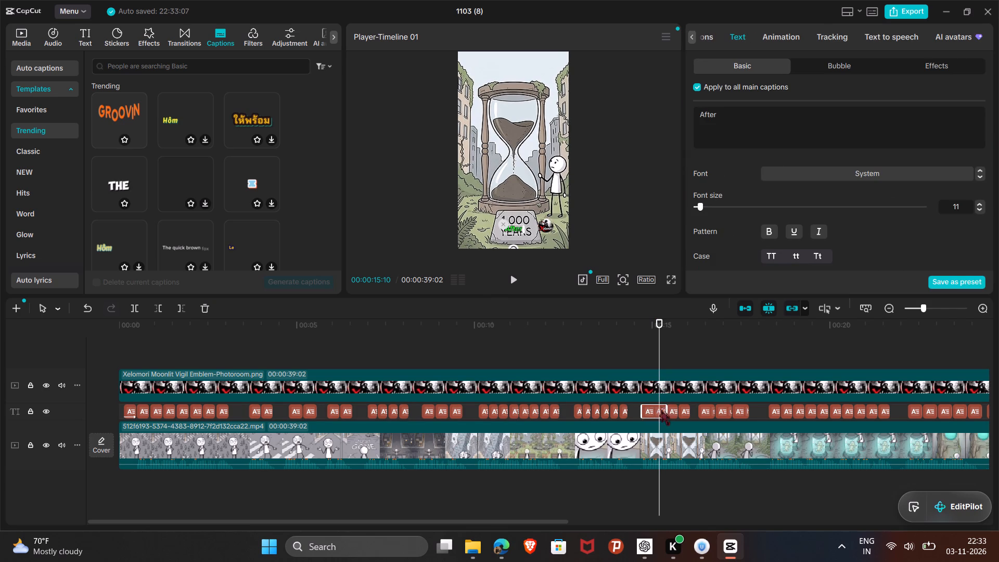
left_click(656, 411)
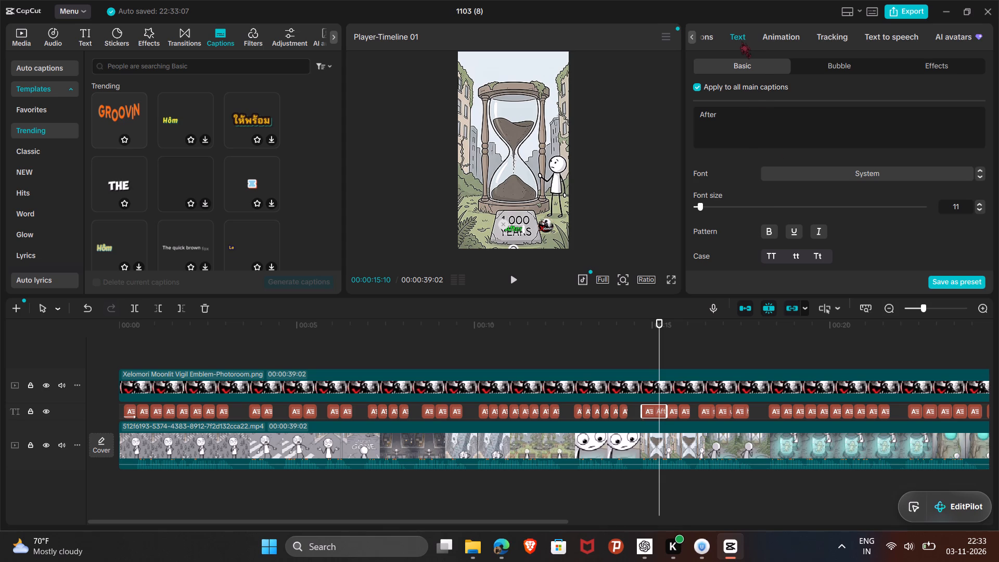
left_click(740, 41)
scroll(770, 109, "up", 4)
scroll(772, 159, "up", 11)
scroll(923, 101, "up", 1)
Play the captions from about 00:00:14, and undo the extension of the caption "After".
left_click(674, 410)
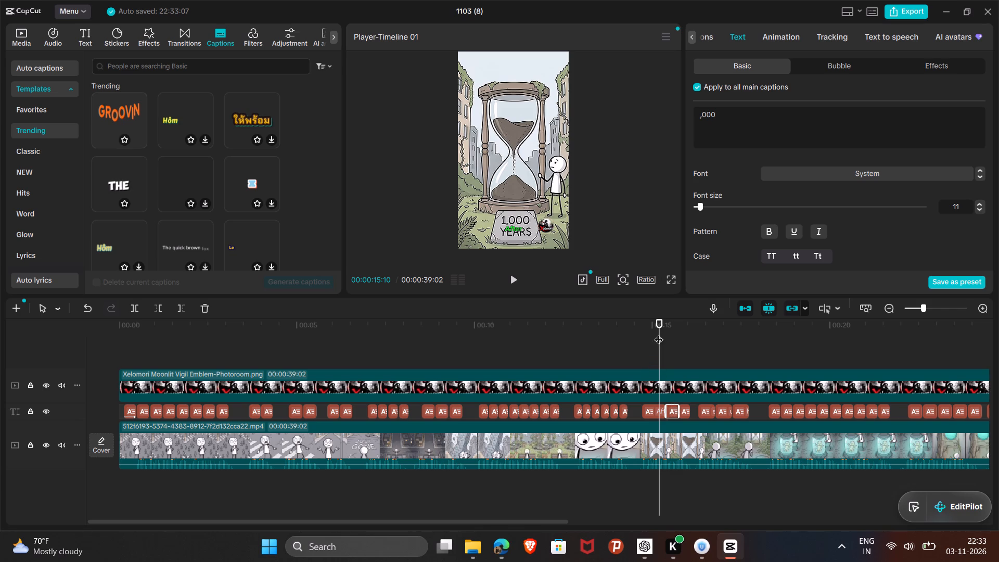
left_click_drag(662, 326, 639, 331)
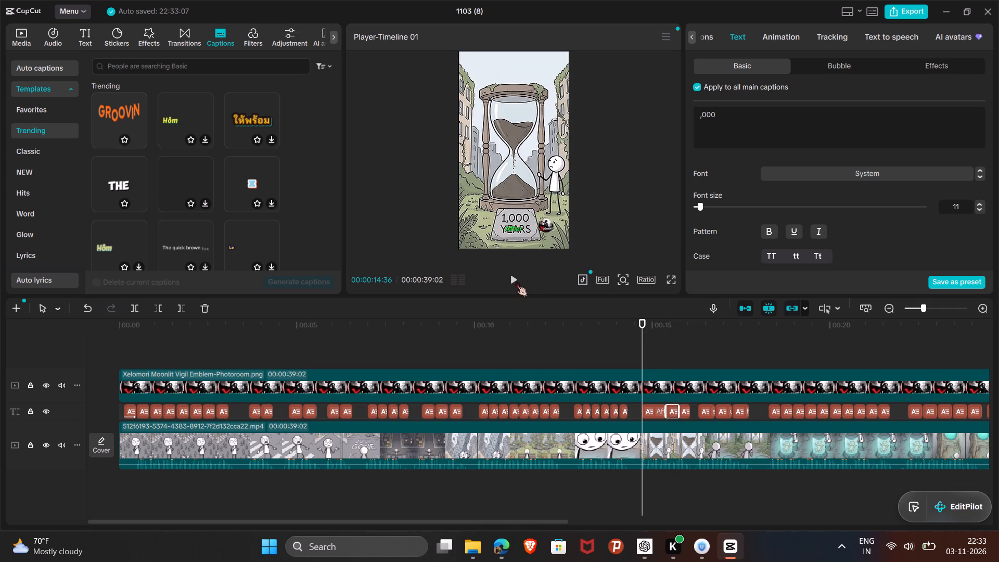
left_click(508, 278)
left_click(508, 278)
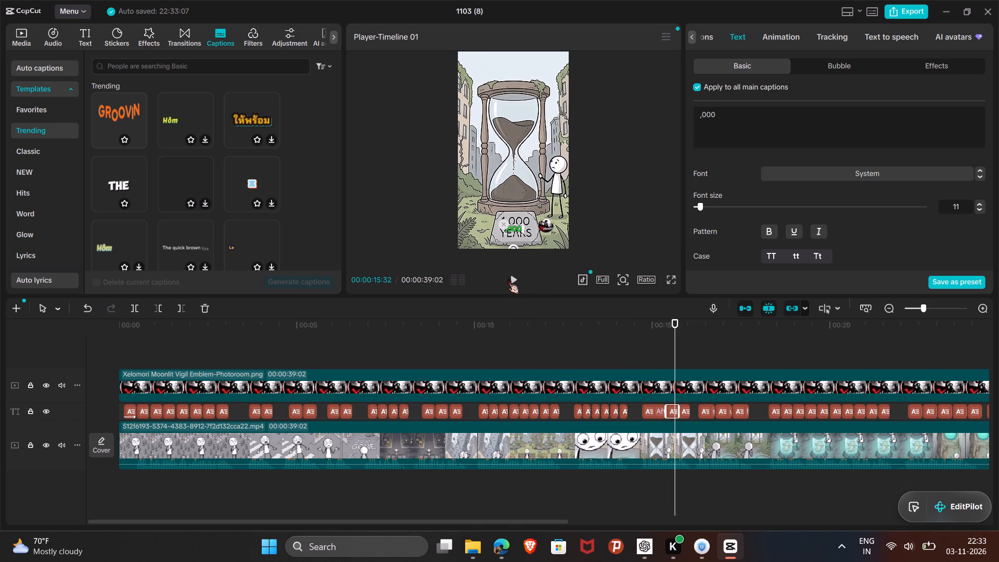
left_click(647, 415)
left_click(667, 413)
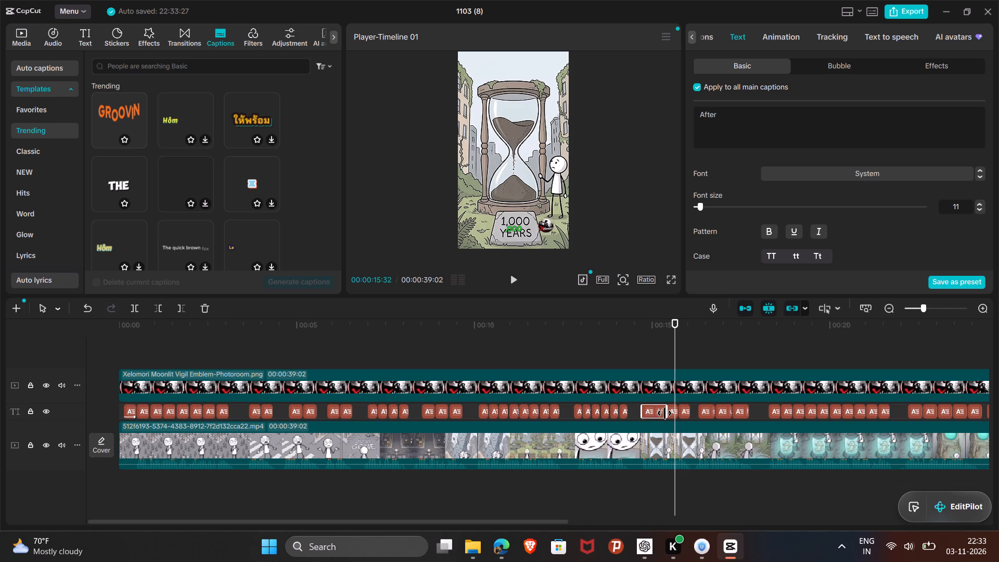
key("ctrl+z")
Extend the start of the caption ",000" back to "After", correct its text to "1,000", and check it in playback.
left_click(670, 408)
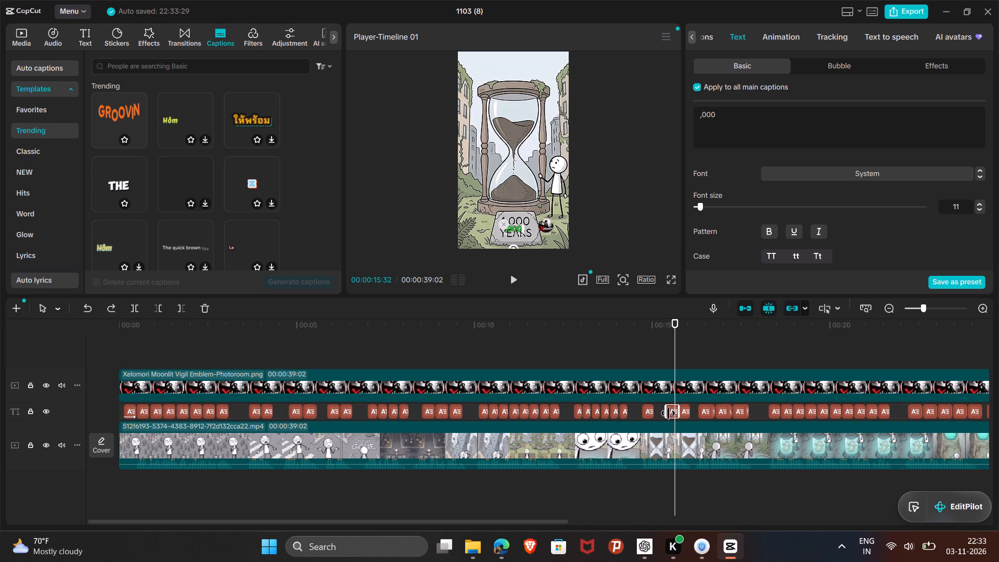
left_click_drag(664, 413, 655, 415)
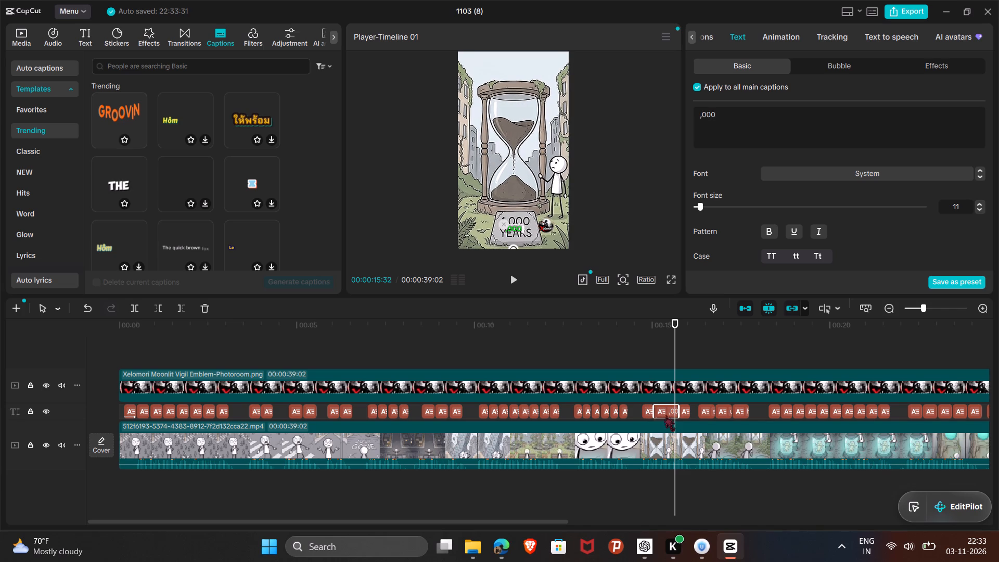
left_click(665, 415)
left_click(701, 117)
key("Left")
key("1")
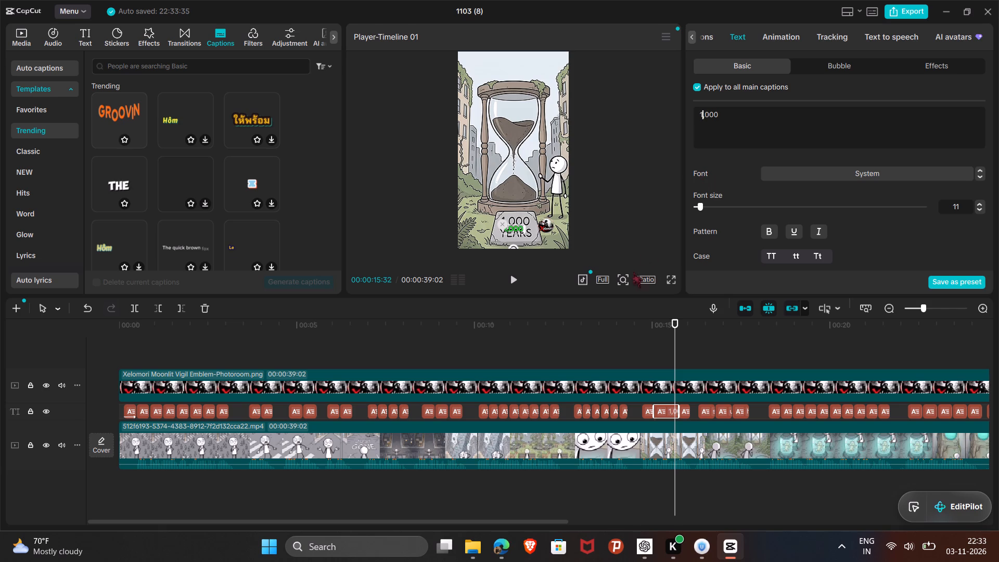
left_click_drag(673, 318, 648, 320)
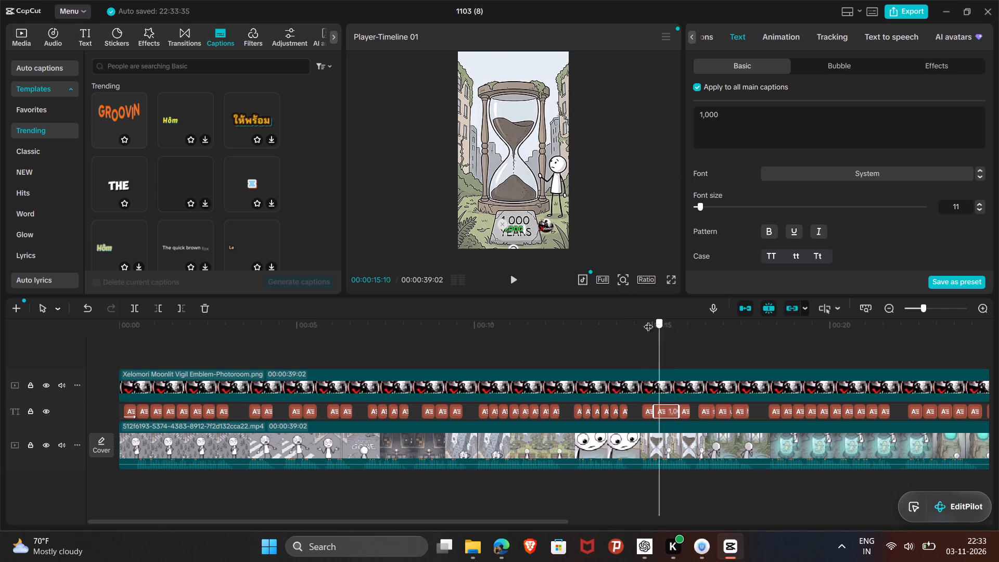
left_click_drag(648, 320, 627, 323)
left_click(507, 276)
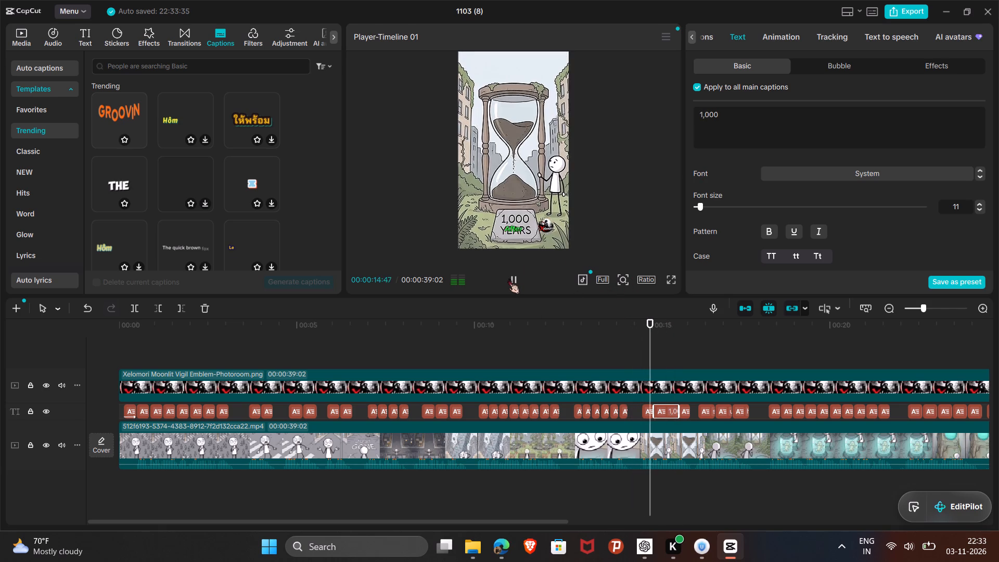
left_click(508, 278)
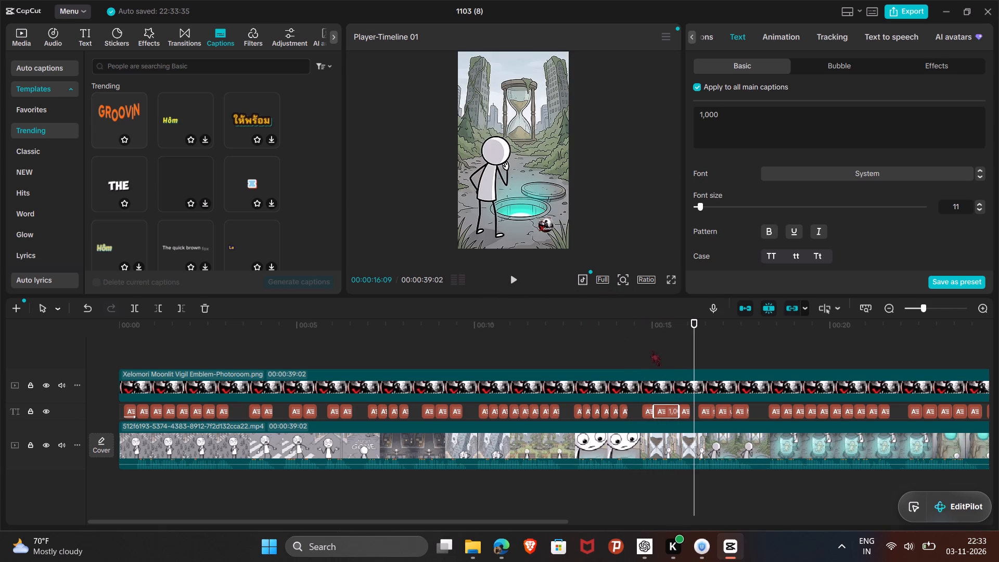
Return to the start of the video and move the main captions up to the stick figure's torso, using the caption "What".
left_click(596, 408)
left_click(543, 333)
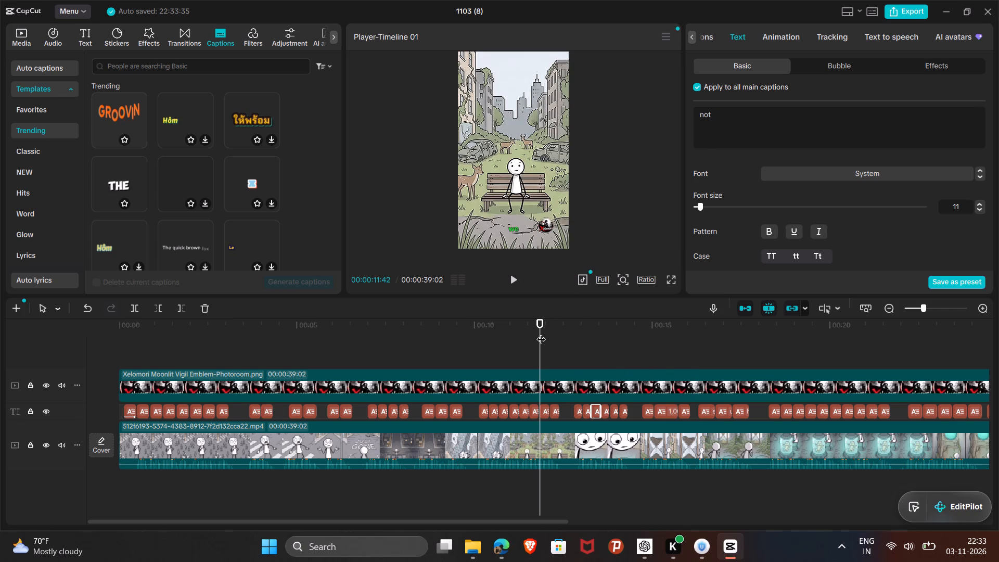
left_click_drag(540, 331, 106, 340)
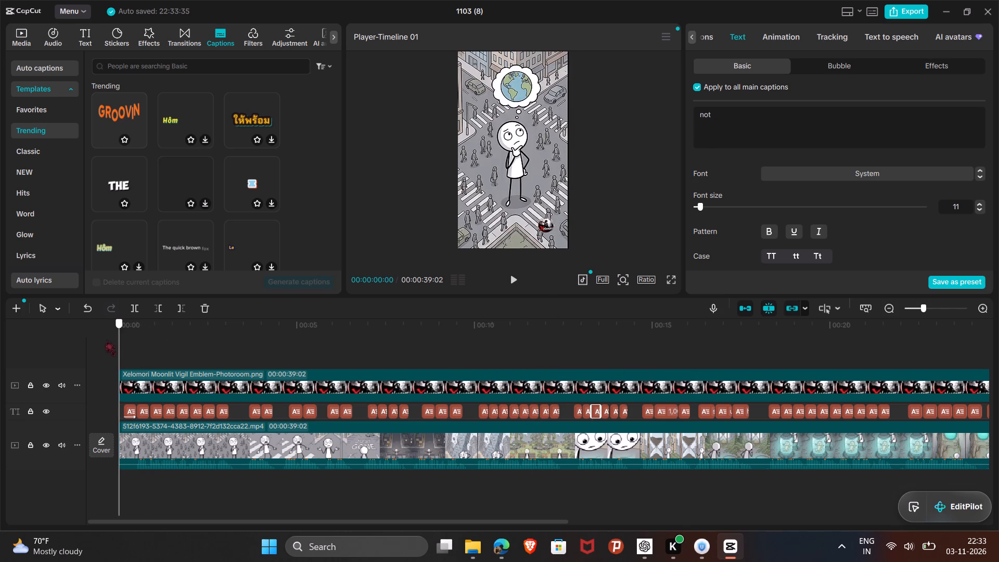
scroll(450, 371, "right", 2)
scroll(550, 304, "right", 9)
scroll(420, 351, "right", 6)
scroll(489, 318, "right", 4)
left_click(511, 281)
left_click(511, 281)
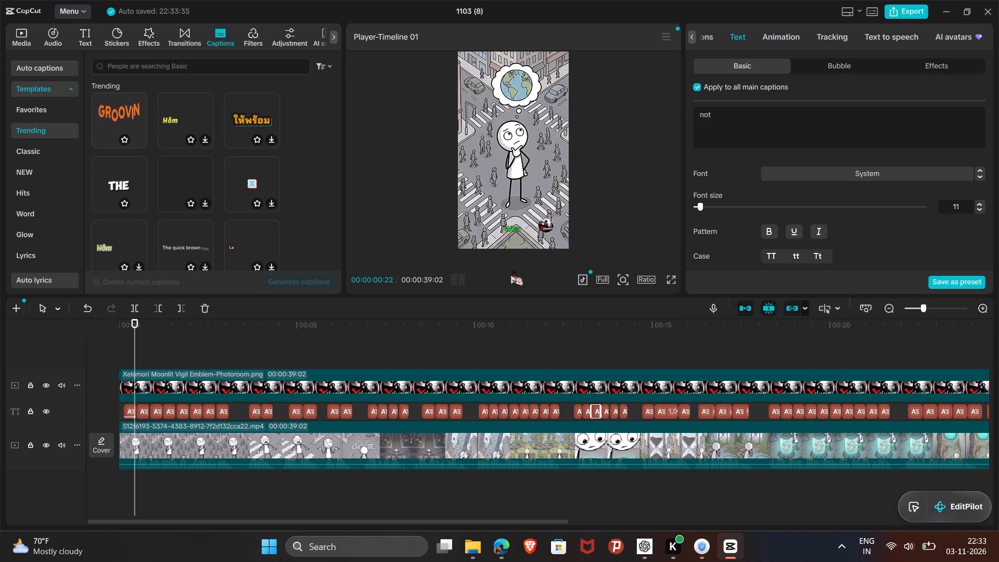
left_click(511, 229)
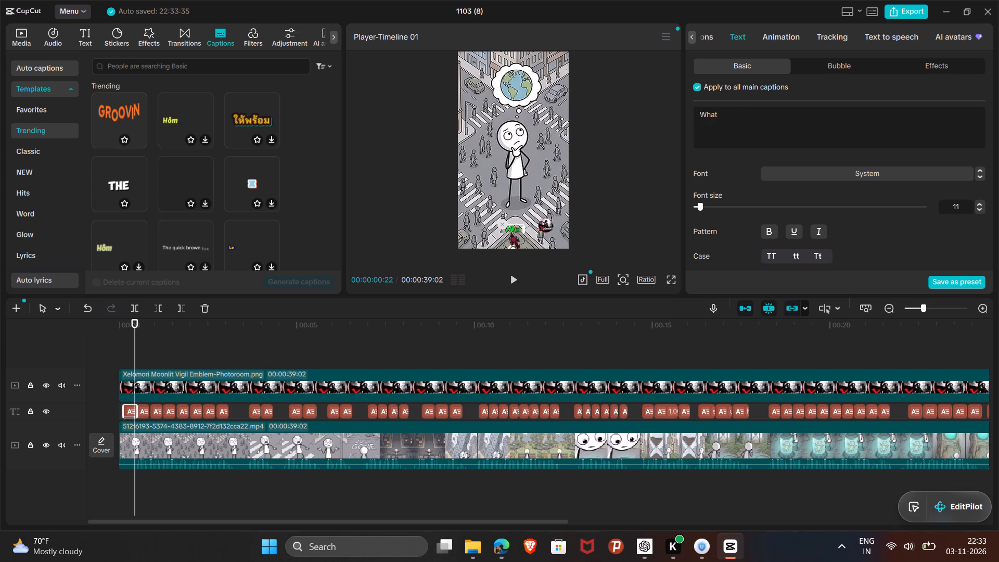
left_click_drag(511, 230, 521, 168)
left_click_drag(521, 168, 515, 162)
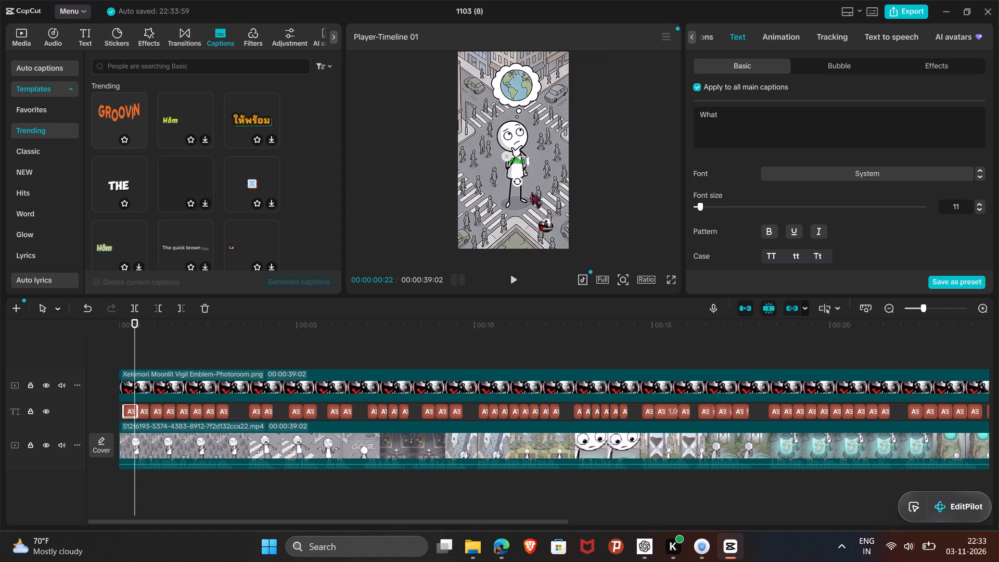
Look through the background video clip's basic video and audio settings.
left_click(540, 195)
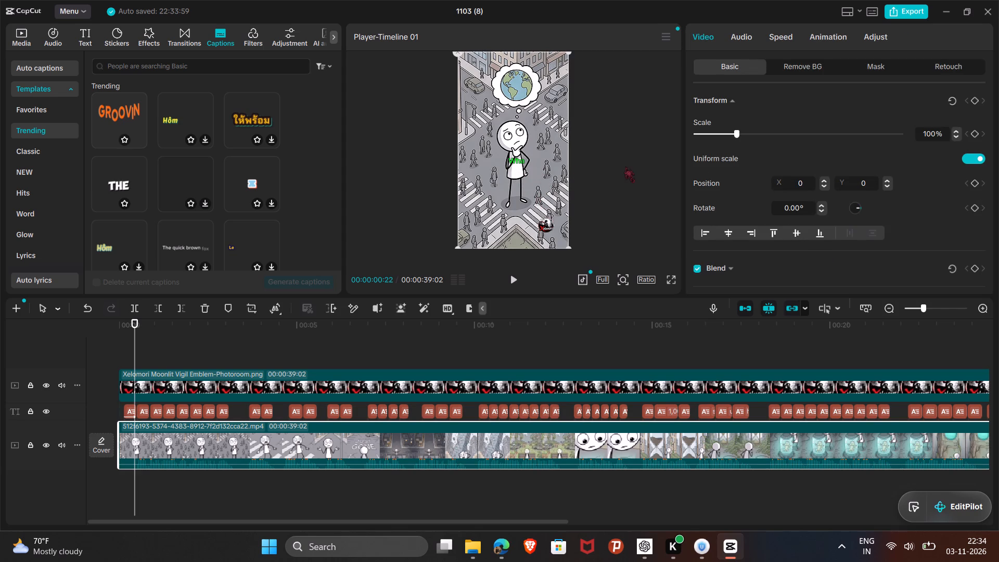
scroll(818, 175, "down", 3)
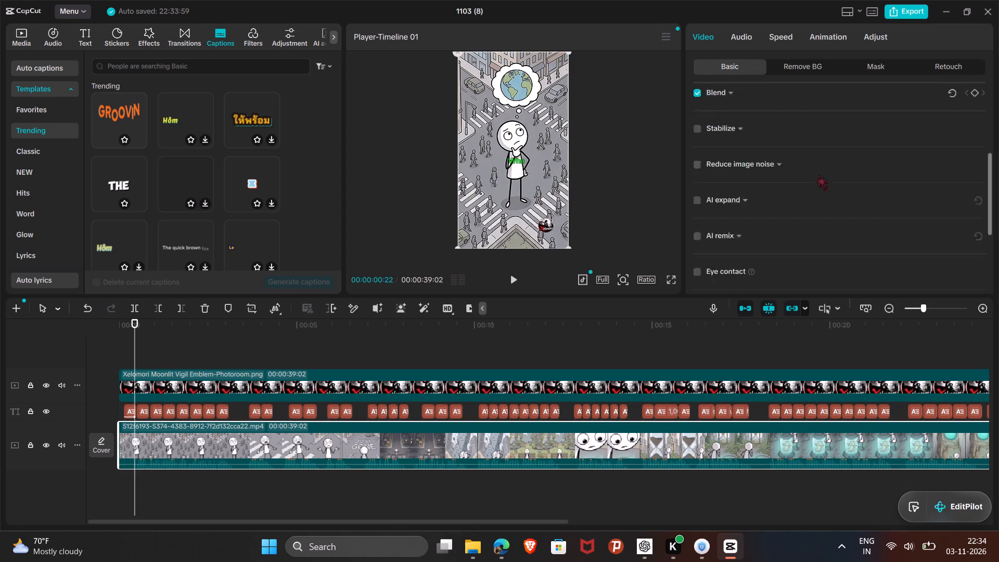
scroll(818, 175, "down", 6)
scroll(818, 175, "up", 12)
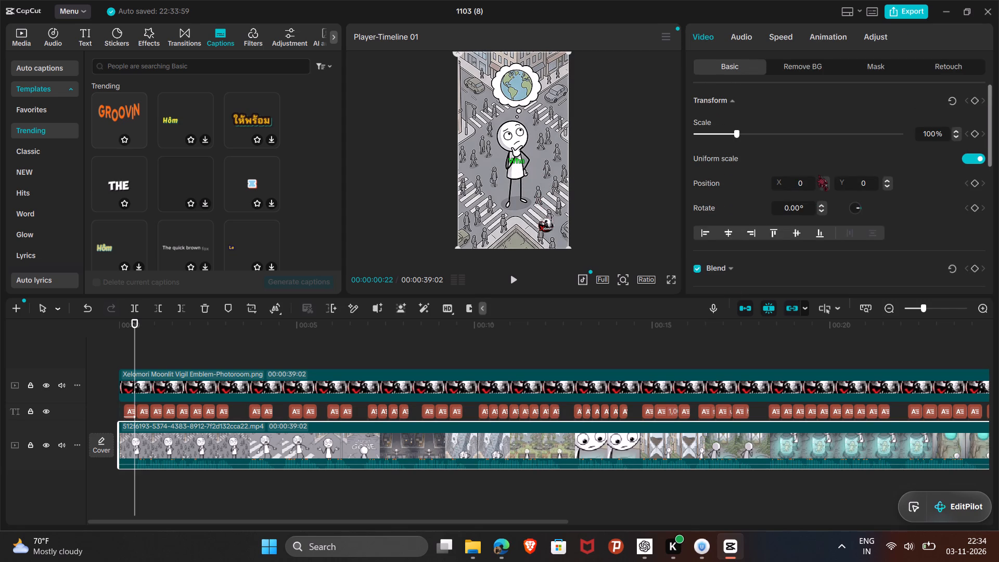
scroll(818, 175, "up", 4)
left_click(729, 29)
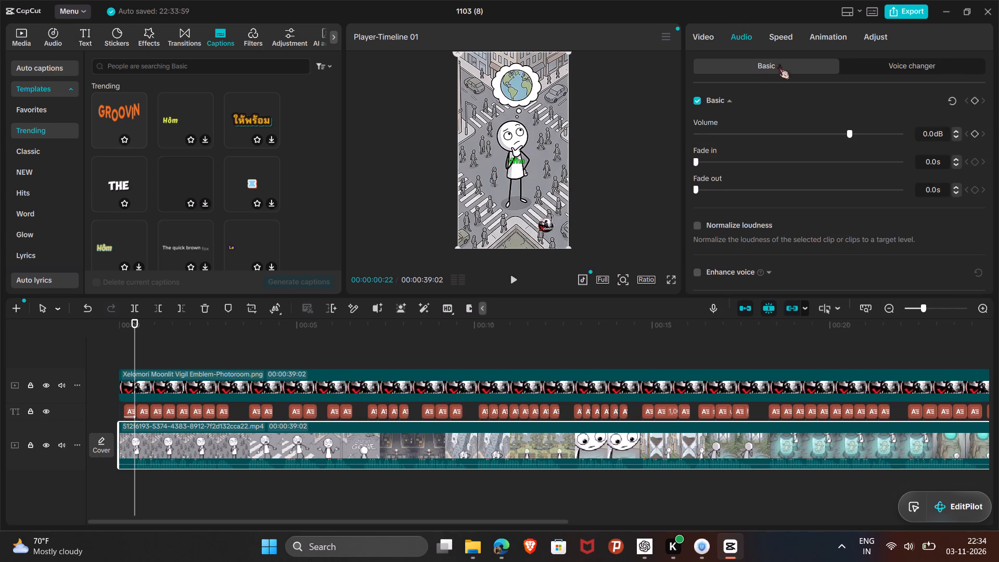
Apply the trending red-block ART text effect with black-and-white lettering to all main captions, using the caption "What".
left_click(521, 159)
scroll(830, 165, "up", 1)
left_click(844, 69)
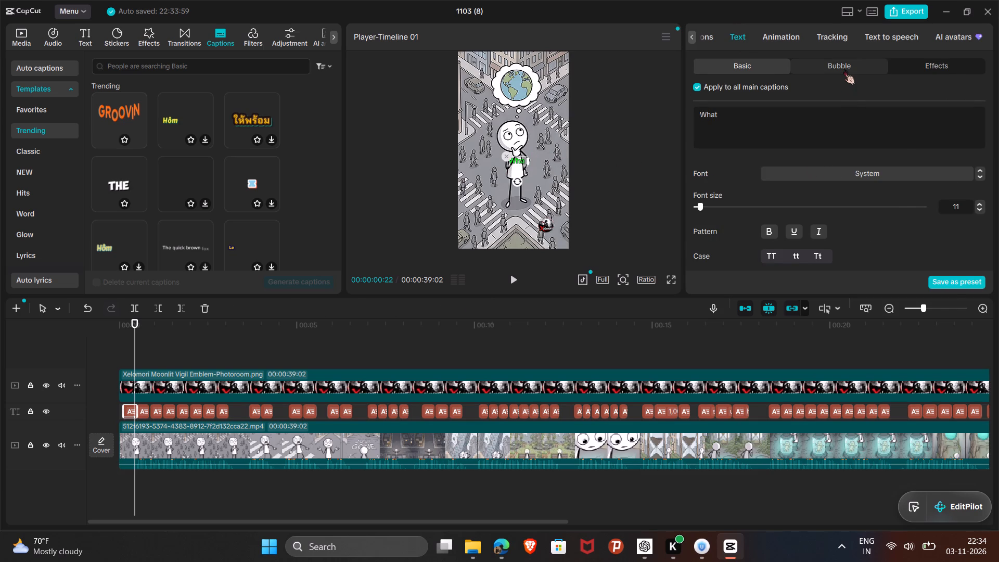
scroll(838, 116, "down", 2)
left_click(905, 63)
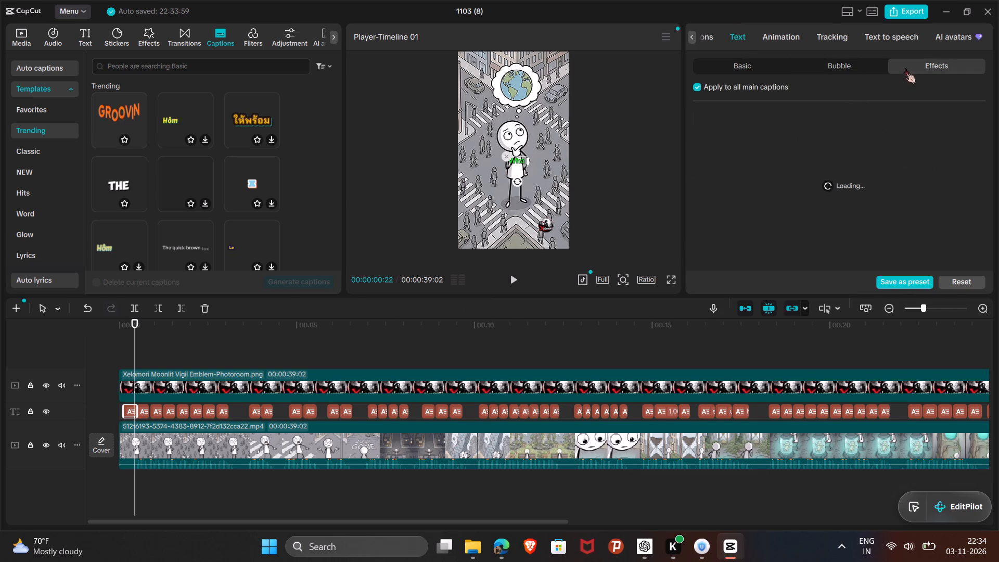
scroll(839, 197, "down", 1)
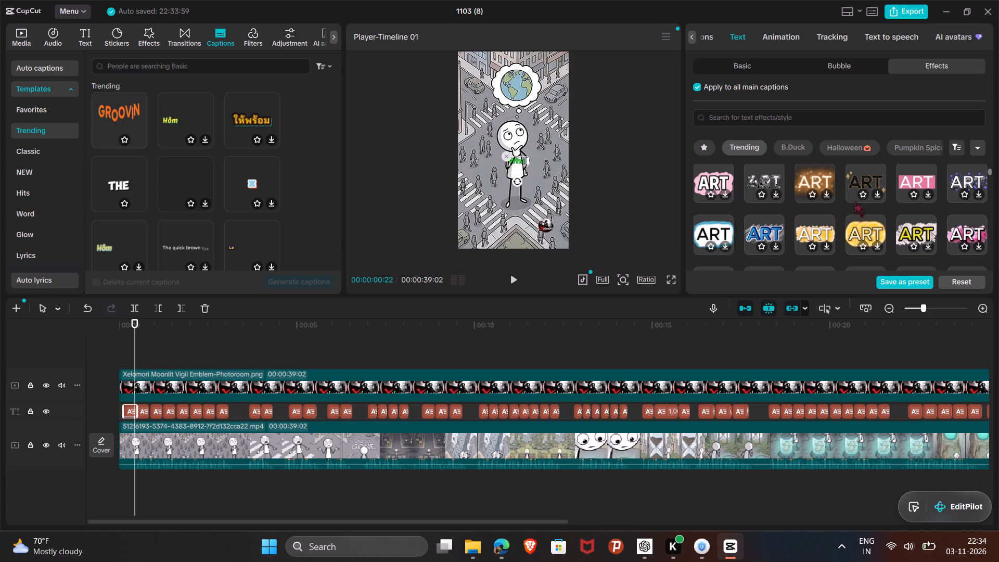
scroll(841, 183, "down", 1)
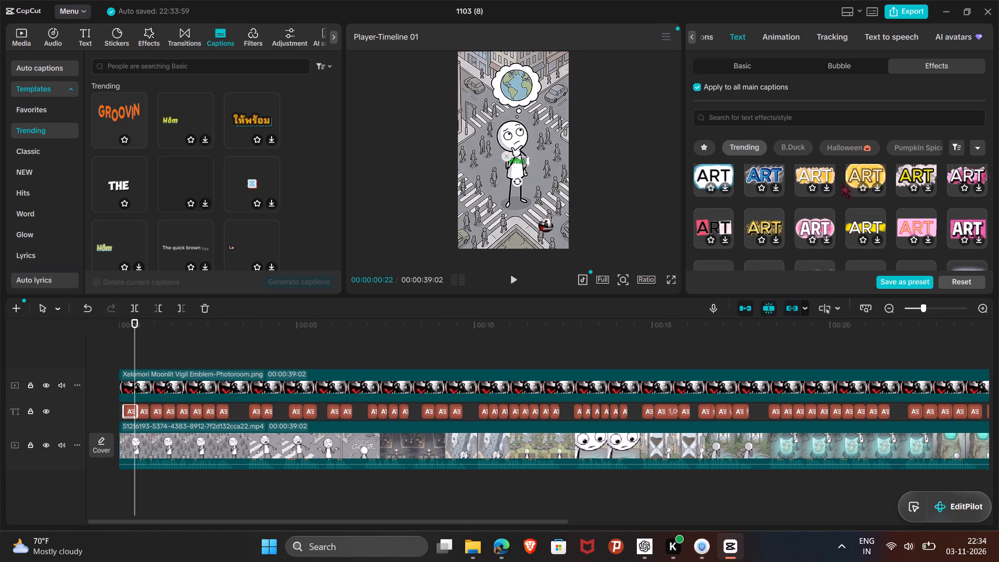
left_click(705, 219)
Play the restyled captions from the start of the video, and replay from about 00:00:31 to the caption "1".
left_click(513, 202)
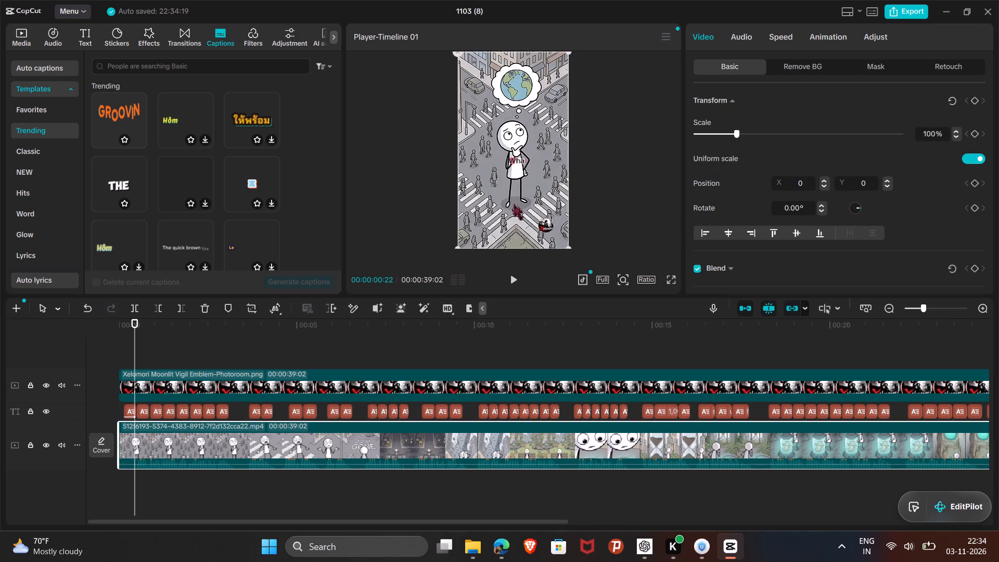
key("space")
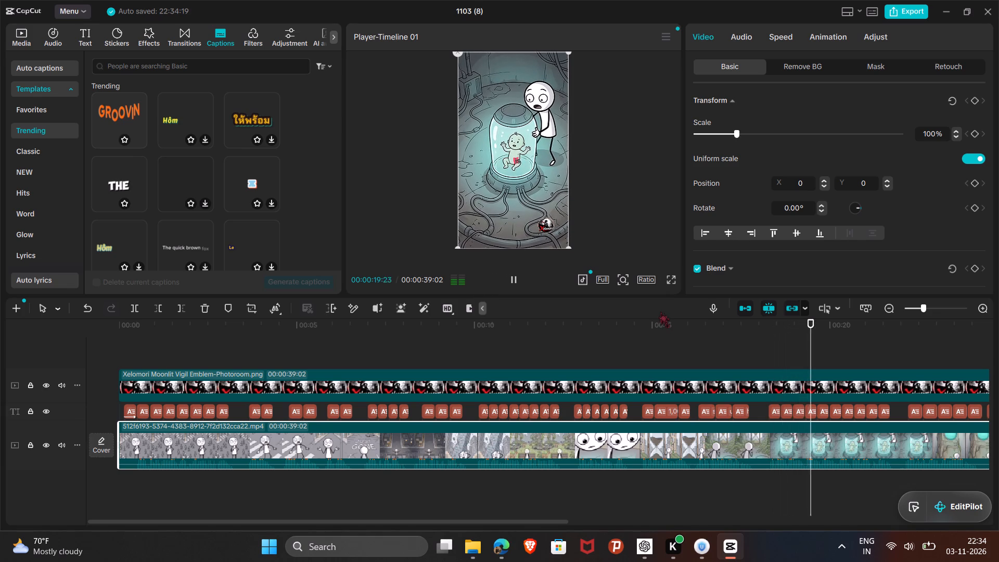
left_click(514, 162)
left_click(514, 162)
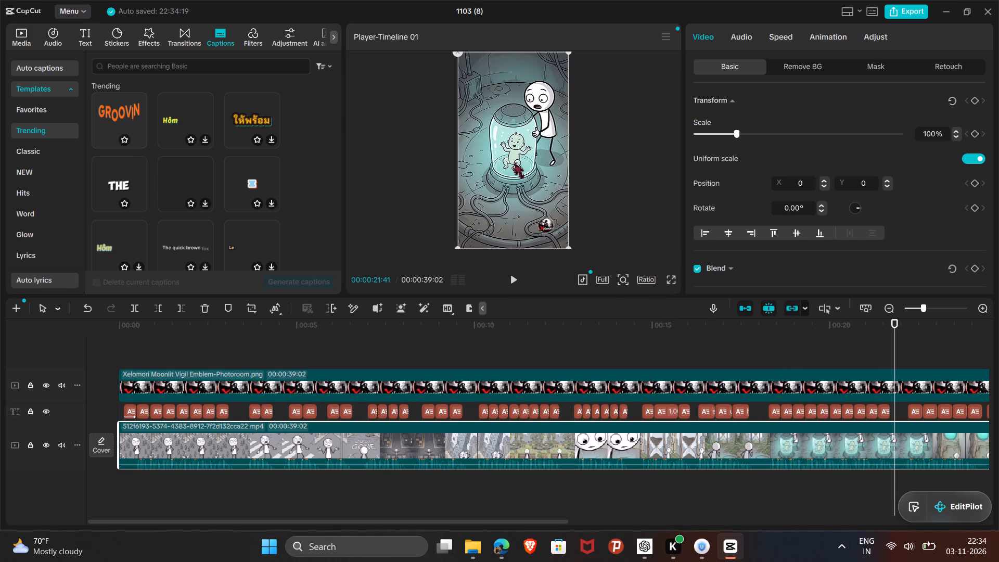
left_click(514, 162)
left_click(513, 280)
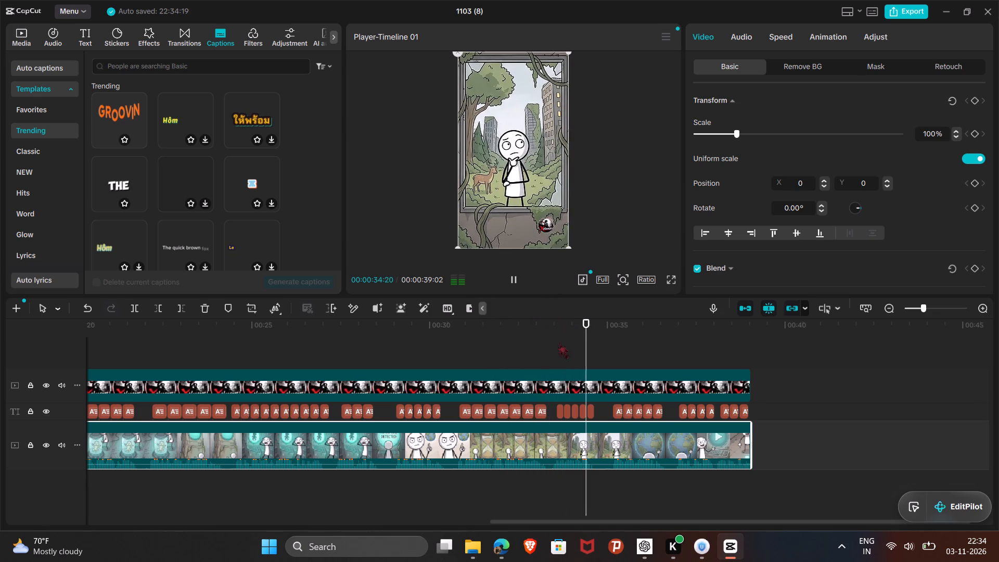
left_click(541, 373)
left_click(490, 323)
left_click(510, 275)
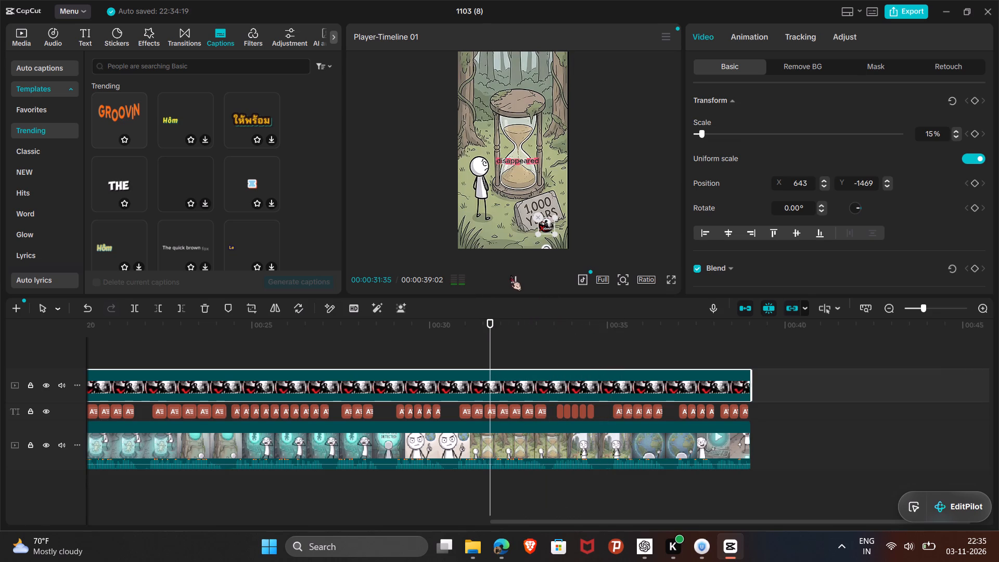
left_click(510, 275)
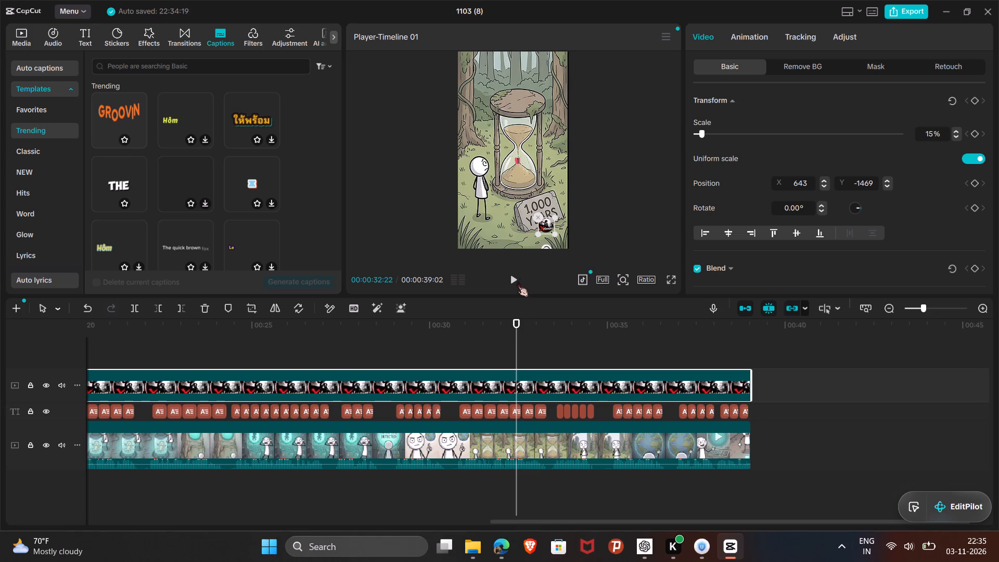
Delete the separate caption "1" at about 00:00:32, in the hourglass scene.
left_click(514, 415)
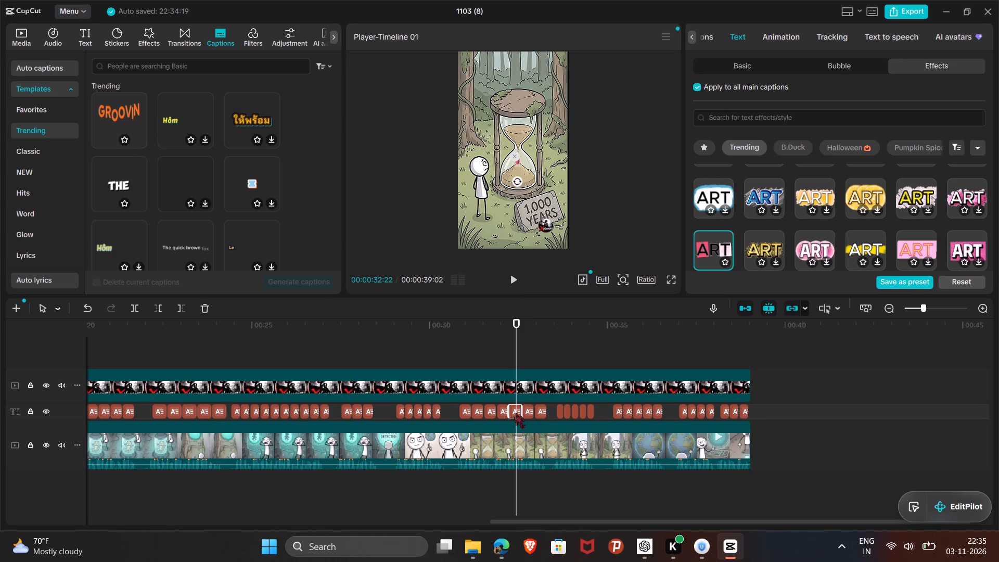
left_click(515, 413)
scroll(753, 186, "up", 7)
scroll(771, 130, "up", 5)
scroll(773, 124, "down", 5)
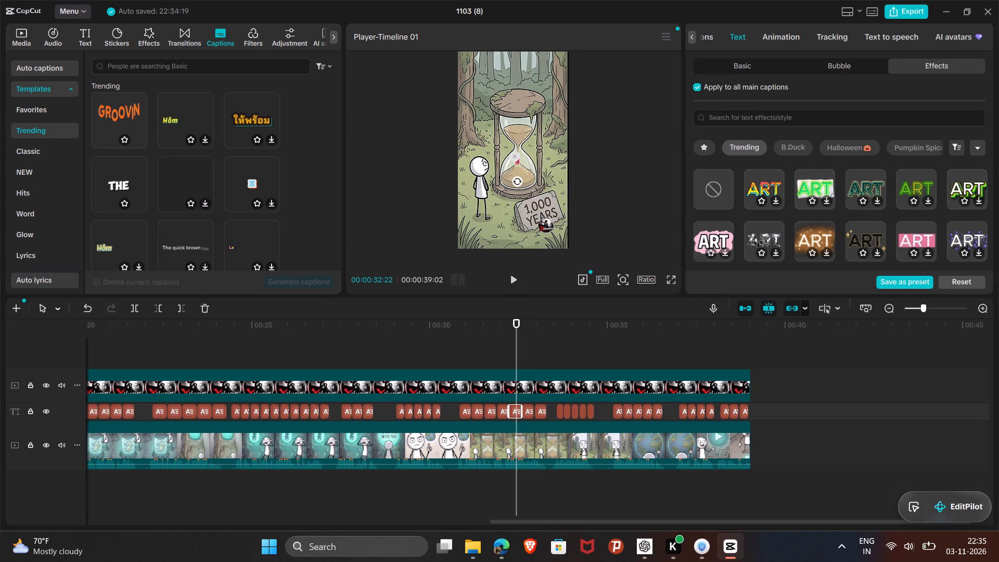
scroll(773, 124, "down", 3)
scroll(917, 103, "up", 2)
left_click(732, 66)
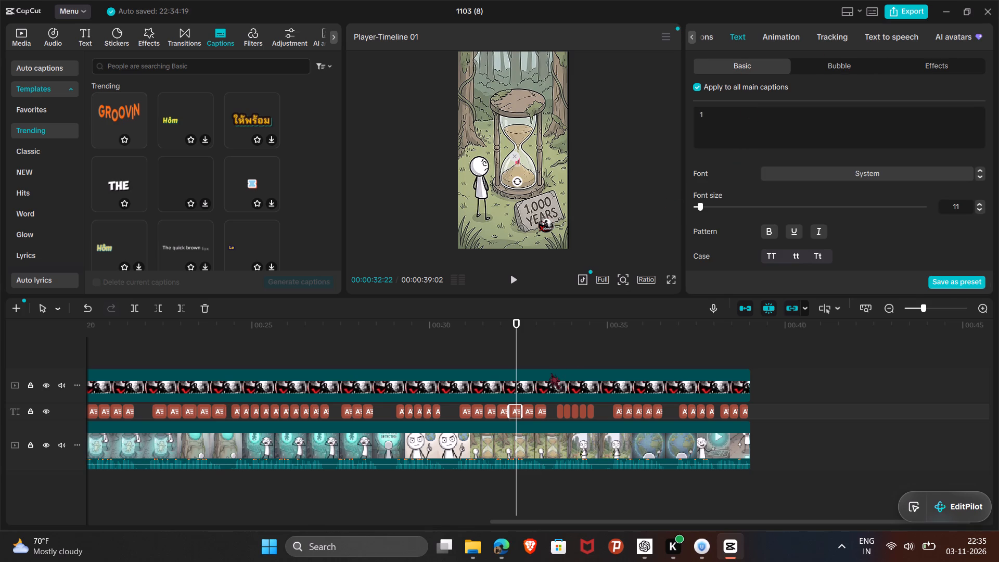
key("Delete")
Extend the start of the caption ",000" back over the gap, correct its text to "1,000", and play to the end.
left_click(527, 409)
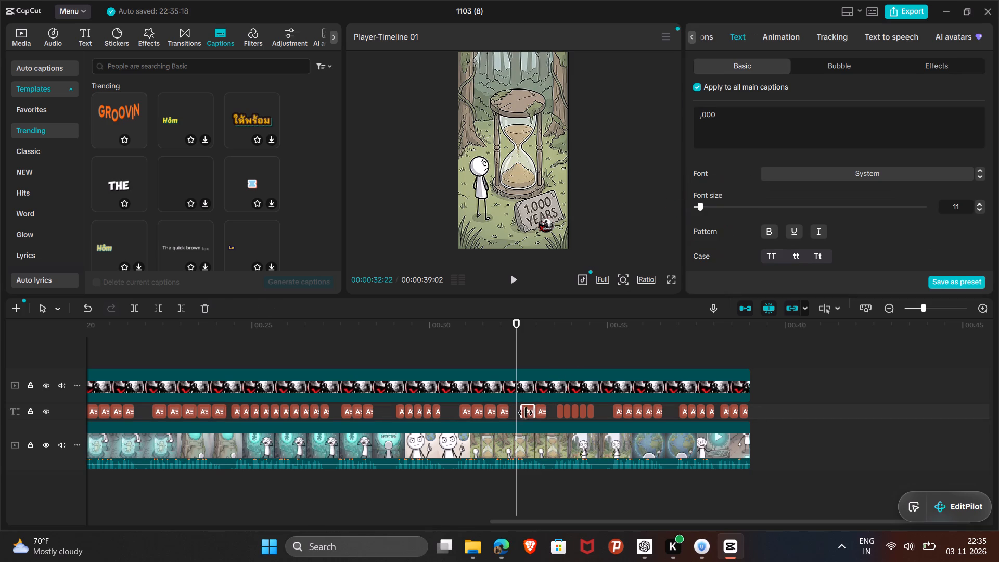
left_click_drag(521, 414, 506, 414)
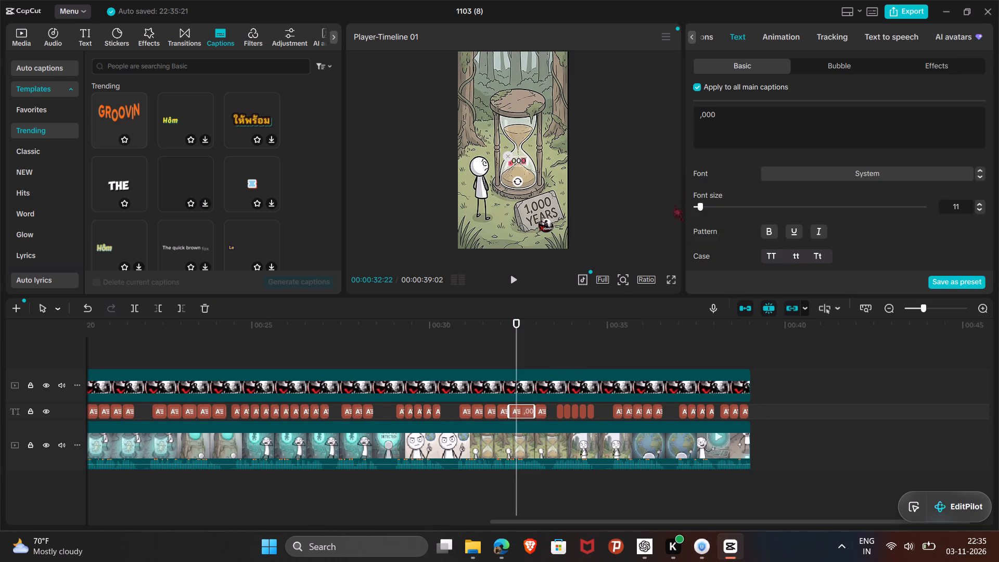
left_click(701, 116)
key("Left")
type("11")
key("BackSpace")
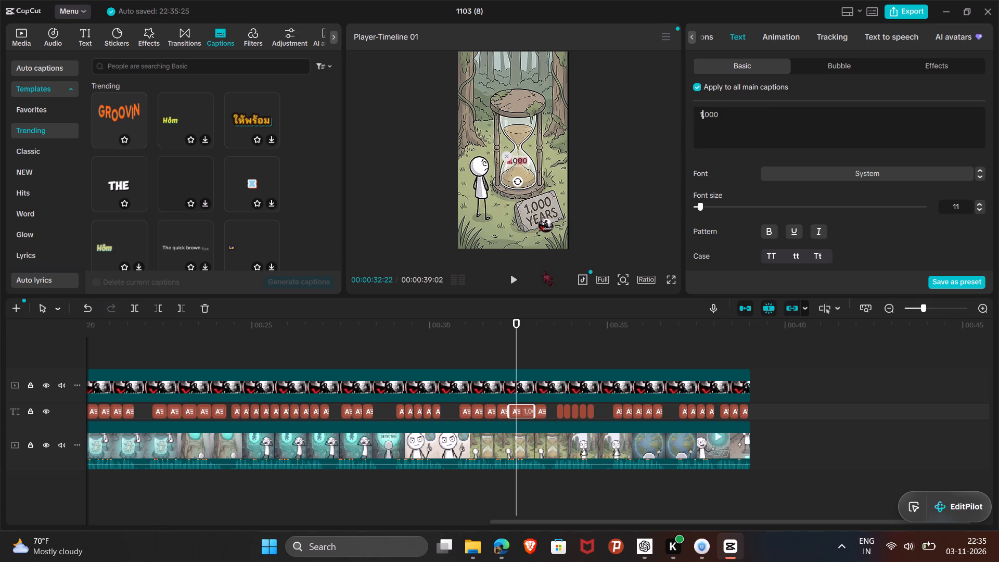
left_click(508, 277)
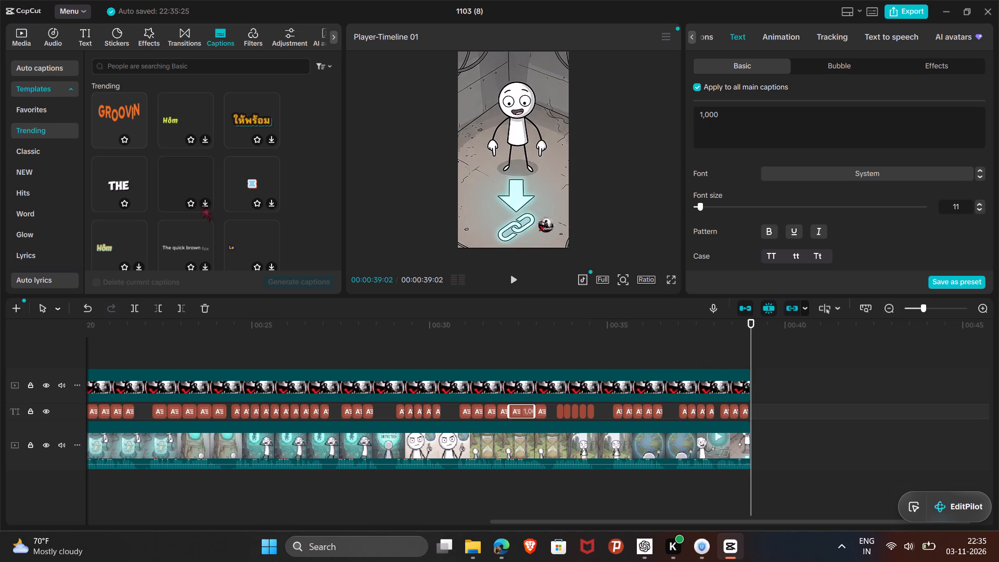
Search the sticker library for "curve arrow down".
left_click(120, 35)
left_click(183, 64)
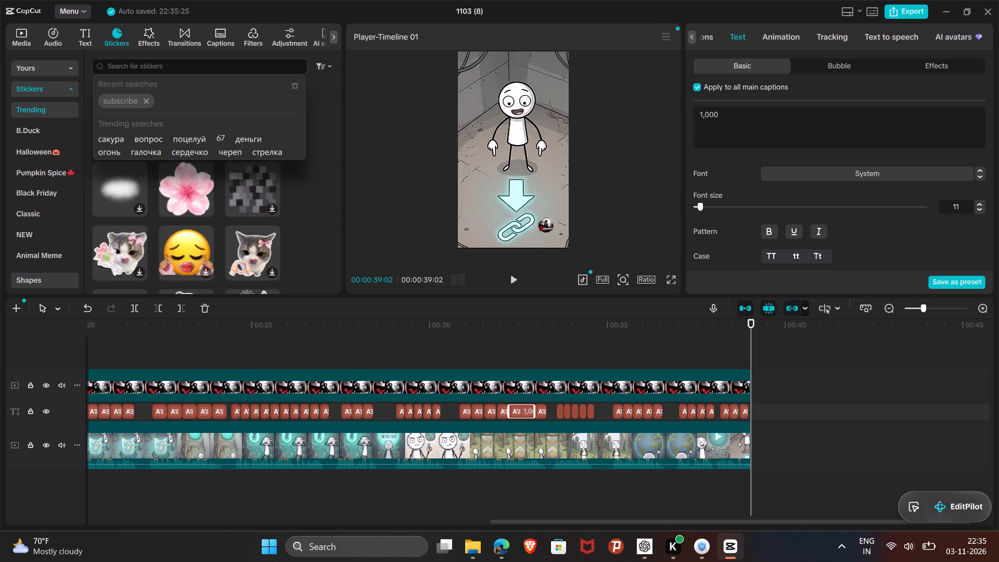
type("arrow")
key("space")
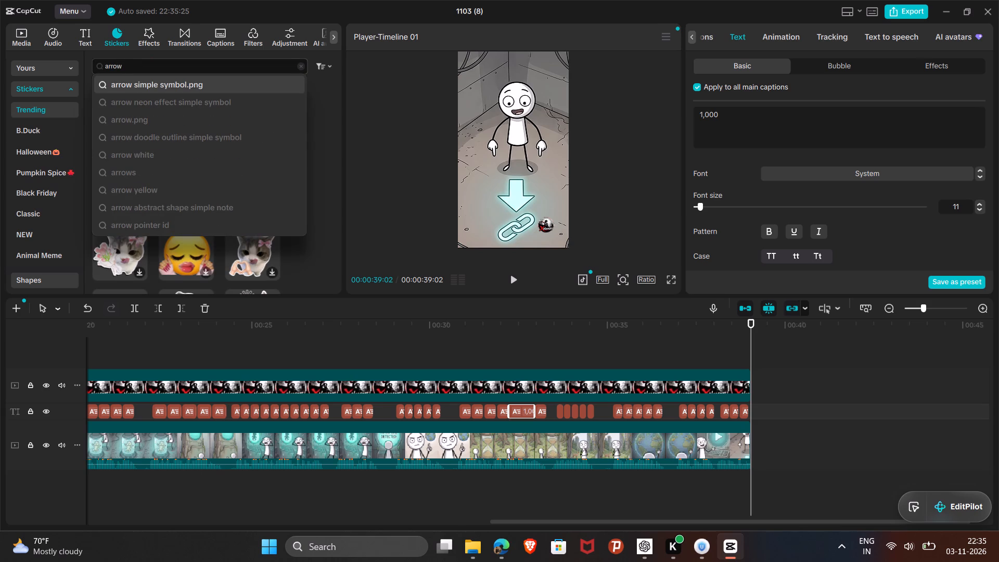
type("di")
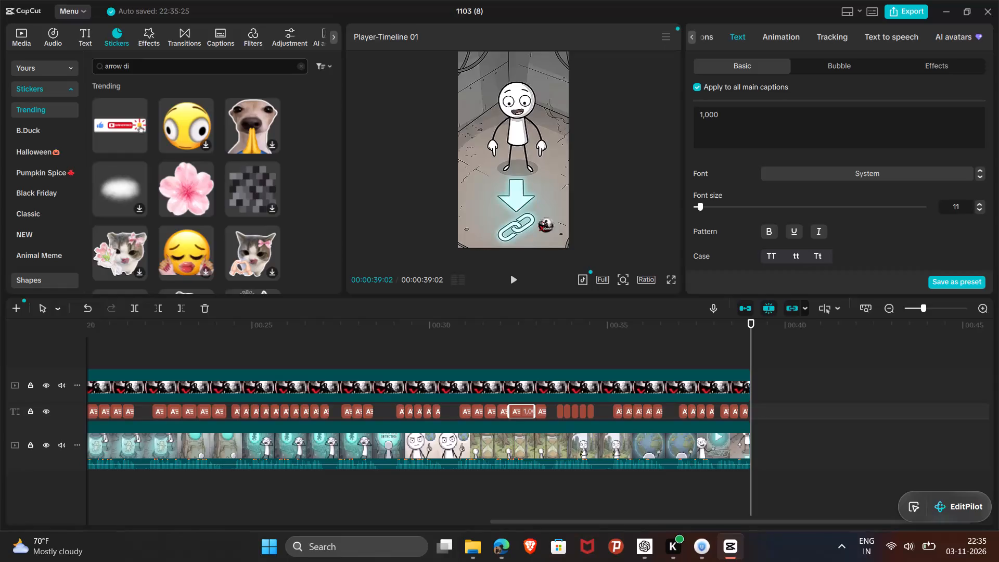
key("BackSpace")
type("own")
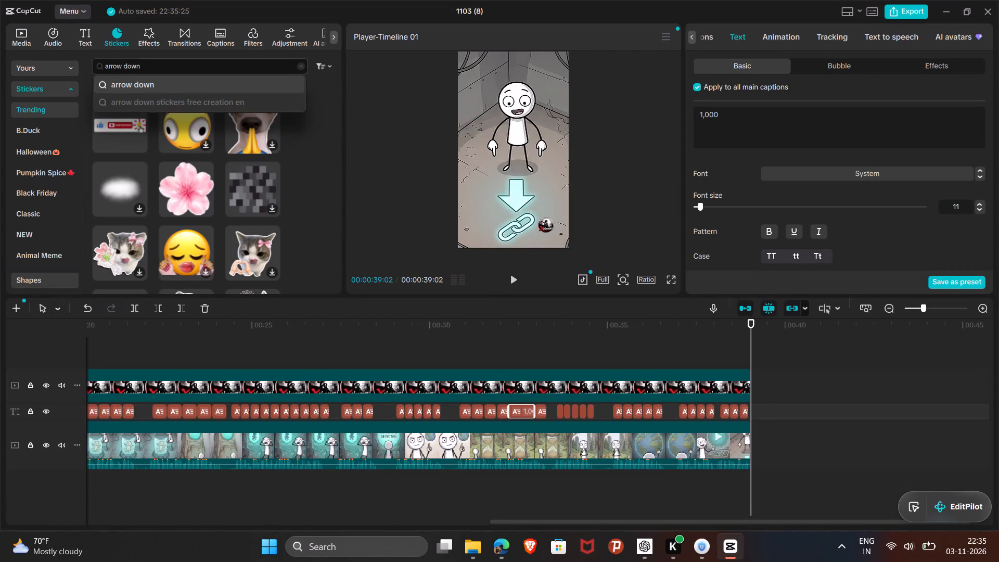
key("Left")
key("Left")
key("Left")
key("Left")
key("Left")
key("Left")
key("Left")
key("Left")
key("Left")
key("Left")
key("Left")
key("Left")
key("Left")
key("Left")
key("Left")
key("Left")
key("Left")
key("Left")
key("Left")
key("Left")
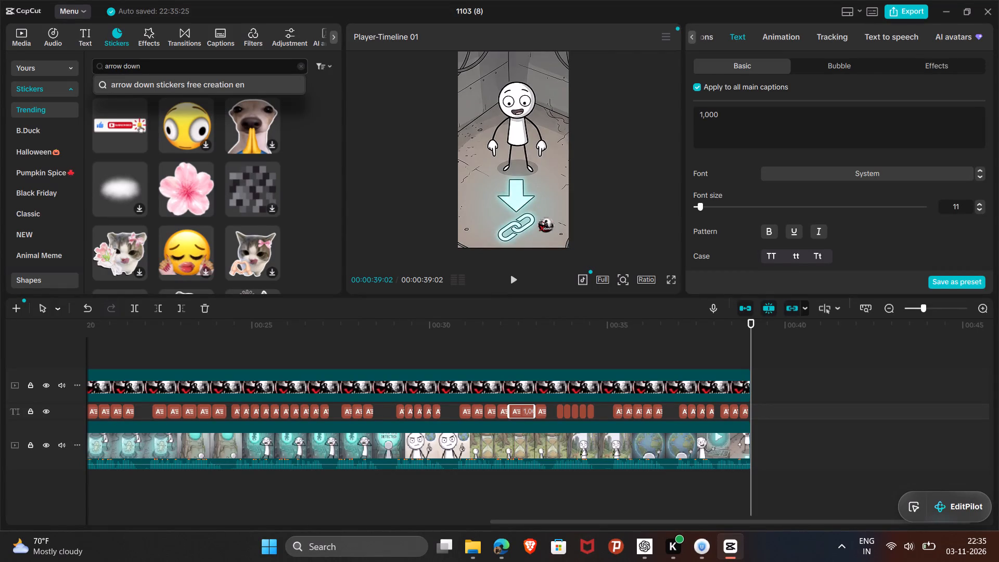
type("curve")
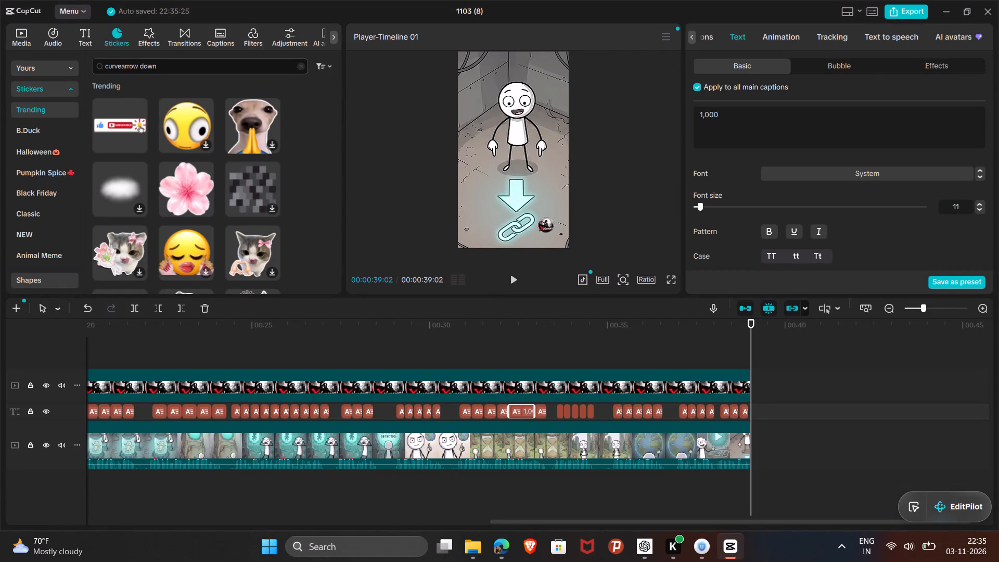
key("space")
key("Return")
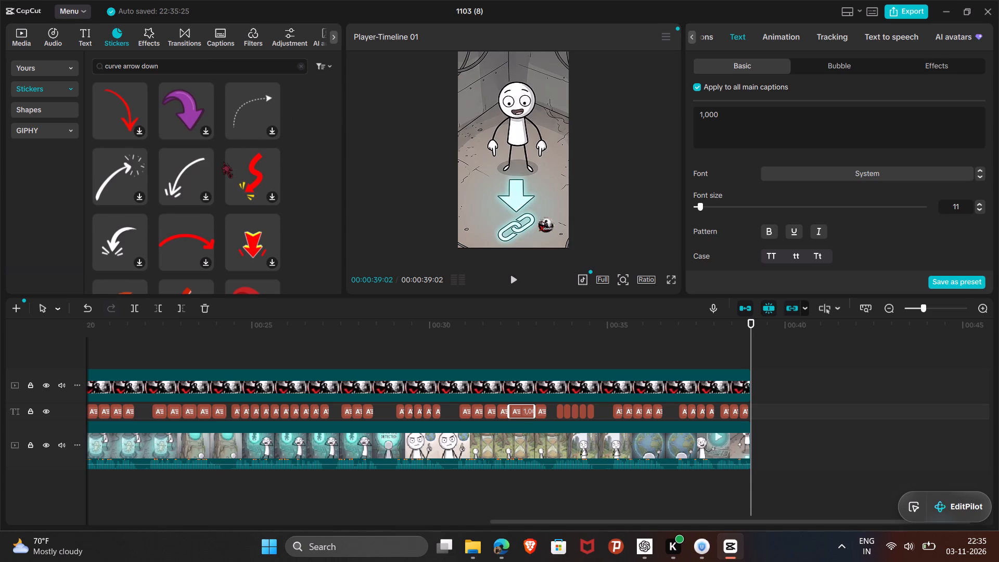
Look through the curved arrow stickers for a suitable downward-pointing one.
scroll(223, 162, "down", 3)
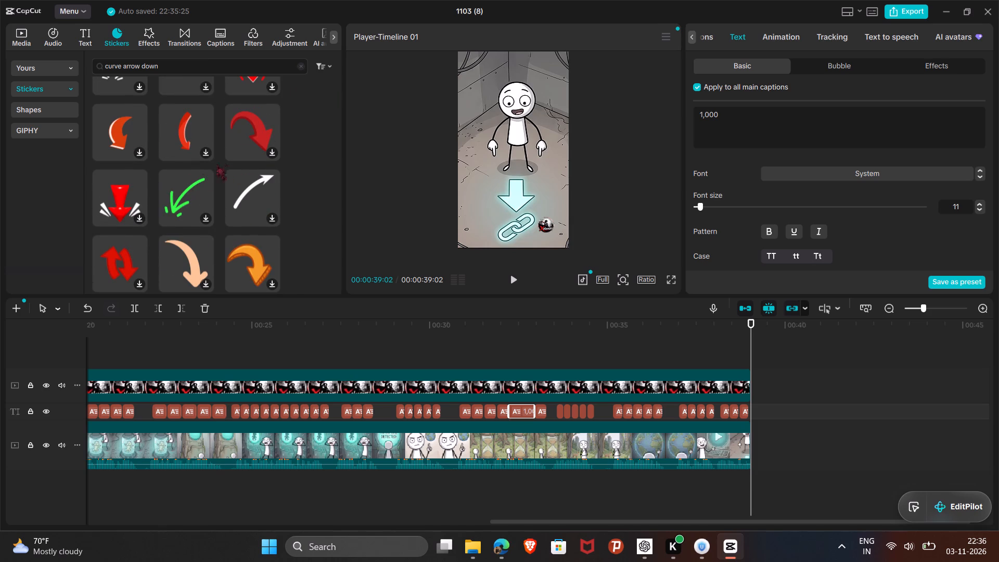
scroll(181, 200, "down", 2)
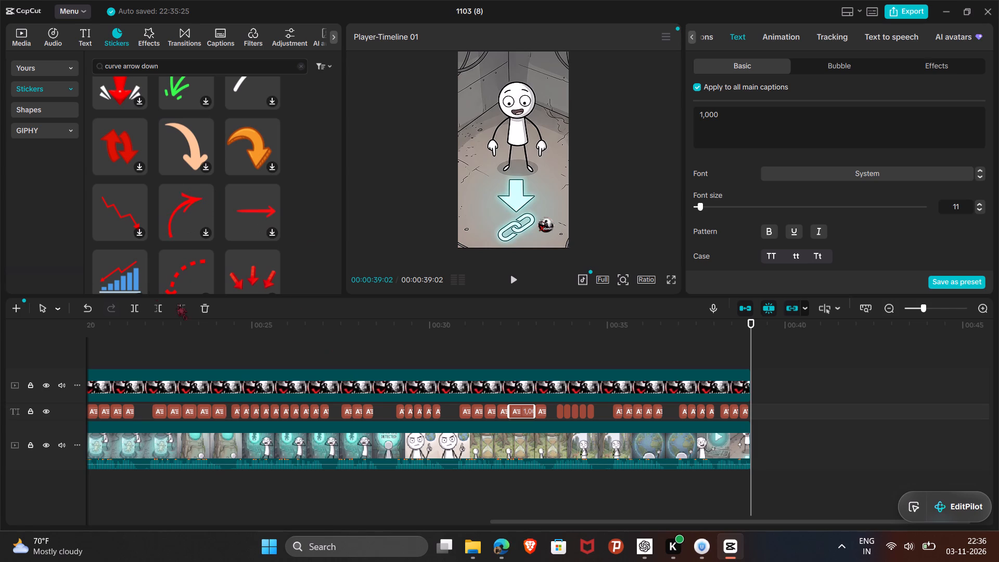
scroll(150, 224, "down", 3)
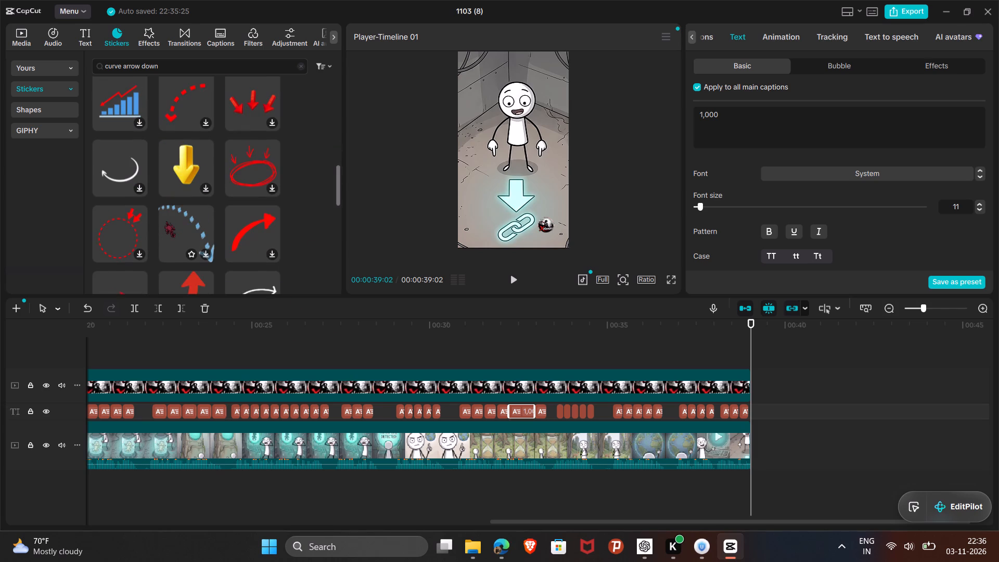
scroll(165, 221, "up", 1)
scroll(165, 221, "down", 2)
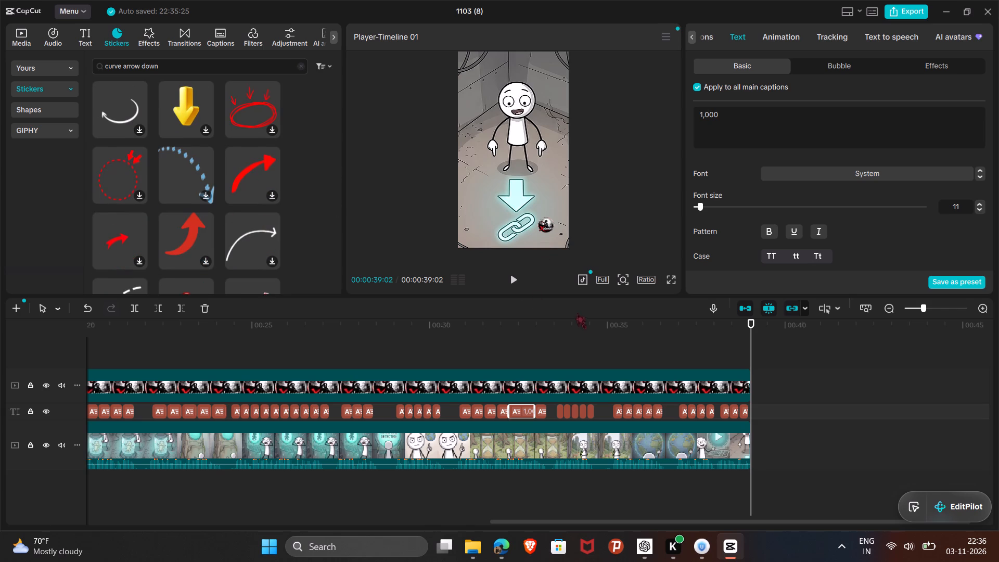
Play the opening crosswalk scene briefly from near the start to check the first captions.
scroll(439, 345, "right", 14)
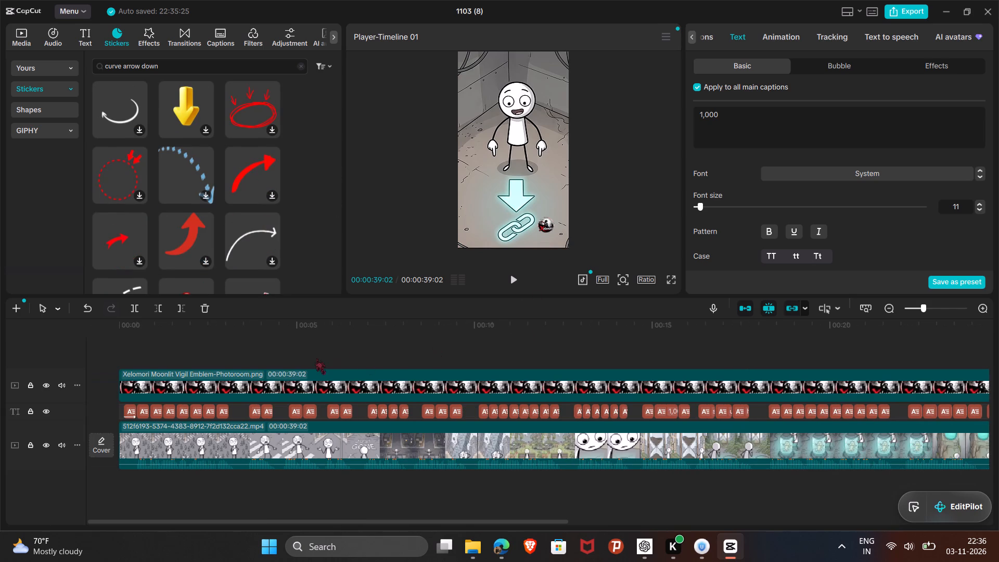
scroll(316, 359, "right", 9)
left_click(131, 326)
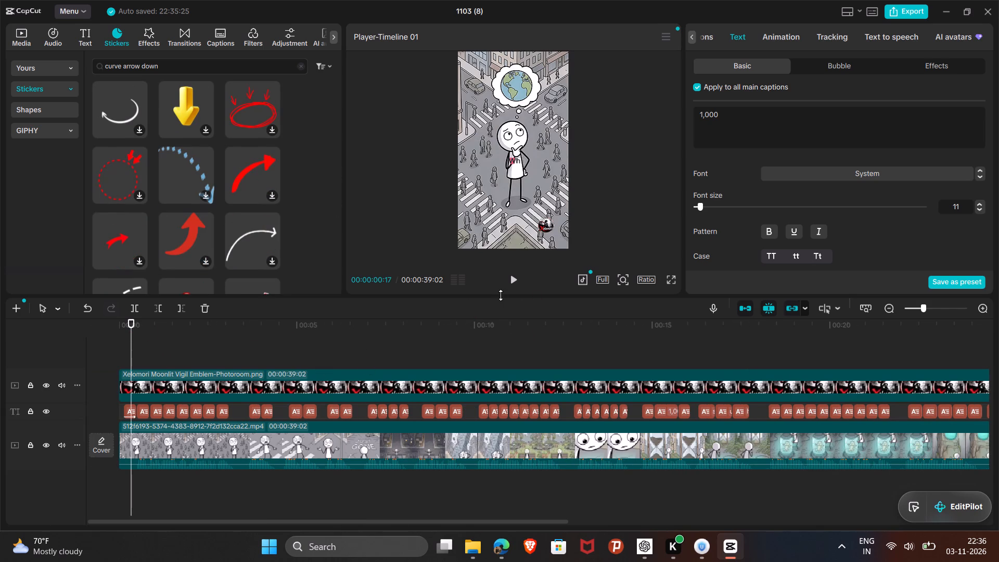
left_click(513, 282)
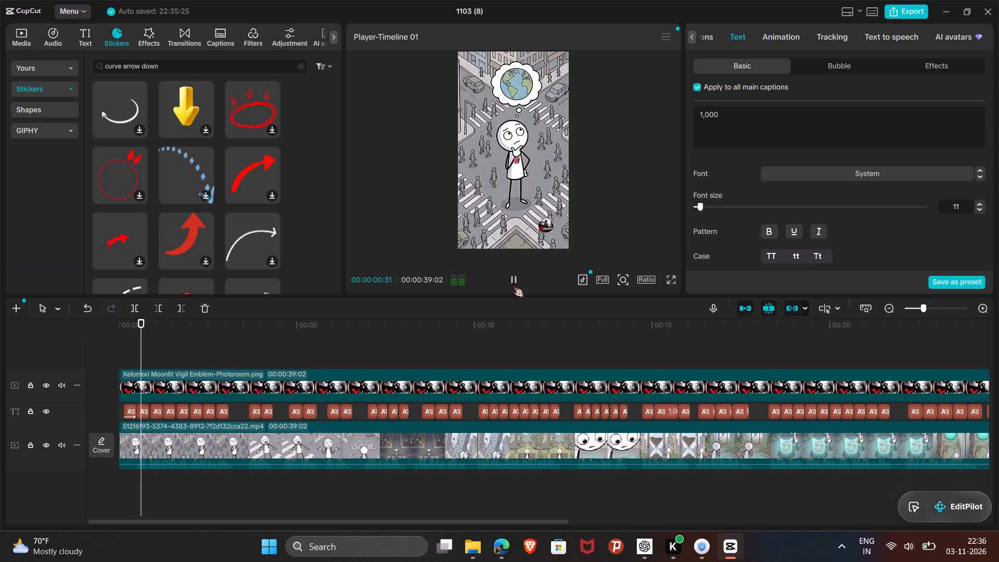
left_click(513, 282)
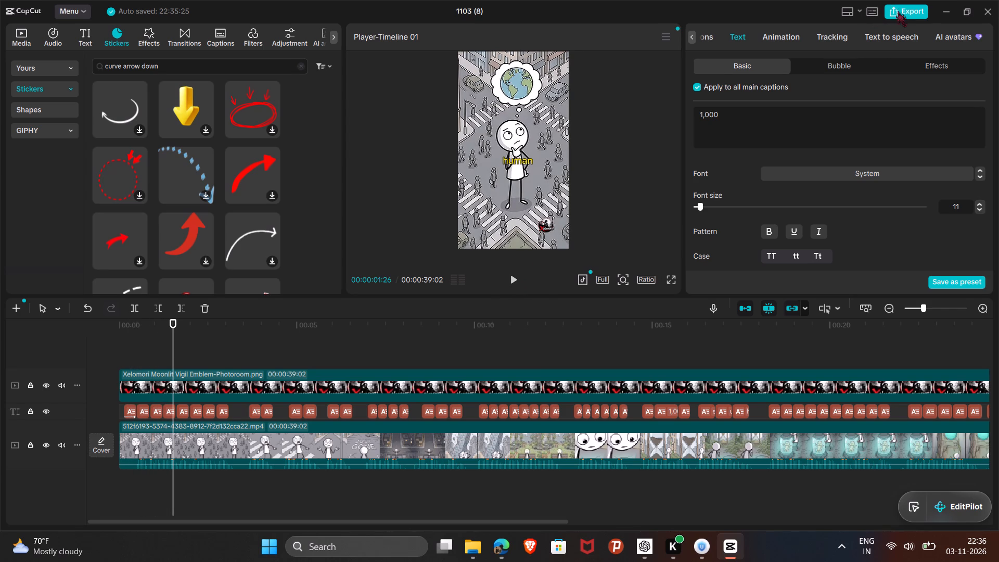
Export the video "1103 (8)" with the resolution set to 4K, as a 50fps H.264 mp4.
left_click(897, 11)
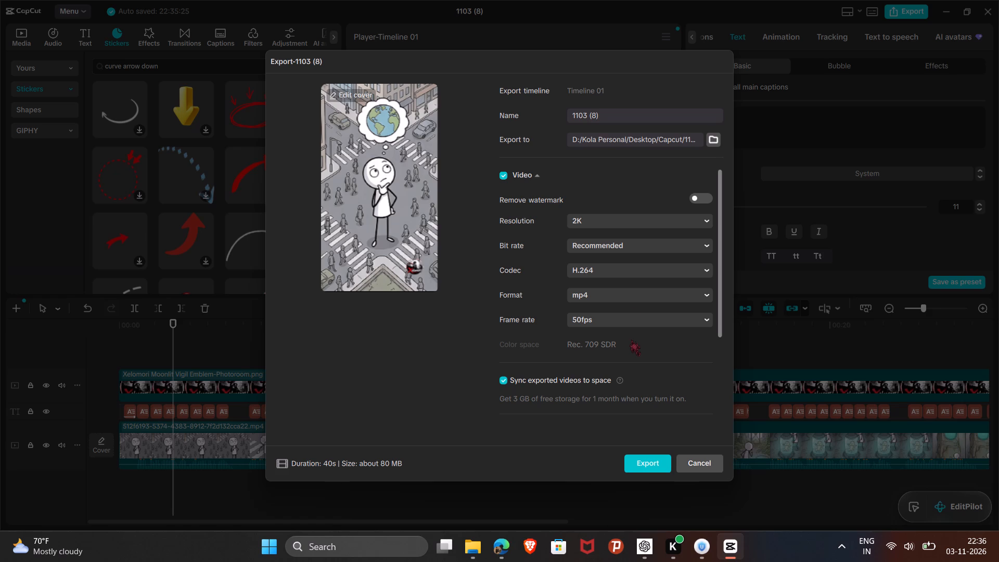
left_click(630, 224)
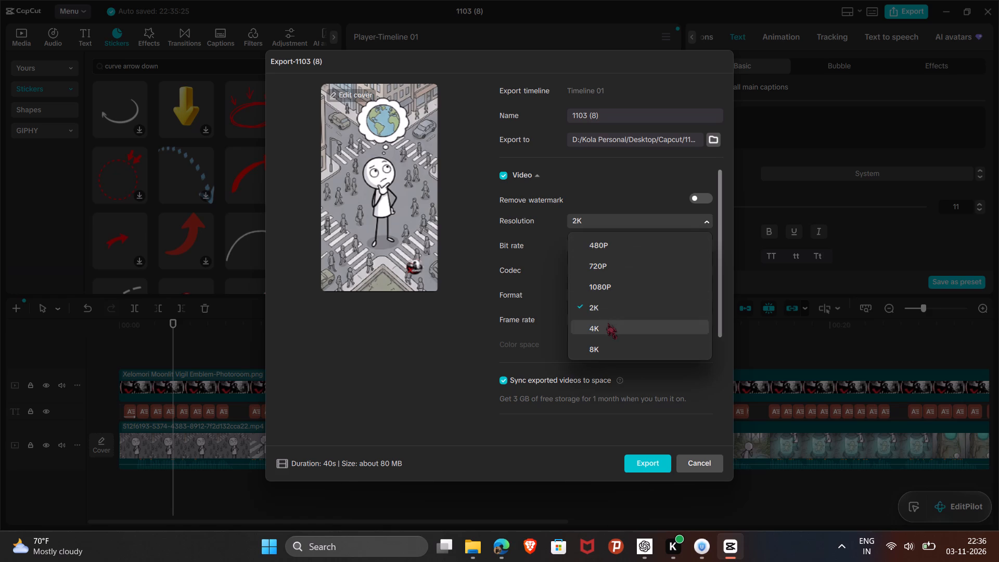
left_click(607, 323)
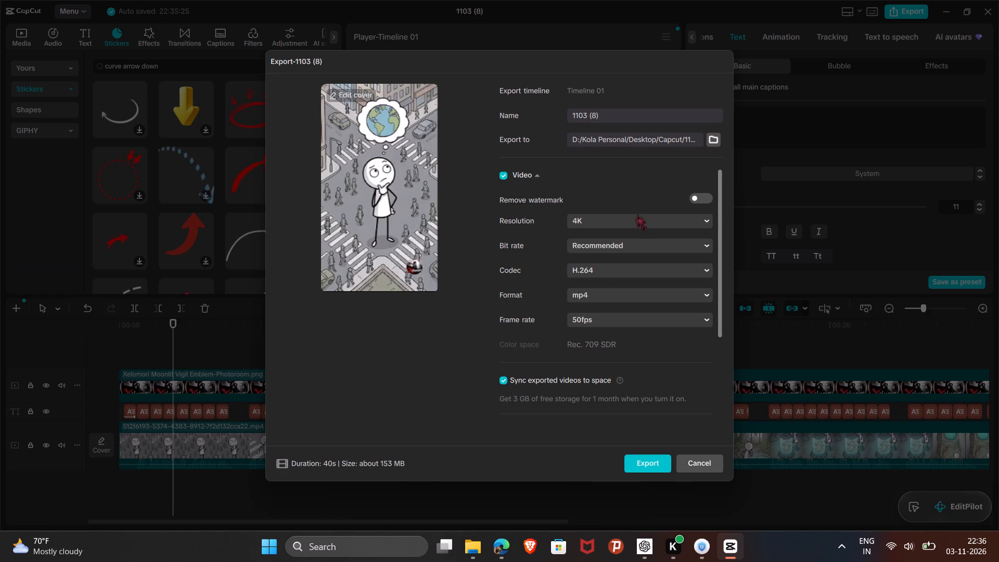
left_click(636, 214)
left_click(439, 341)
left_click(646, 466)
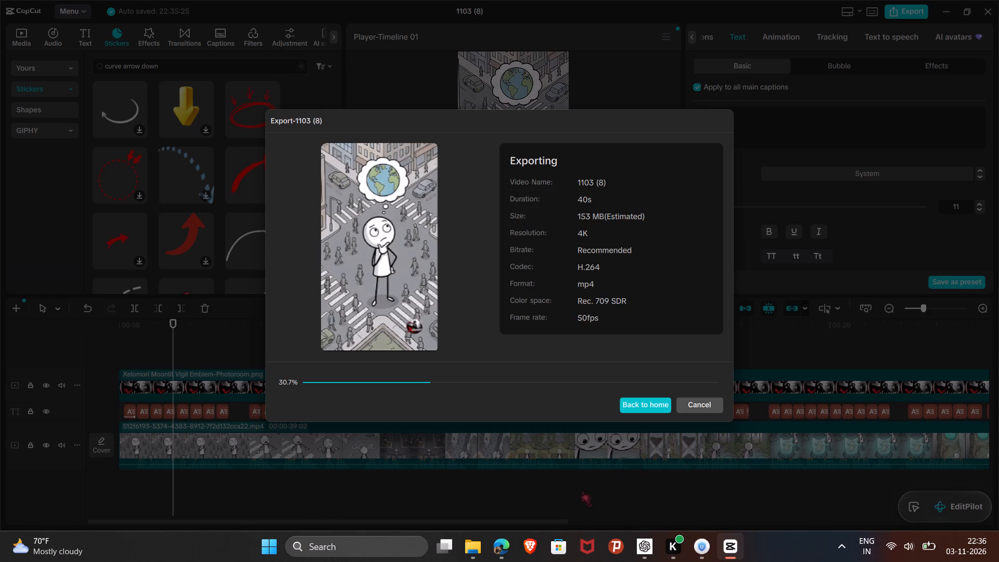
Open Notepad, look through the saved link notes and the Xelomori and Stickman files, return to CapCut and close Notepad.
left_click(506, 550)
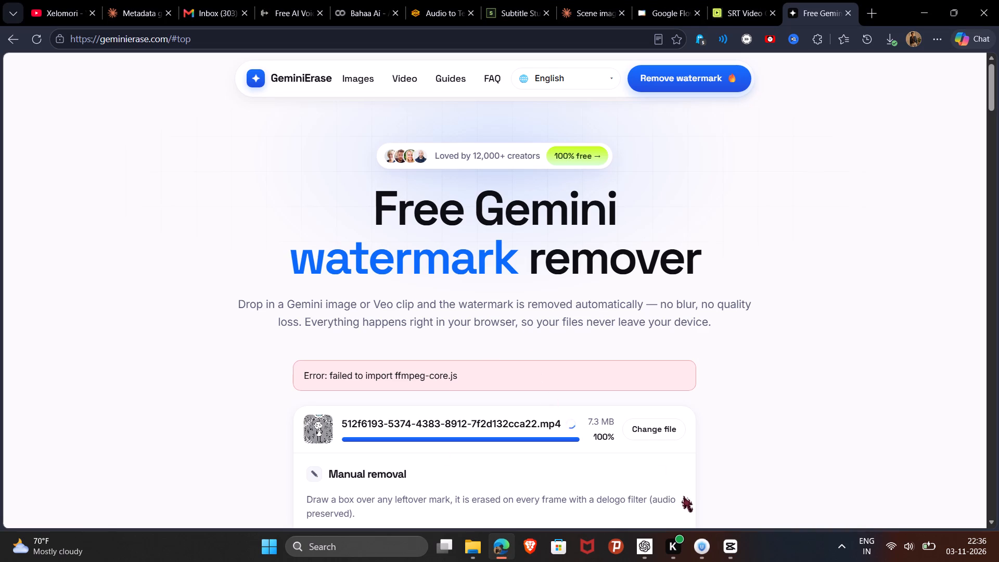
left_click(374, 550)
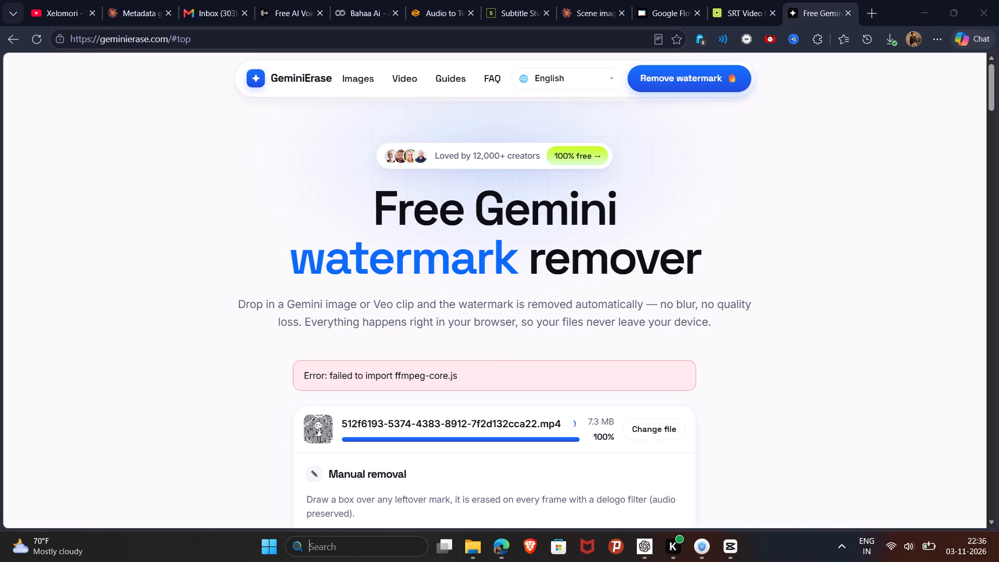
key("n")
key("o")
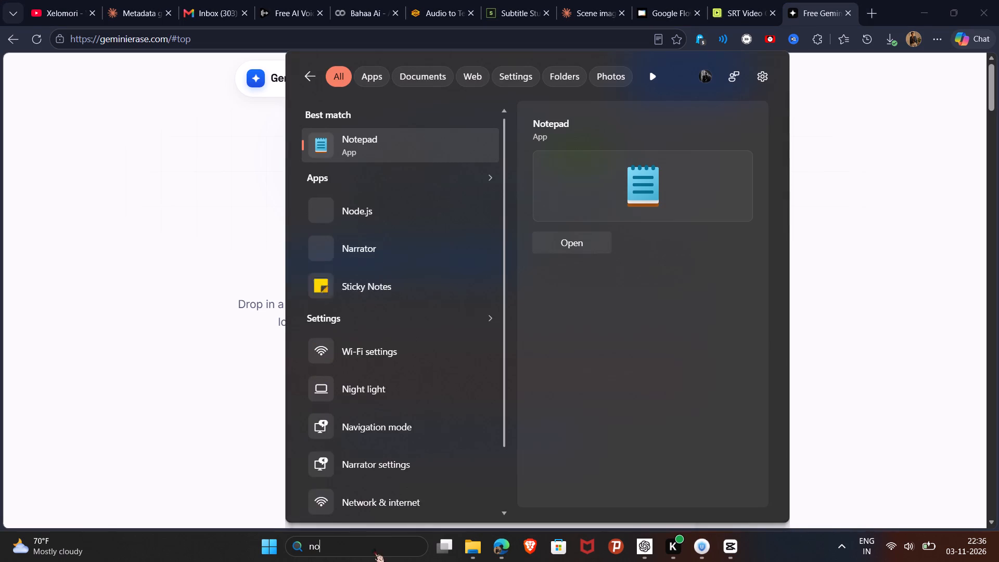
left_click(373, 143)
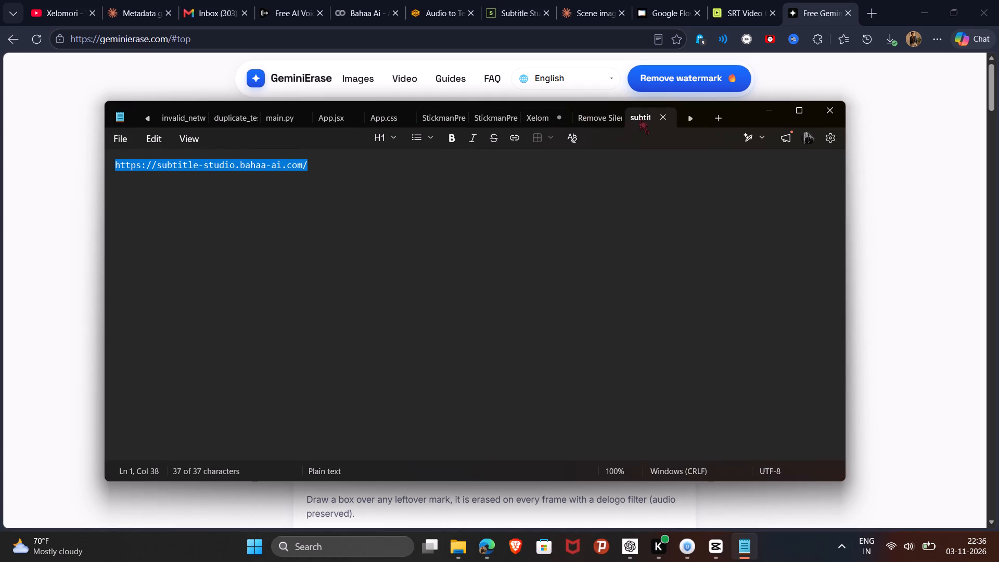
left_click(583, 118)
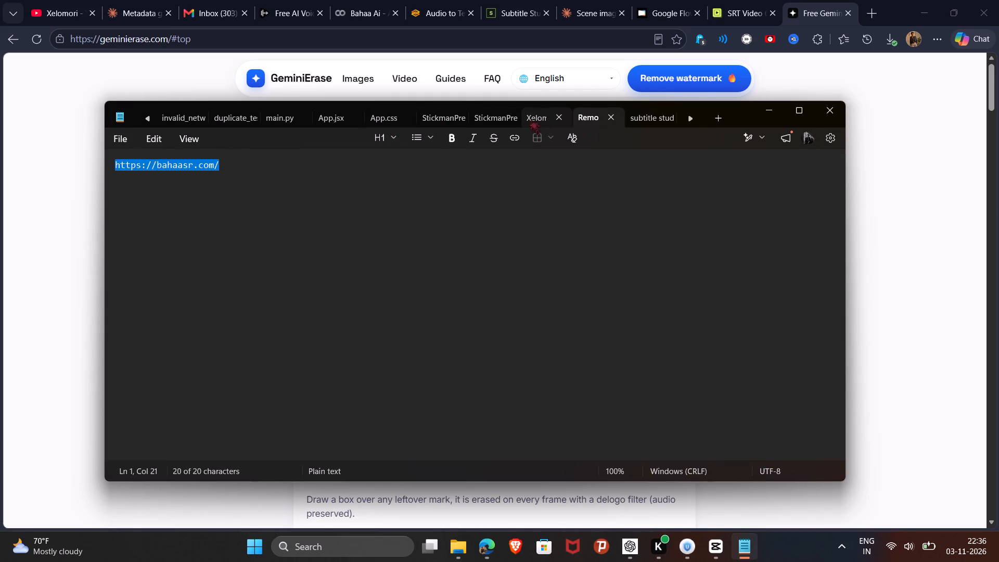
left_click(530, 119)
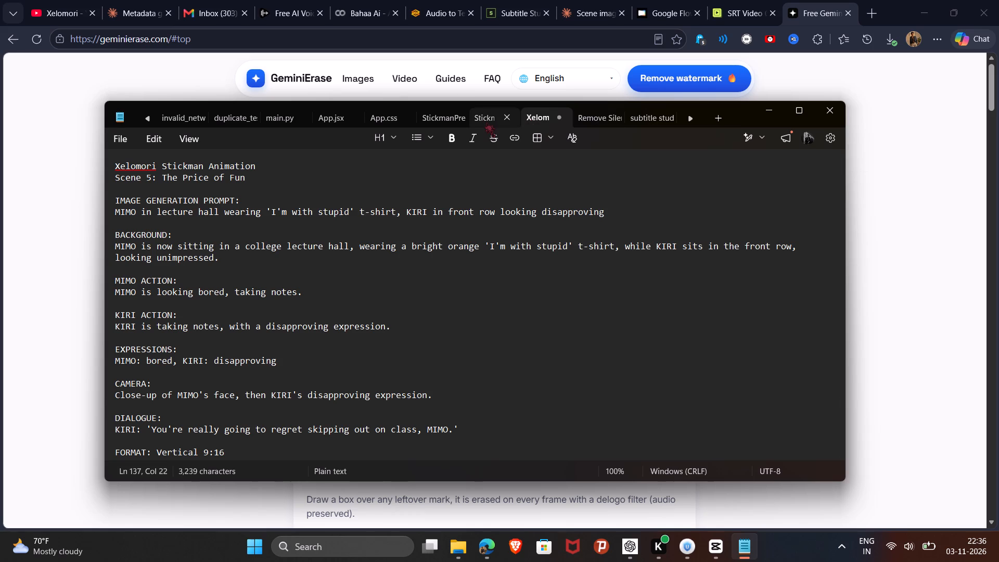
left_click(485, 121)
left_click(767, 111)
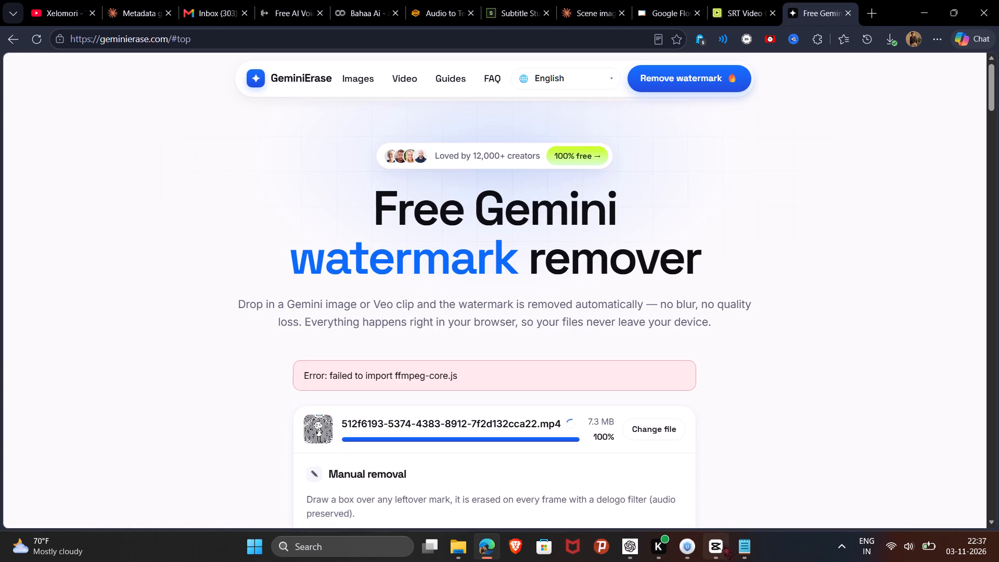
left_click(715, 549)
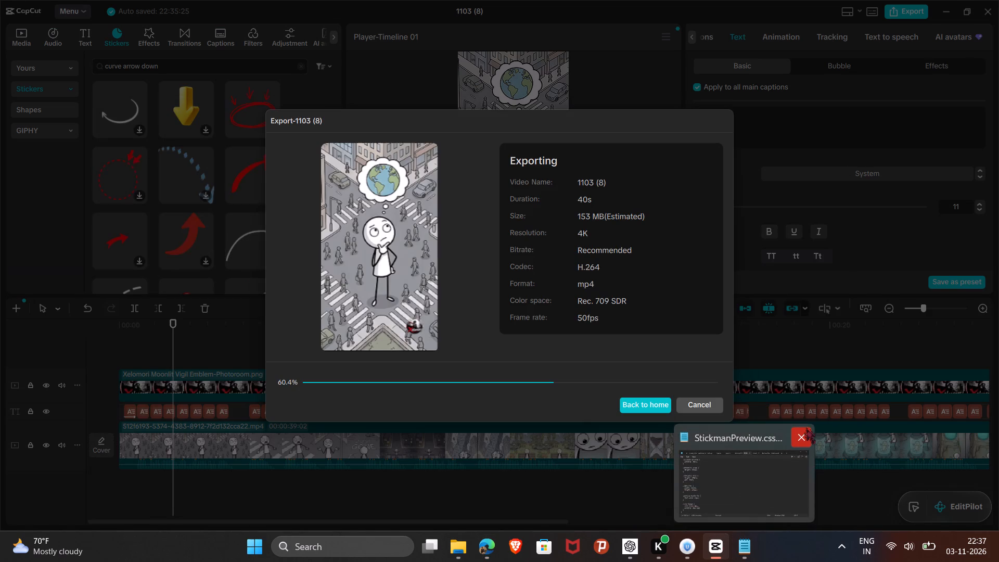
left_click(805, 430)
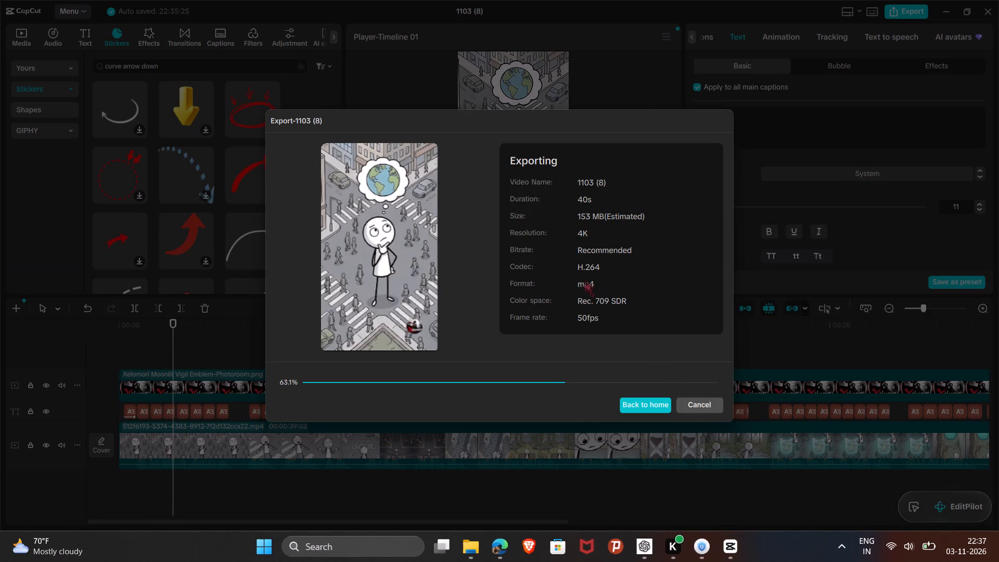
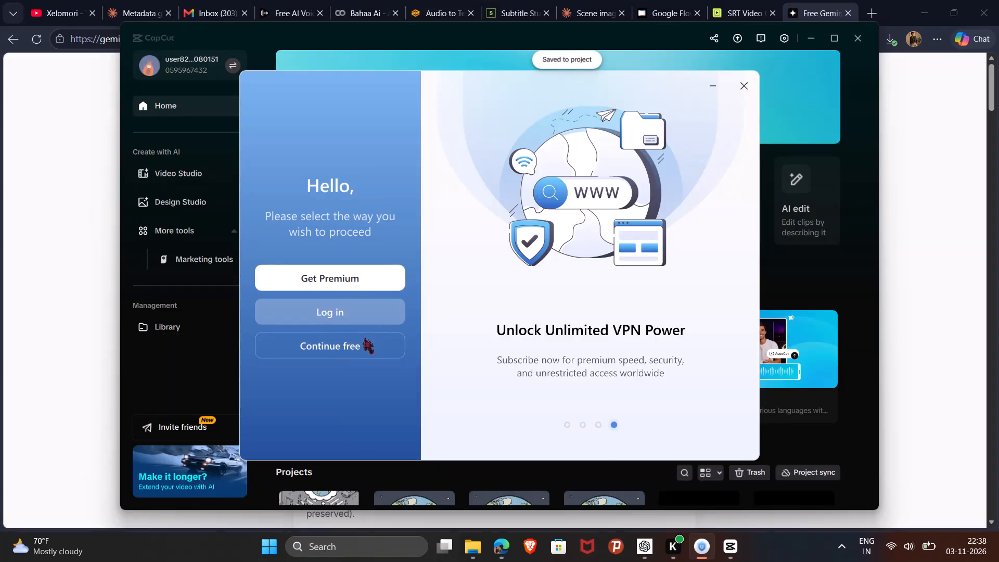
Proceed with the free version of UrbanVPN without logging in, and close the VPN window.
left_click(356, 344)
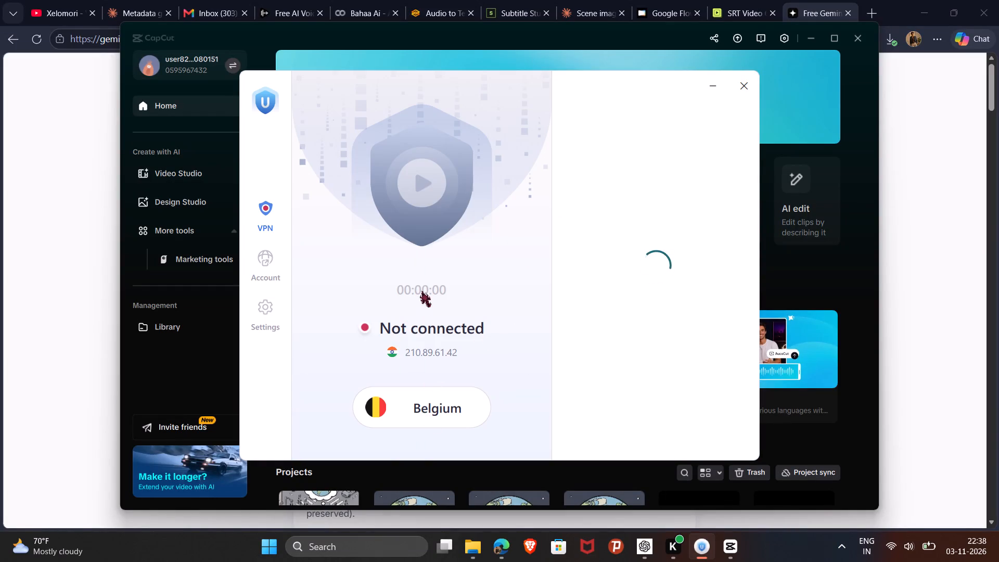
left_click(735, 90)
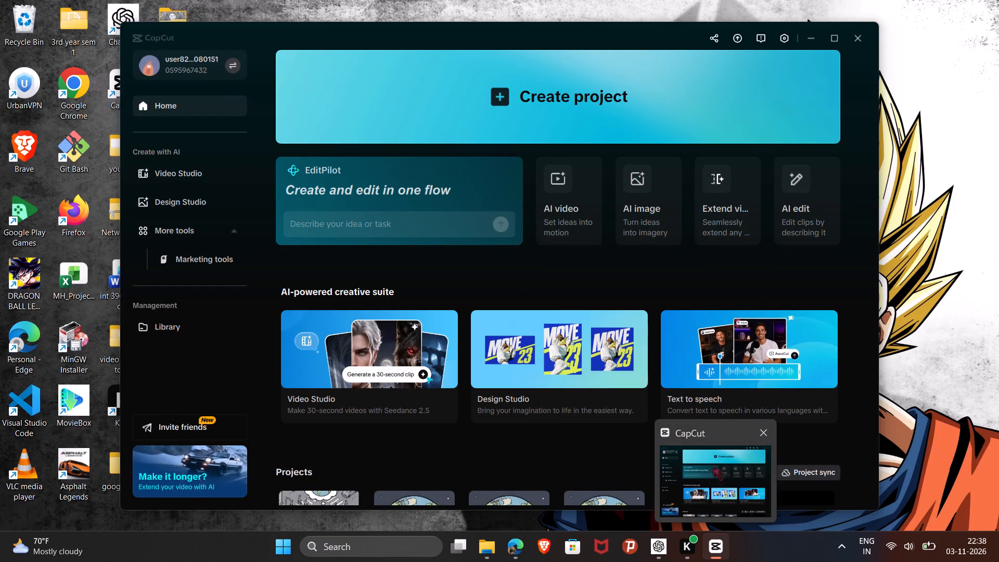
Switch to the CapCut home window.
left_click(729, 451)
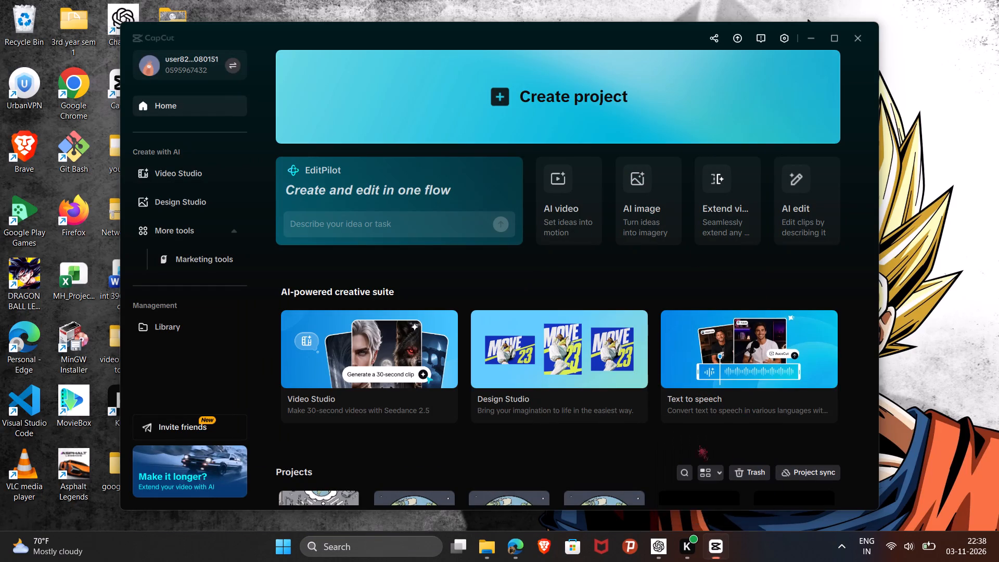
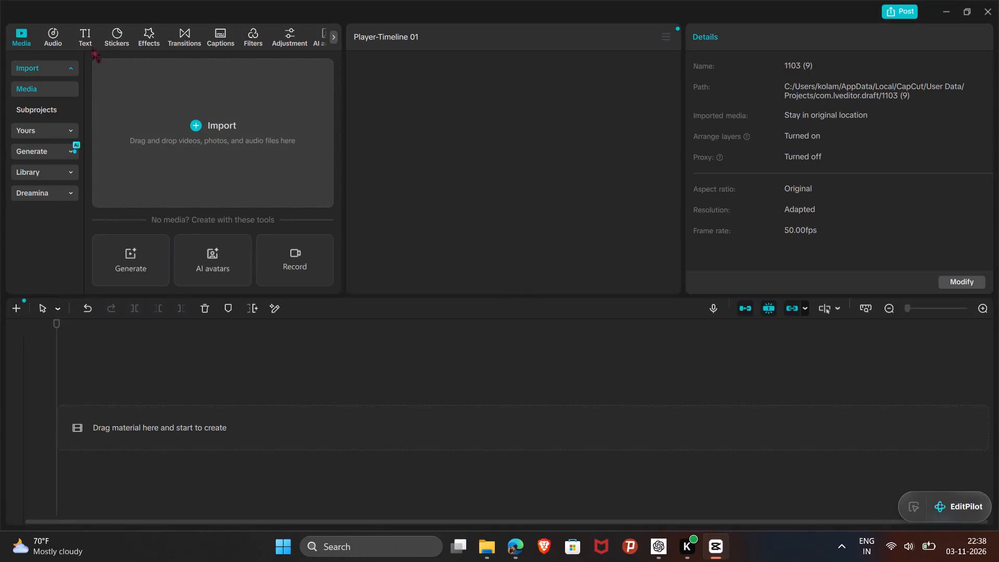
Browse the Trending stickers in the sticker library to see which designs are available for the project.
left_click(106, 37)
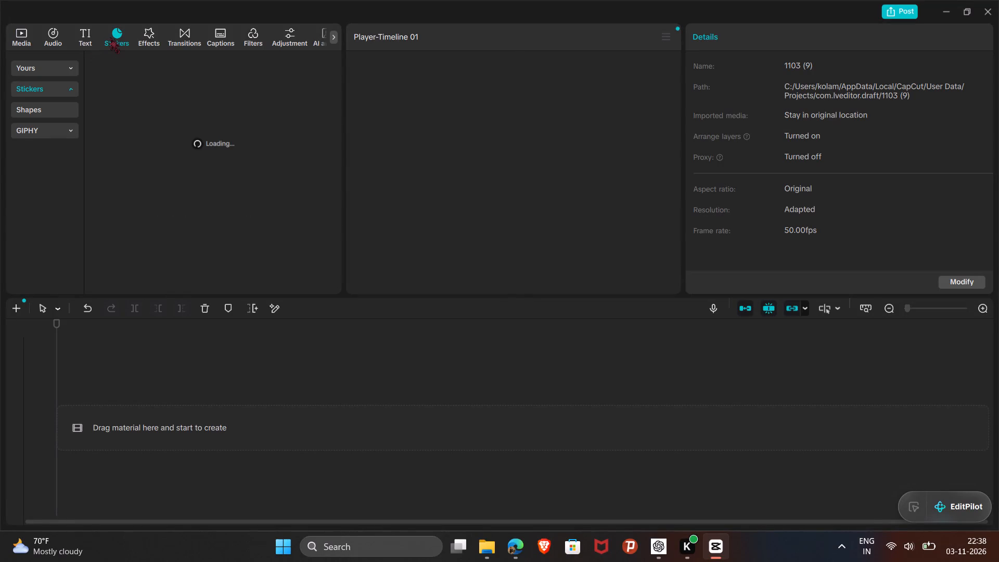
scroll(163, 135, "down", 3)
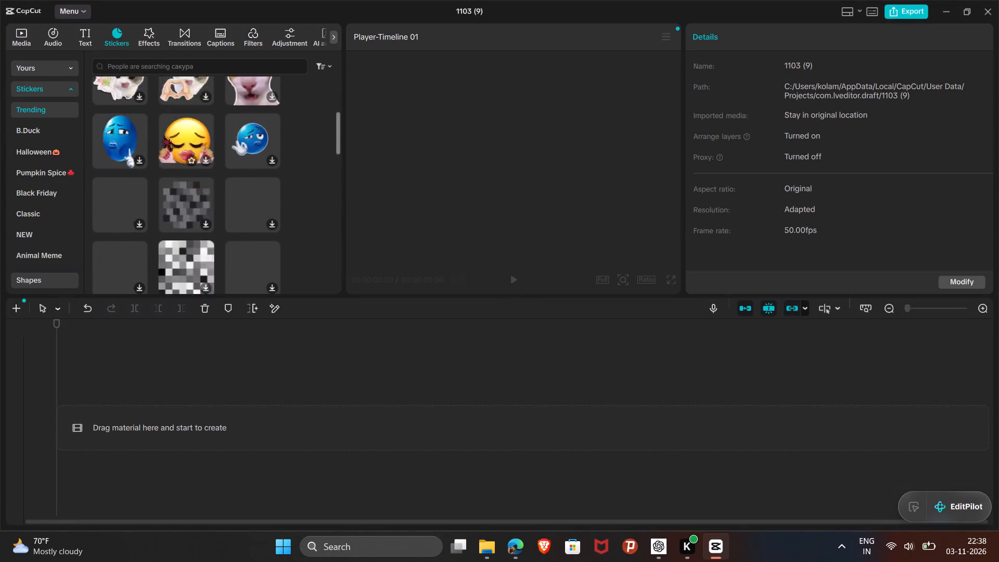
scroll(163, 135, "down", 2)
scroll(161, 135, "up", 5)
scroll(161, 135, "down", 6)
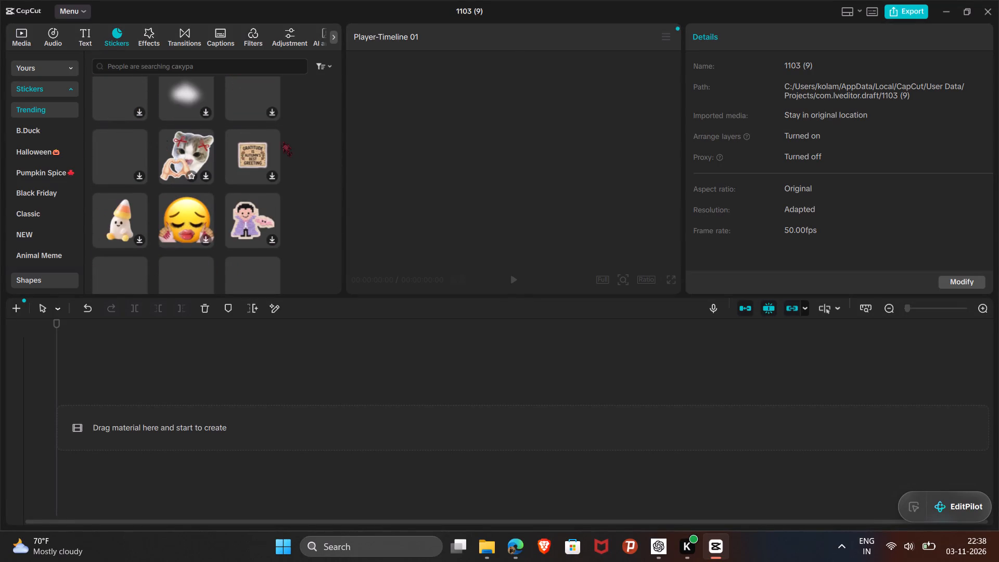
scroll(277, 149, "down", 3)
scroll(275, 150, "up", 1)
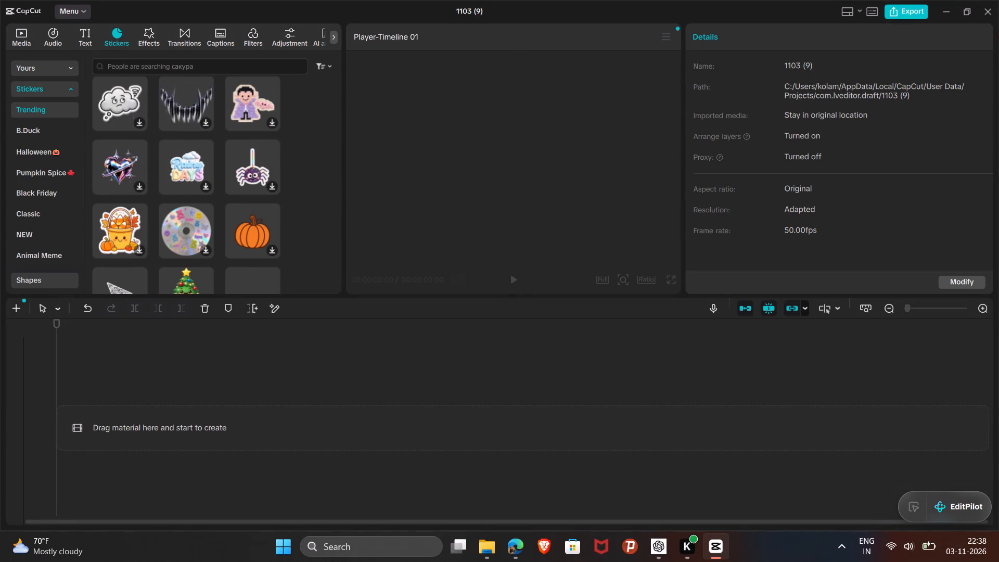